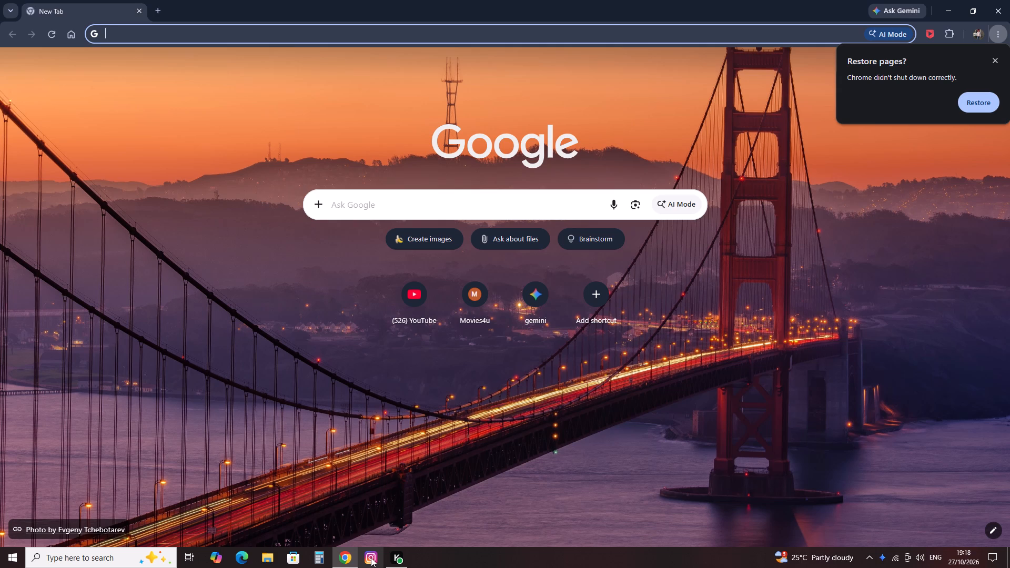
# Restore the pages from the browser session that did not shut down correctly.
pyautogui.click(984, 96)
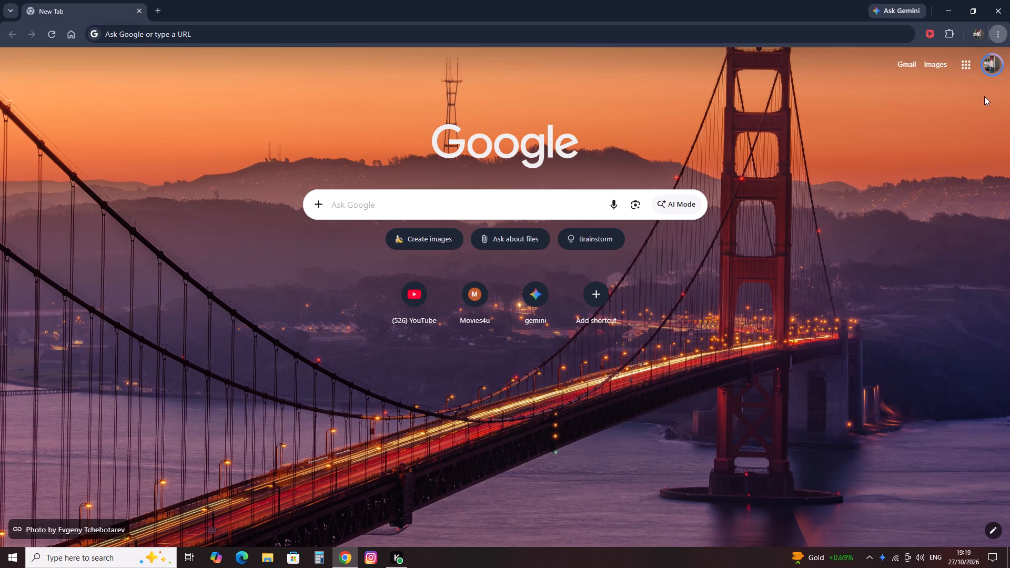
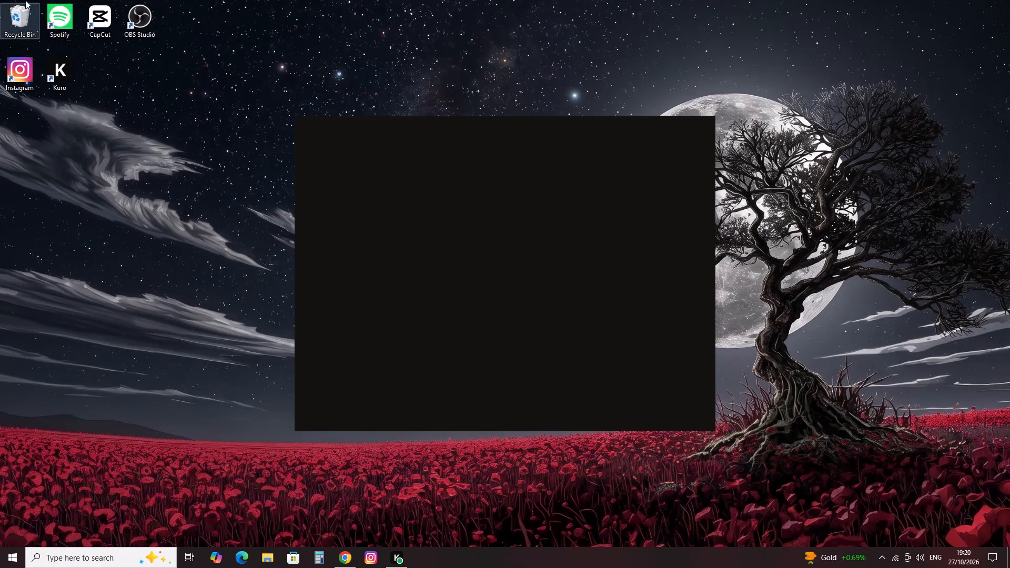
# Launch Spotify from the desktop.
pyautogui.doubleClick(48, 16)
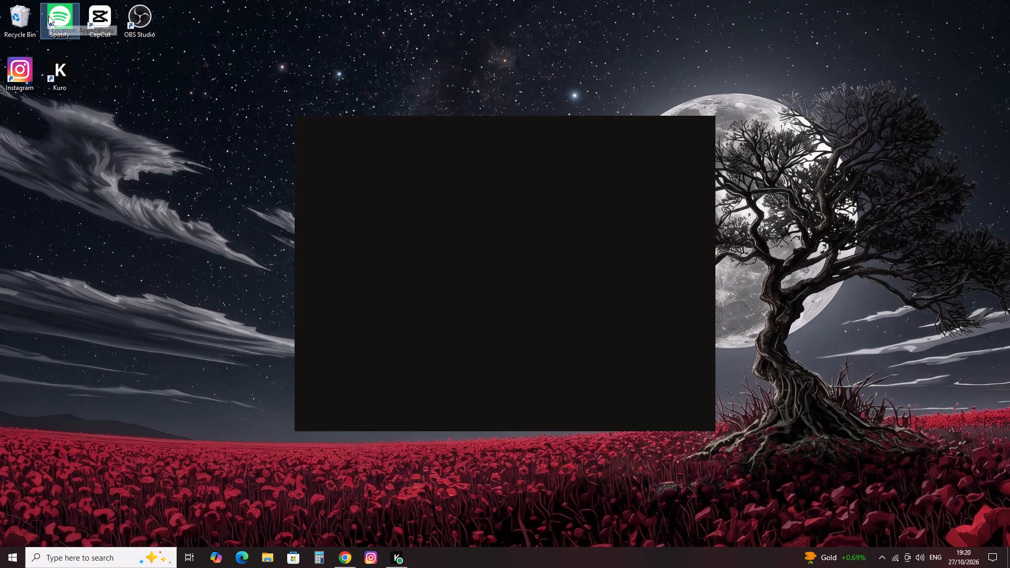
# Switch to Chrome and examine a longer stretch of price history on TradingView's 5-minute BTCUSD chart.
pyautogui.click(347, 559)
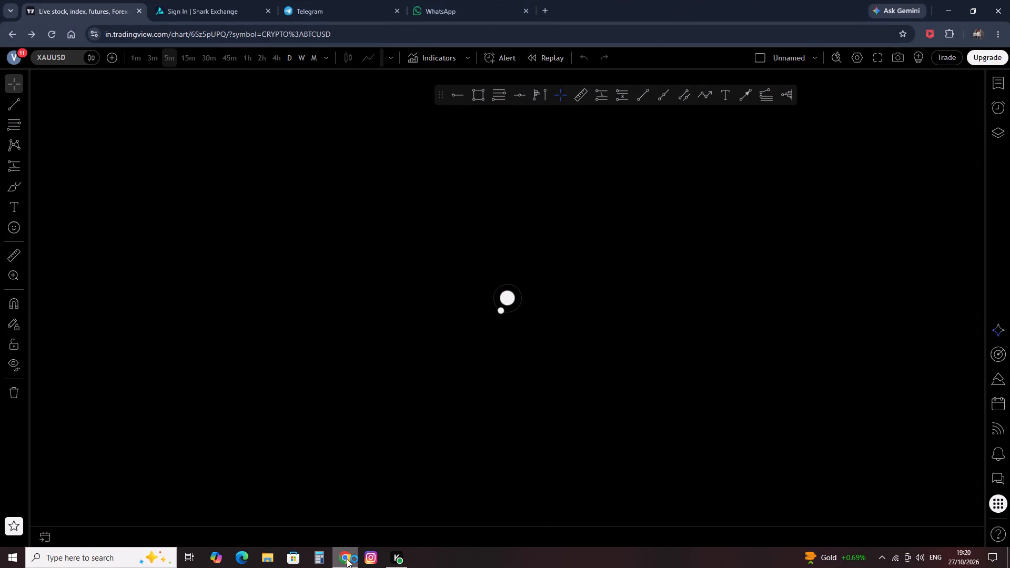
pyautogui.scroll(-2, 335, 326)
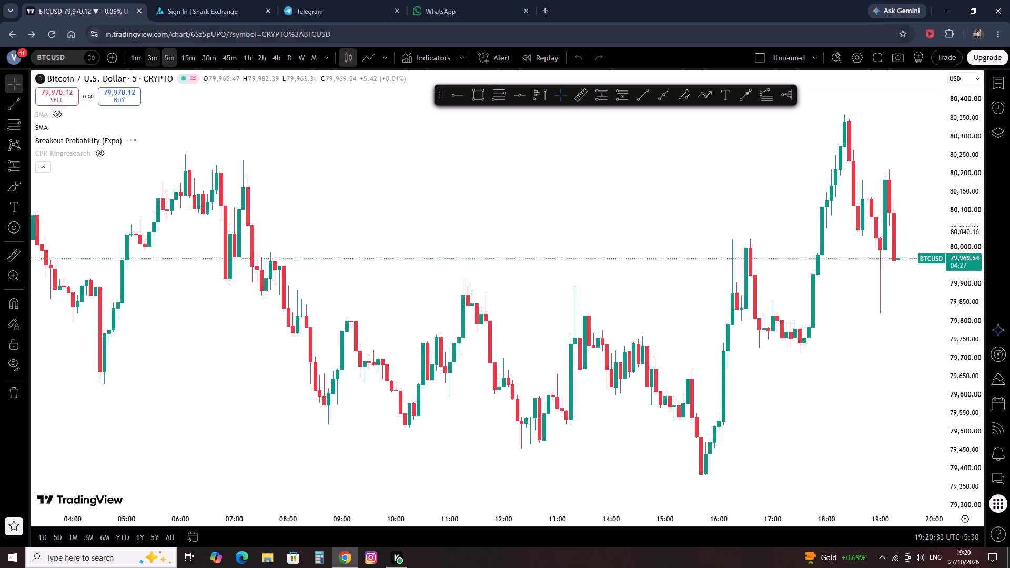
pyautogui.scroll(-3, 268, 98)
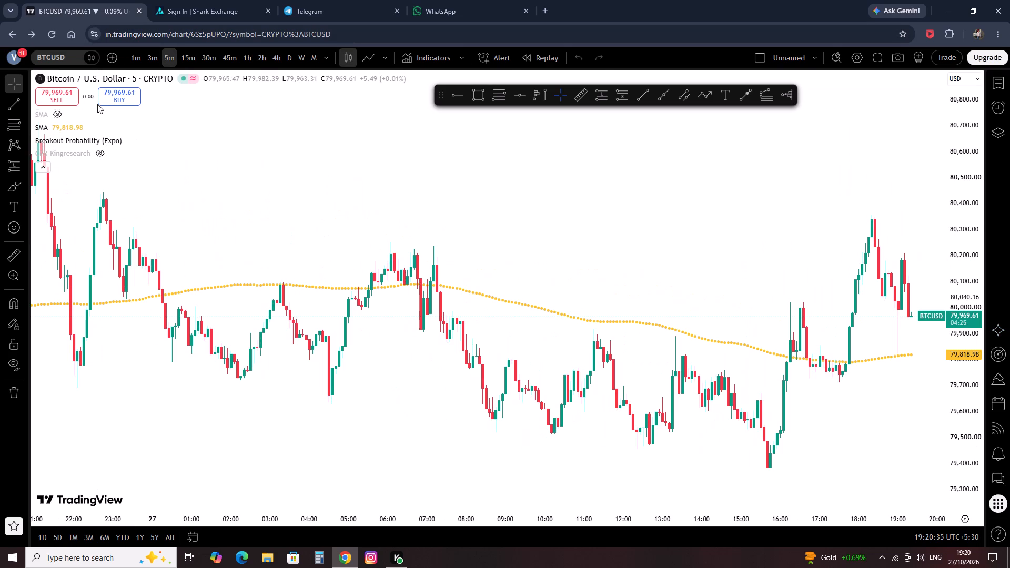
# Switch the BTCUSD chart to the 15-minute timeframe.
pyautogui.click(185, 55)
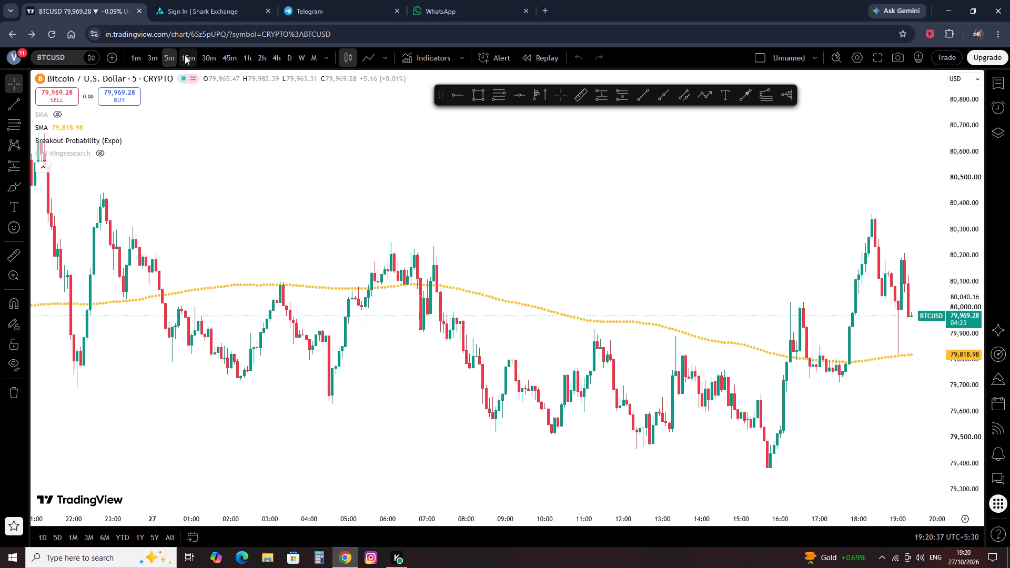
pyautogui.moveTo(753, 226); pyautogui.dragTo(409, 252)
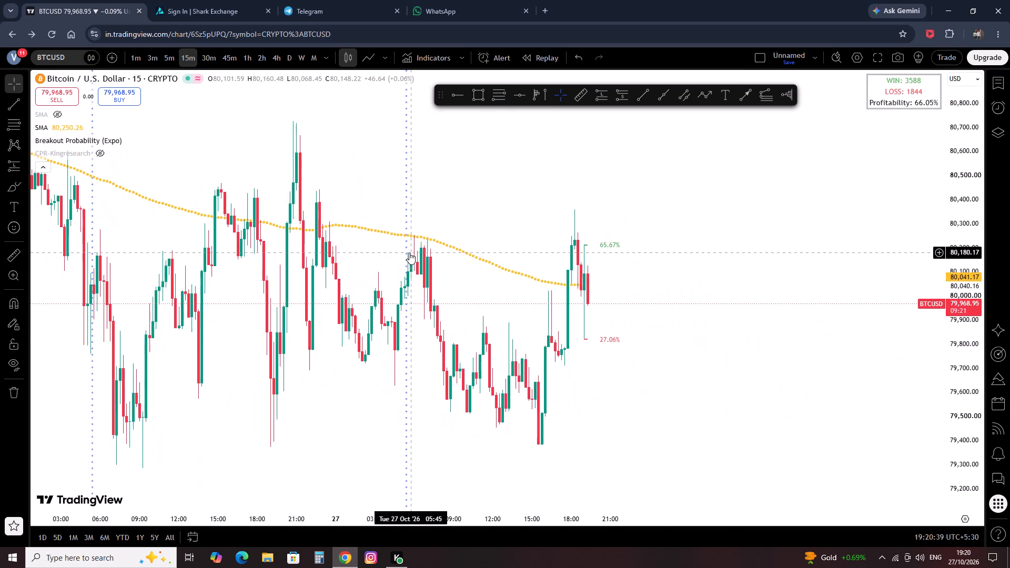
pyautogui.scroll(5, 409, 253)
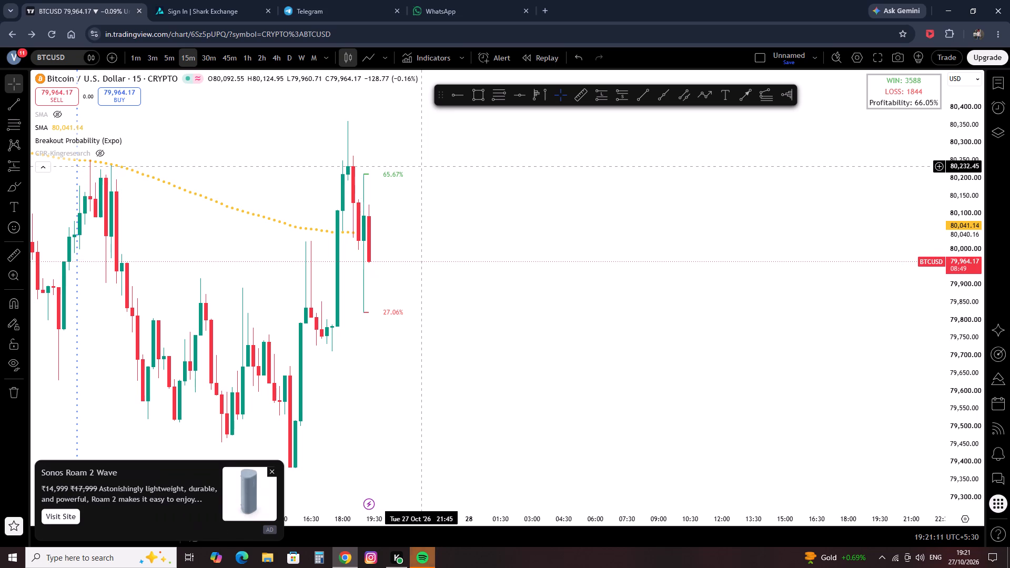
# Measure the price range between the latest BTCUSD candle's lower and upper Breakout Probability levels, and dismiss the advertisement.
pyautogui.click(591, 91)
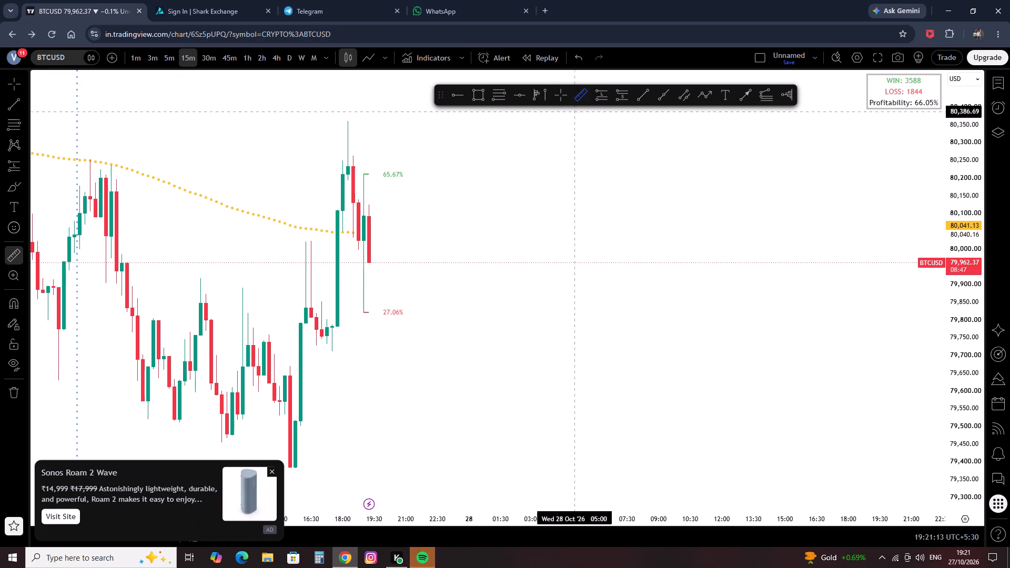
pyautogui.moveTo(411, 315); pyautogui.dragTo(411, 309)
pyautogui.click(406, 176)
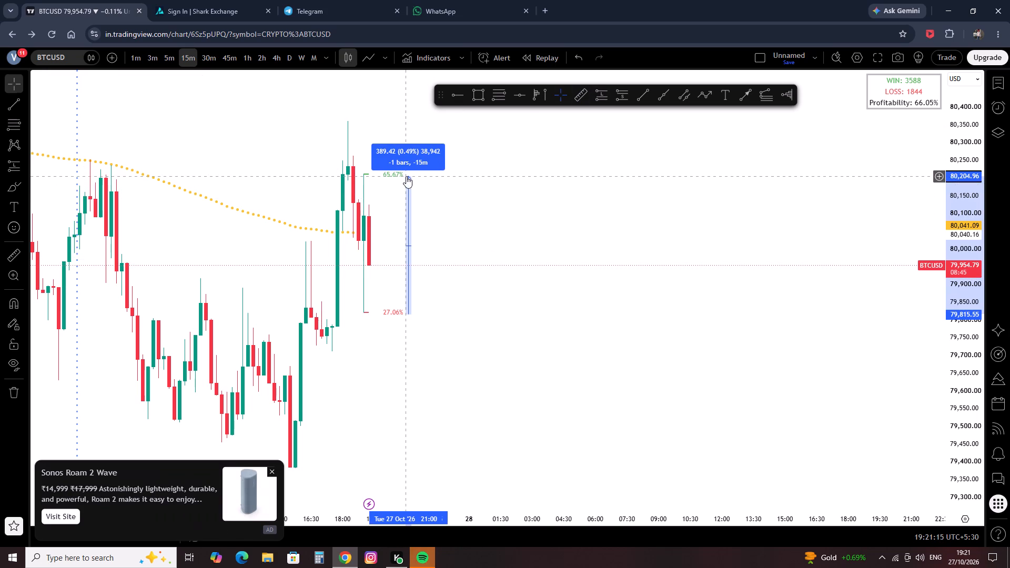
pyautogui.click(540, 178)
pyautogui.scroll(-3, 349, 224)
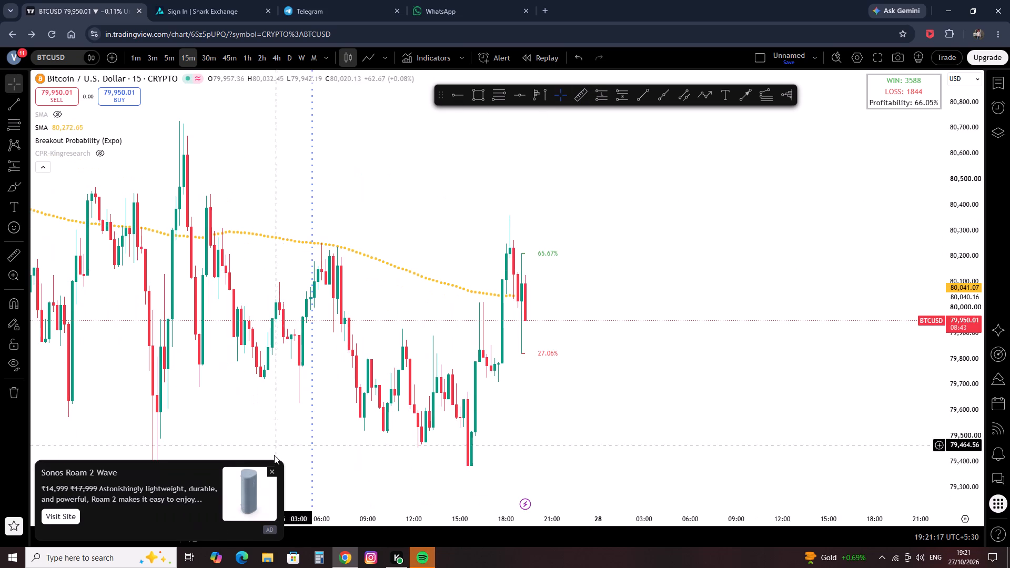
pyautogui.click(274, 471)
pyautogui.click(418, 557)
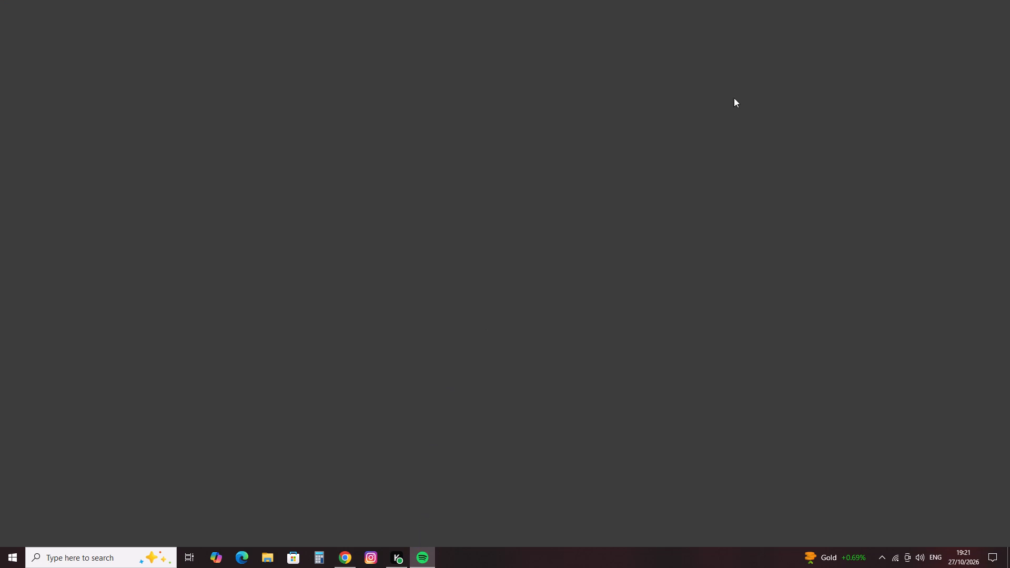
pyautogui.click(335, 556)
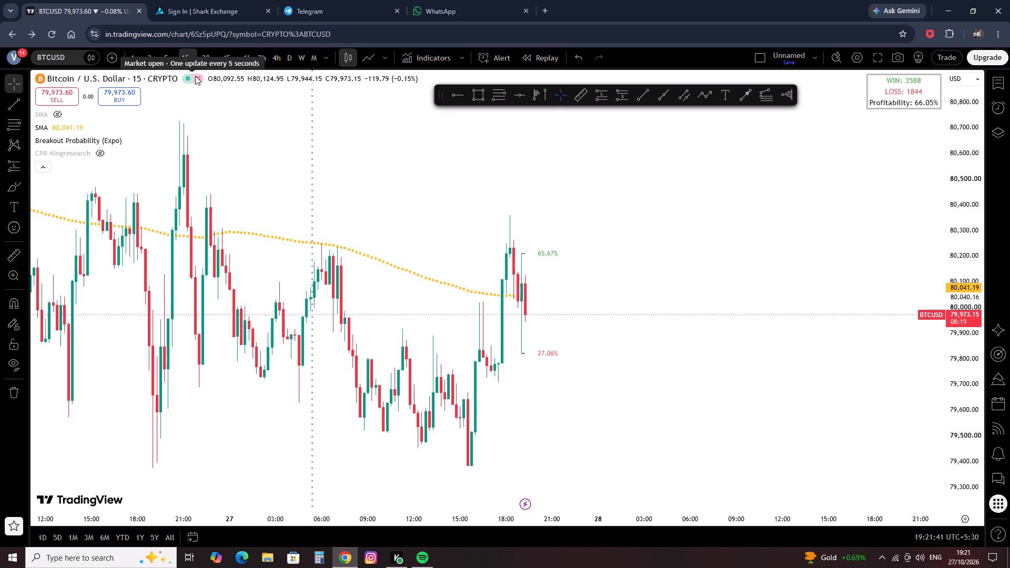
# Change the chart symbol to XAUUSD.
pyautogui.press('Down')
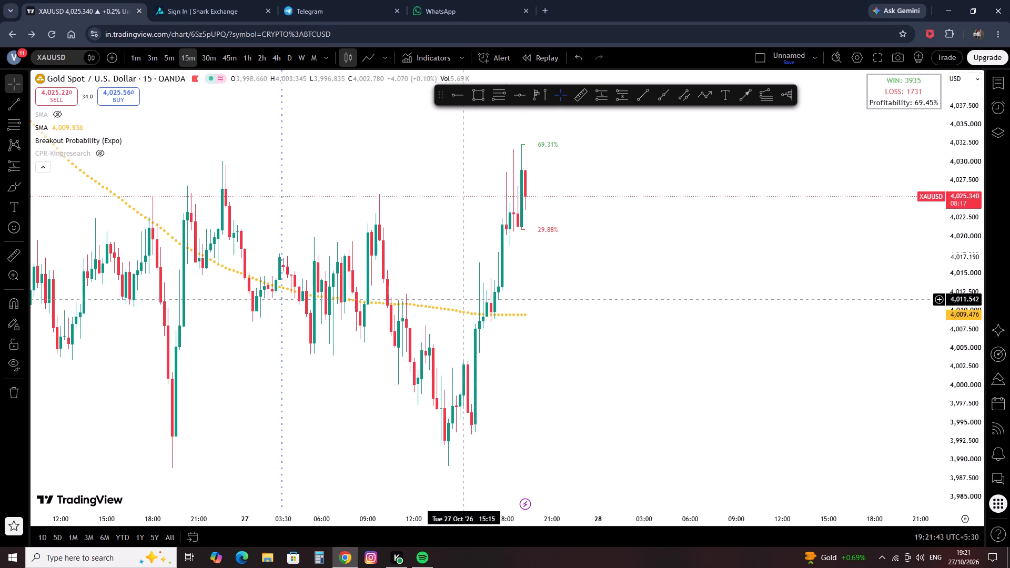
pyautogui.scroll(-1, 524, 280)
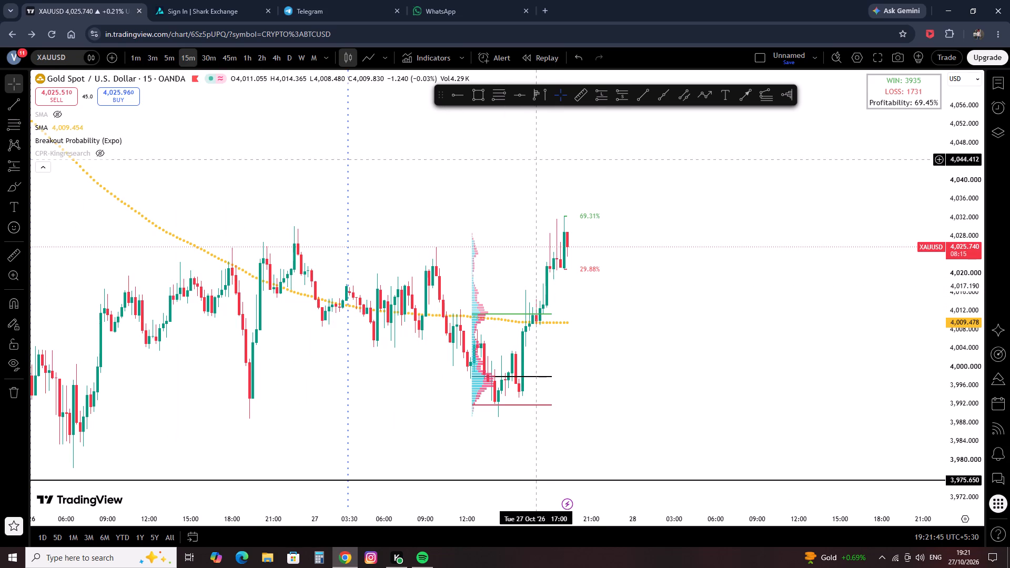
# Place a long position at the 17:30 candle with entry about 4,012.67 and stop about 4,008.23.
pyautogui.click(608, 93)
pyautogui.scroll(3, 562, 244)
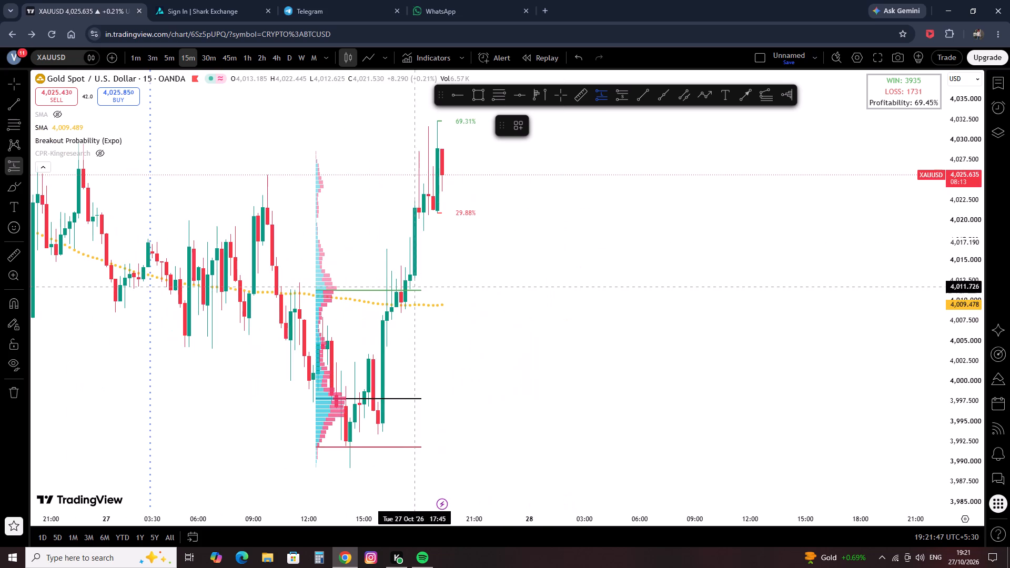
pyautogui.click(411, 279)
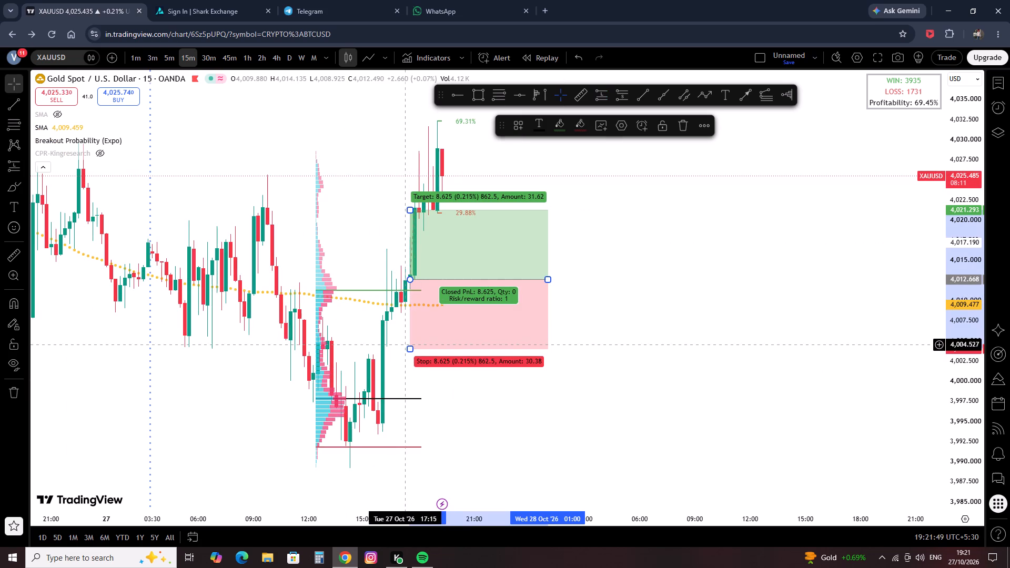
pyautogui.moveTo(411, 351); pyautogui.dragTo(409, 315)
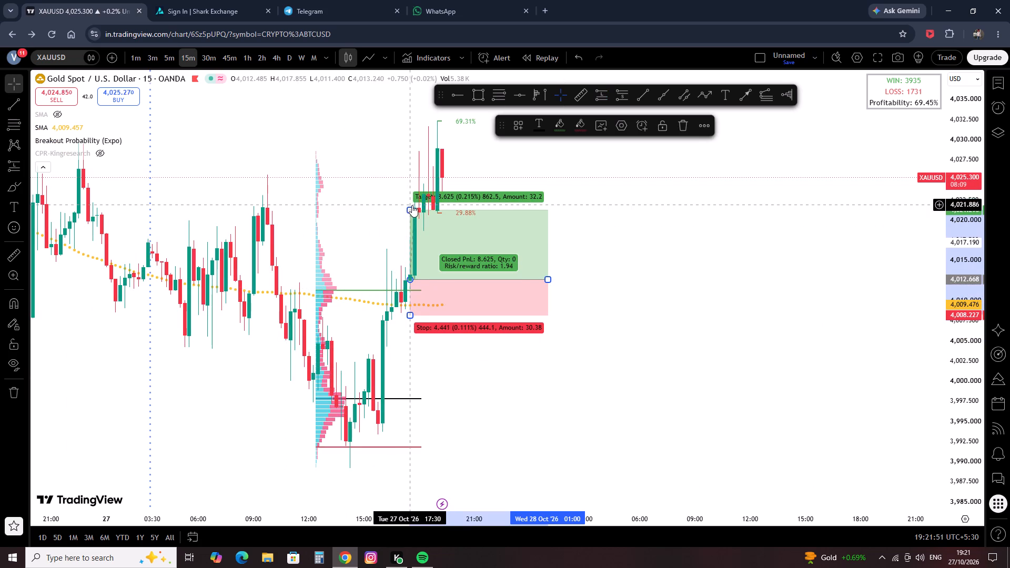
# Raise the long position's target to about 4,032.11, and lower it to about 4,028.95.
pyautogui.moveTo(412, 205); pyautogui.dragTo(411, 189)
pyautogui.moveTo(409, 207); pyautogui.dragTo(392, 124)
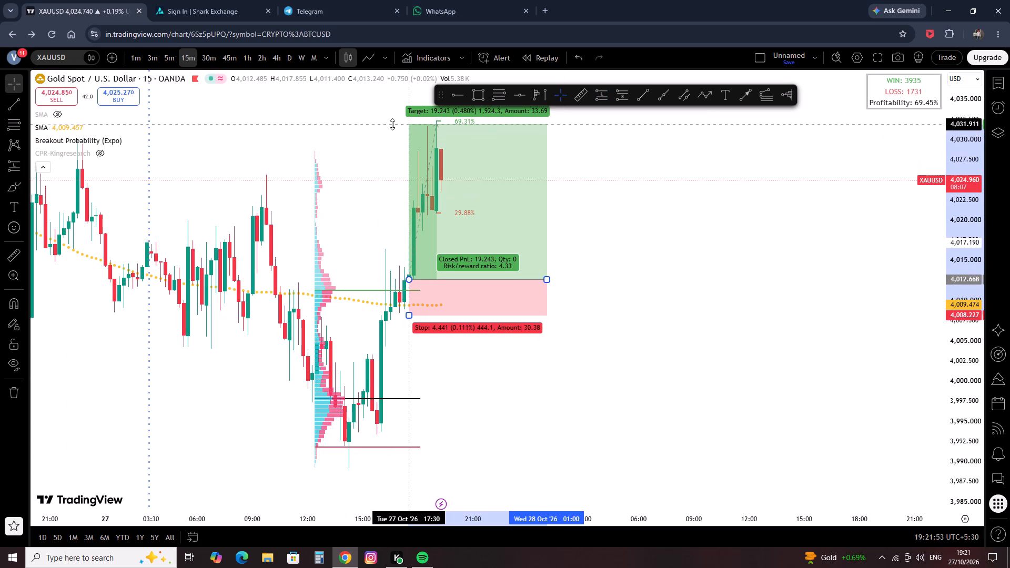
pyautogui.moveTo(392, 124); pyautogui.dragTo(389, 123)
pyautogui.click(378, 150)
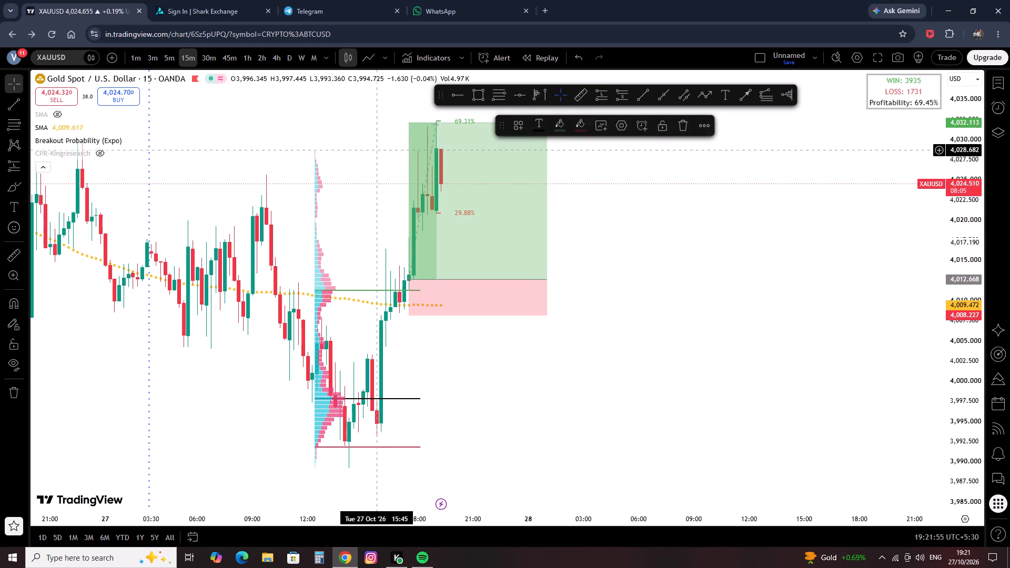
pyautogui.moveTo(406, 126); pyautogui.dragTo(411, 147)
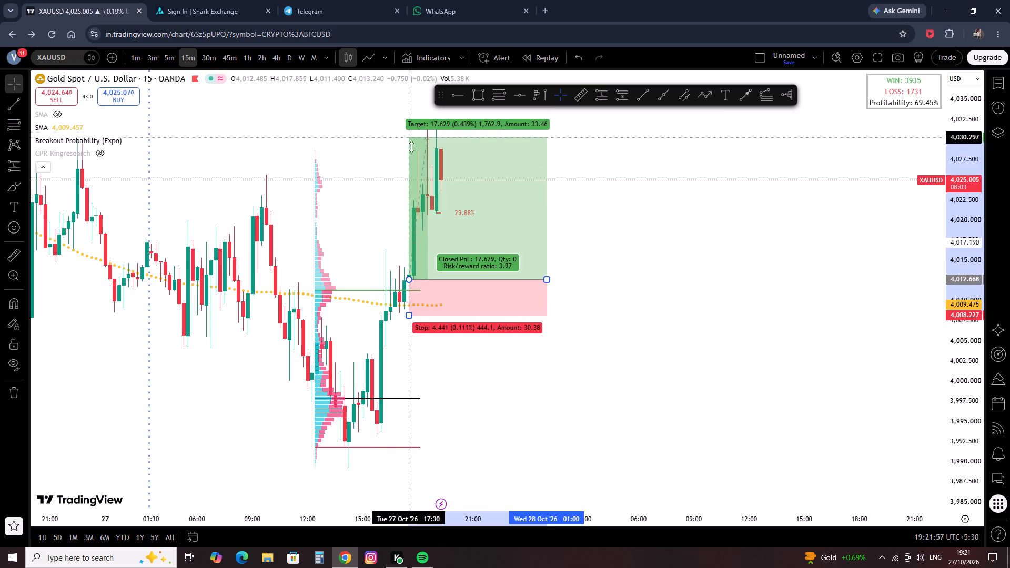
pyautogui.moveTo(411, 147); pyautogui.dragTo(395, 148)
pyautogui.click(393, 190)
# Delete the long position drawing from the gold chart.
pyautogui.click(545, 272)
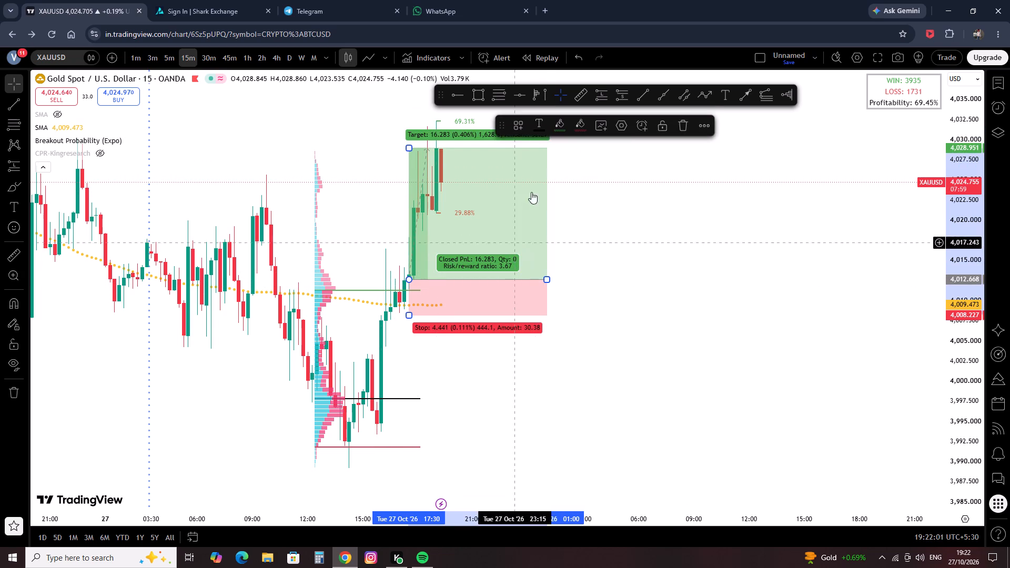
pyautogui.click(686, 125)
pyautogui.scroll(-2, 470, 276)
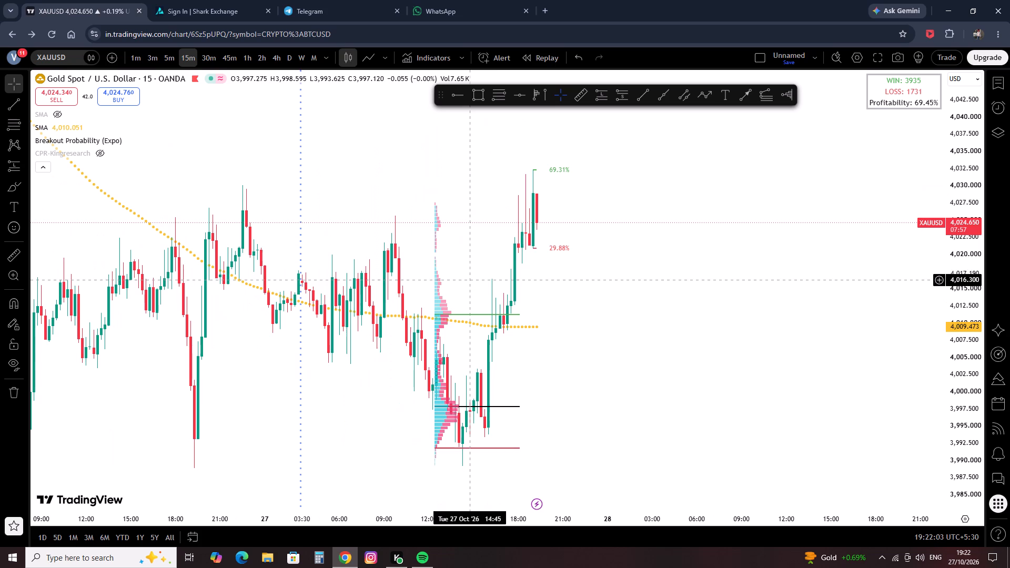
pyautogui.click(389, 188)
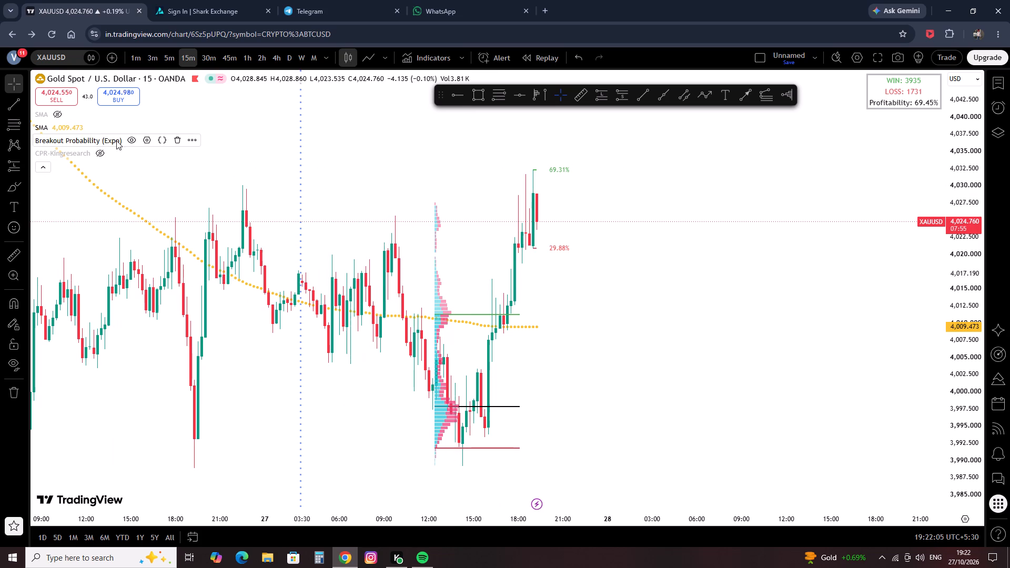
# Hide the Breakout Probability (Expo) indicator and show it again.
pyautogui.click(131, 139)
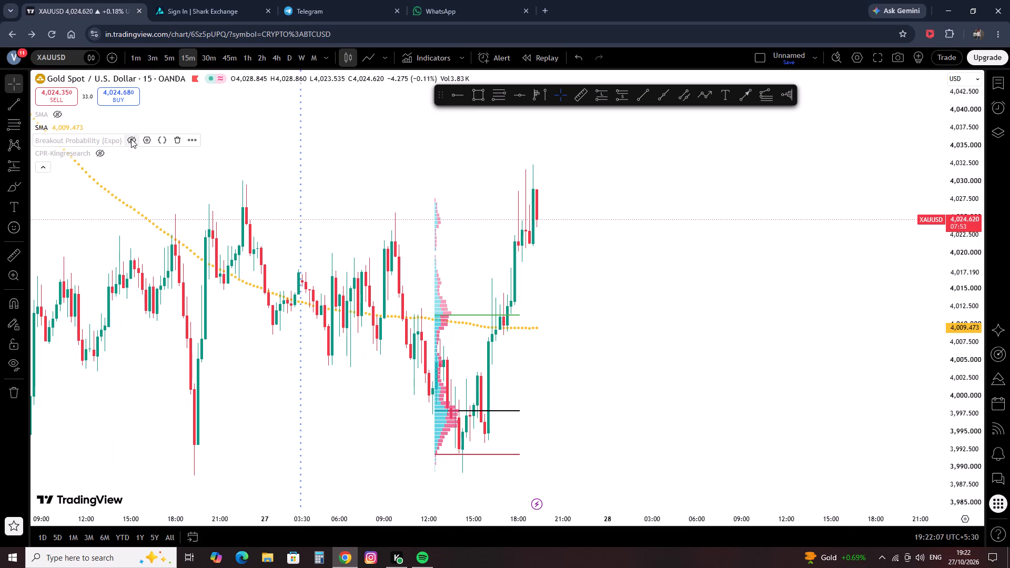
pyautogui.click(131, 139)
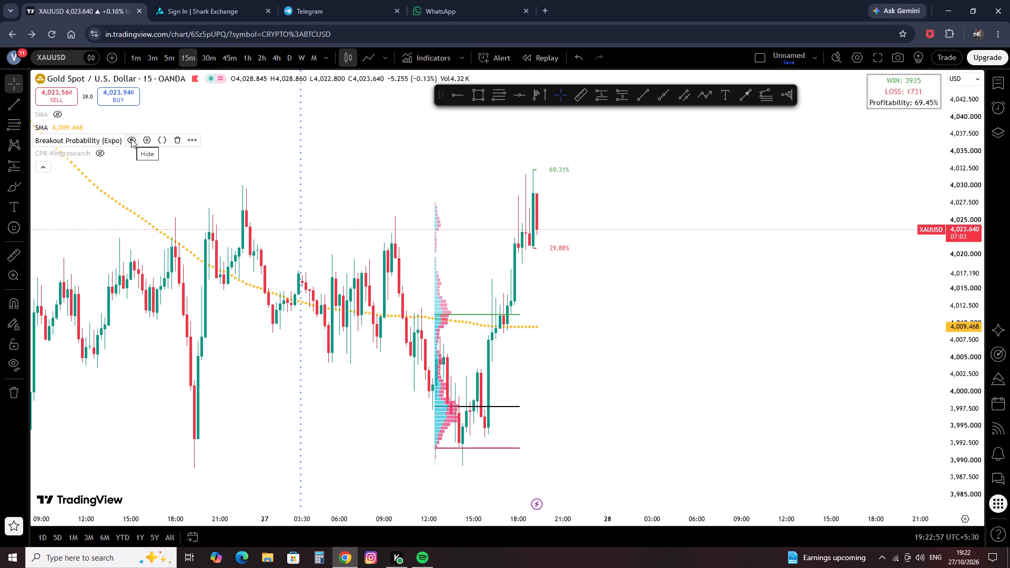
# Collapse the chart's indicator legend.
pyautogui.click(49, 169)
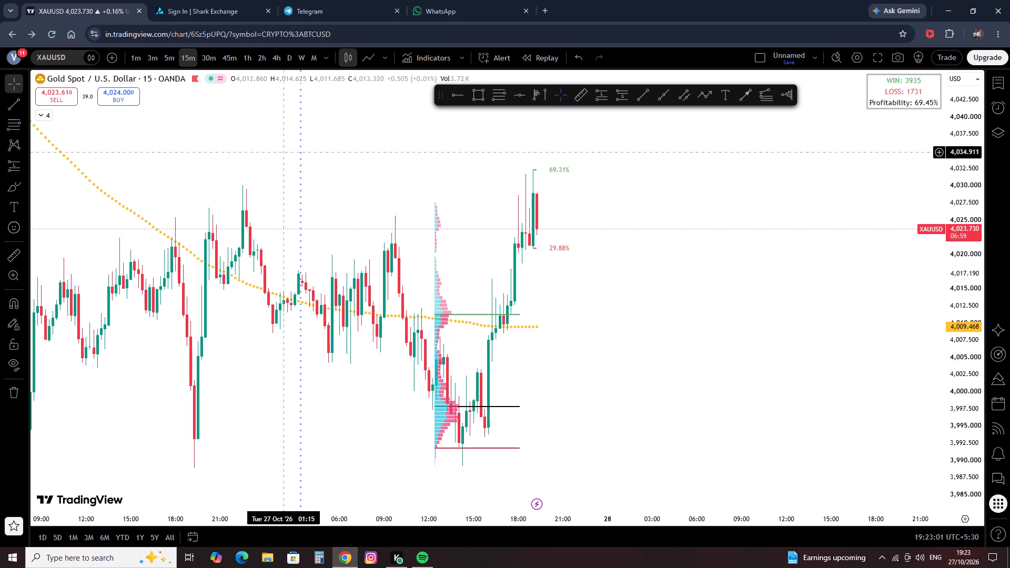
# Switch the XAUUSD chart to the 2-hour timeframe.
pyautogui.scroll(-1, 306, 172)
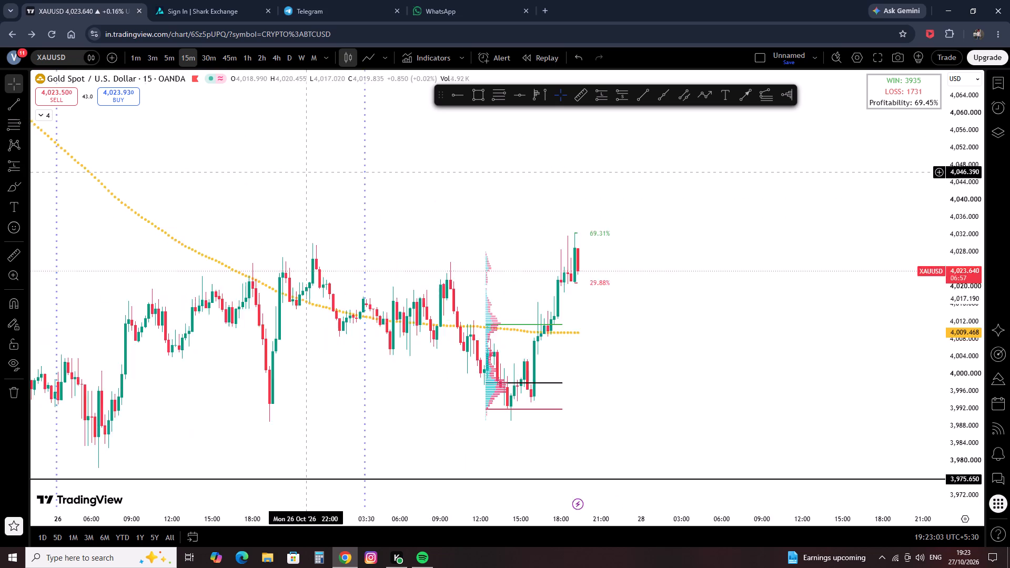
pyautogui.scroll(-5, 305, 171)
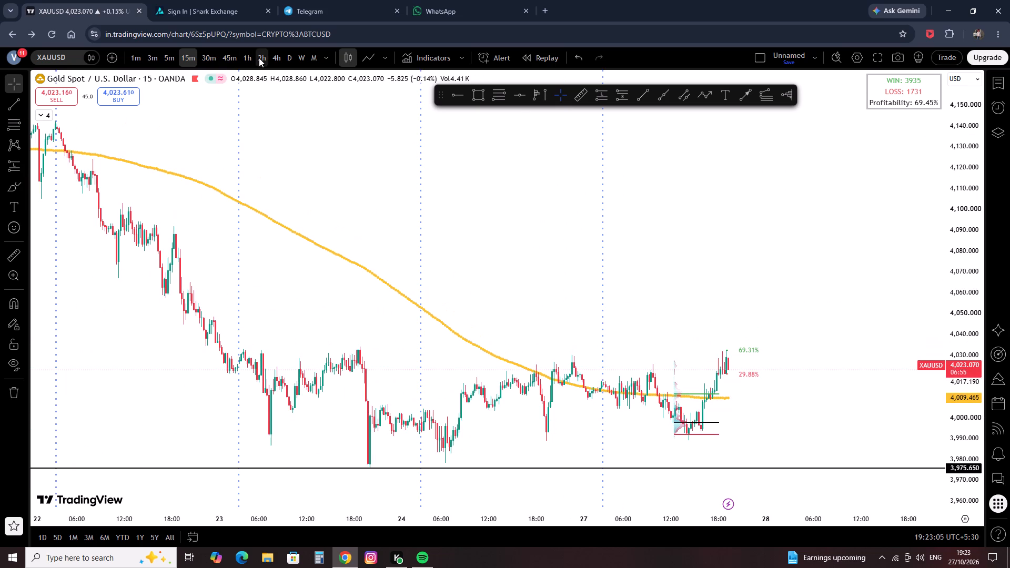
pyautogui.click(259, 58)
pyautogui.scroll(14, 473, 278)
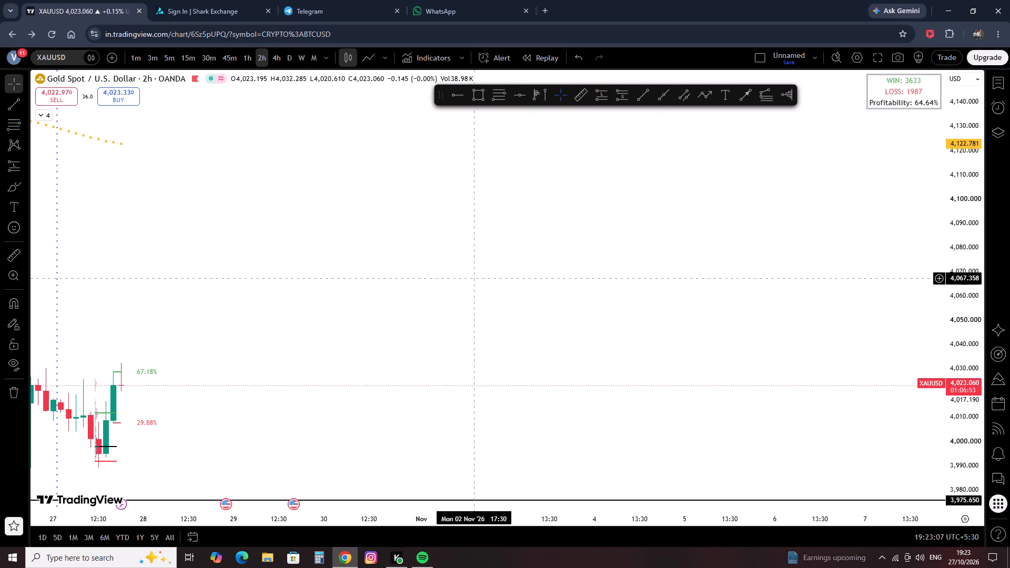
pyautogui.moveTo(313, 285); pyautogui.dragTo(732, 246)
pyautogui.scroll(4, 521, 332)
pyautogui.moveTo(344, 329); pyautogui.dragTo(634, 290)
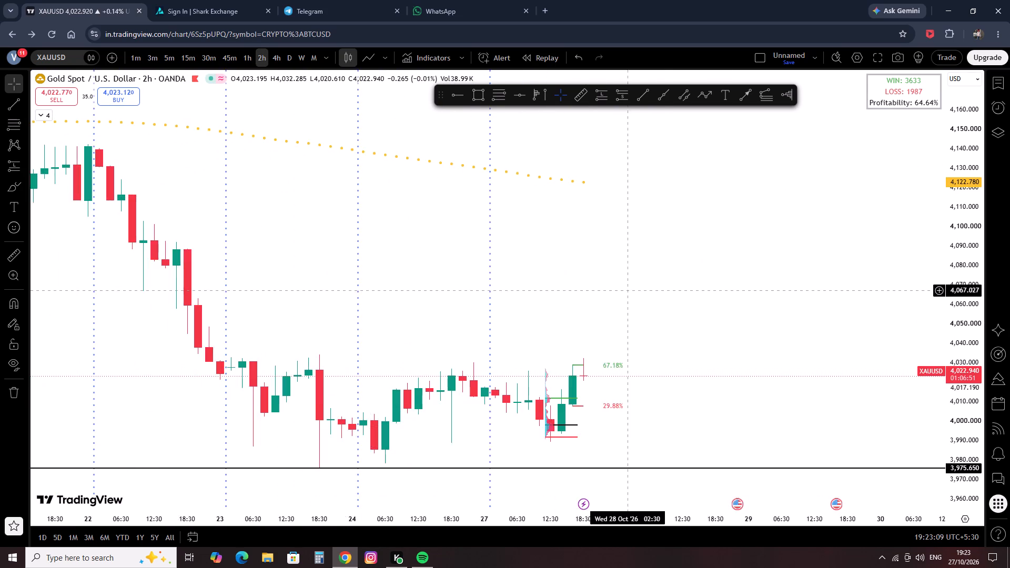
pyautogui.scroll(1, 631, 291)
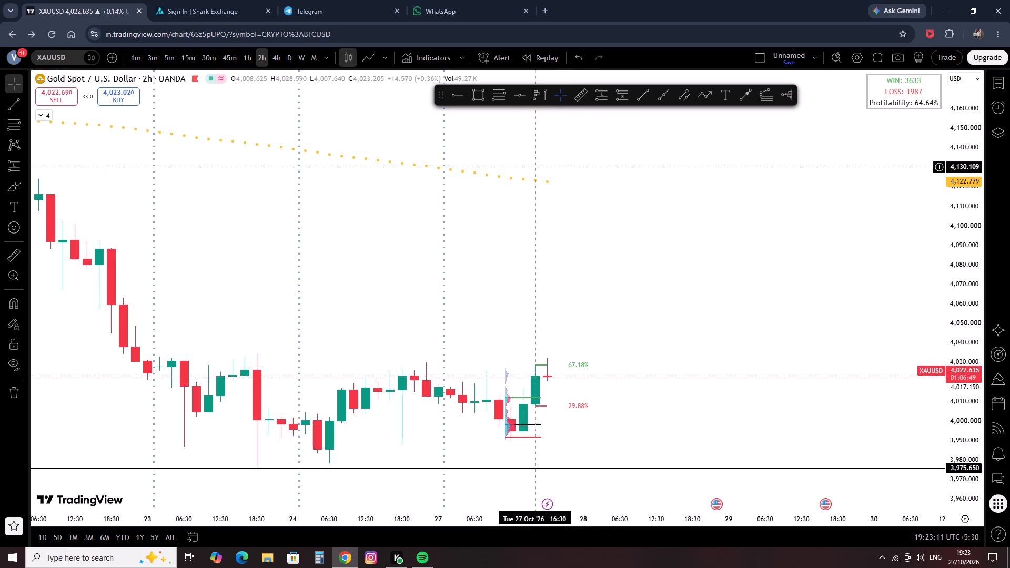
# Draw a horizontal ray at 4,017.305, the high of the 02:30 candle on 27 October.
pyautogui.click(449, 88)
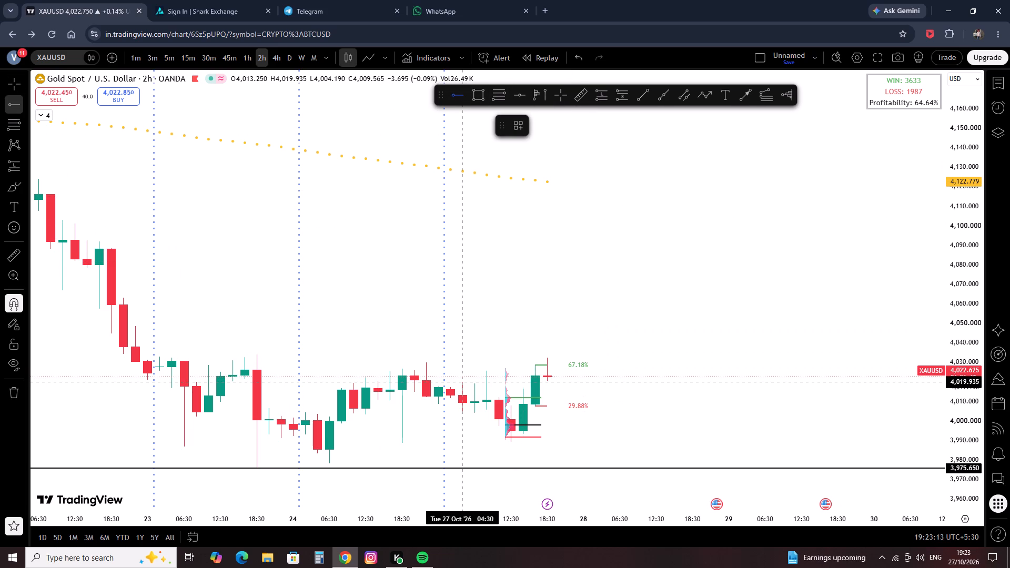
pyautogui.keyDown('ctrl'); pyautogui.click(442, 372); pyautogui.keyUp('ctrl')
pyautogui.keyDown('ctrl'); pyautogui.moveTo(435, 387); pyautogui.dragTo(448, 387); pyautogui.keyUp('ctrl')
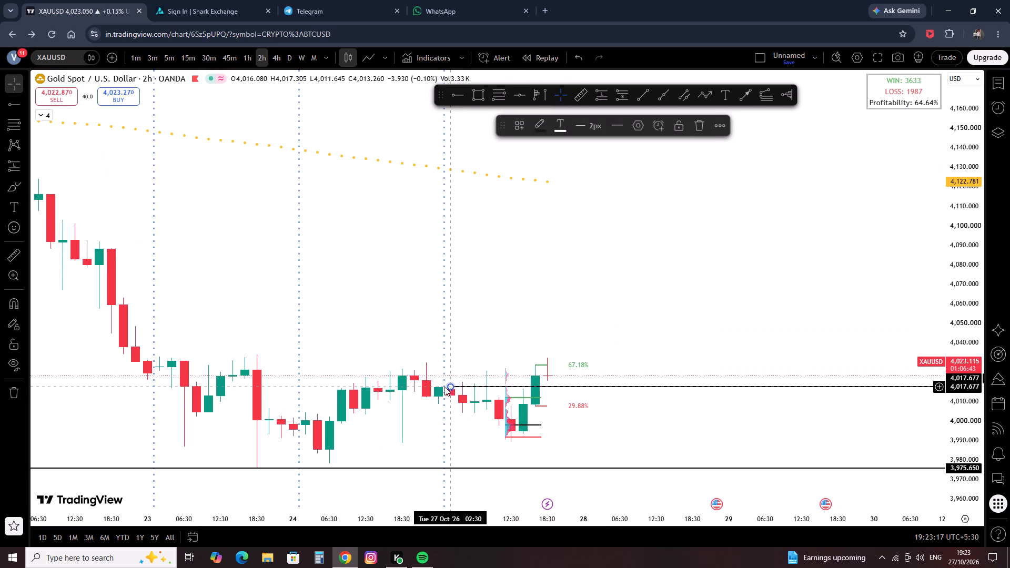
pyautogui.keyDown('ctrl'); pyautogui.click(451, 383); pyautogui.keyUp('ctrl')
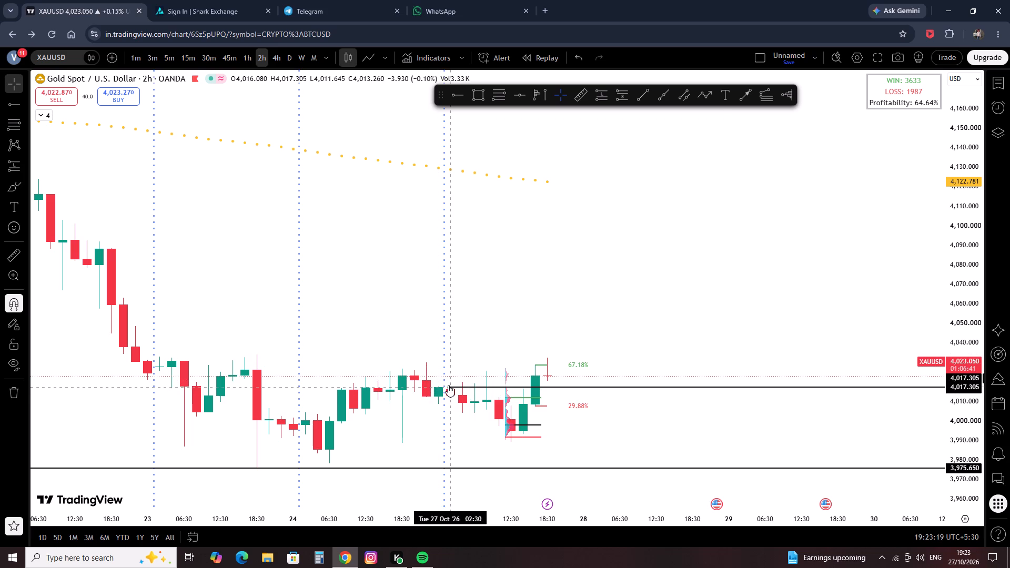
pyautogui.click(489, 314)
# Draw a second horizontal ray at 4,011.645, the low of the same 02:30 candle.
pyautogui.click(468, 102)
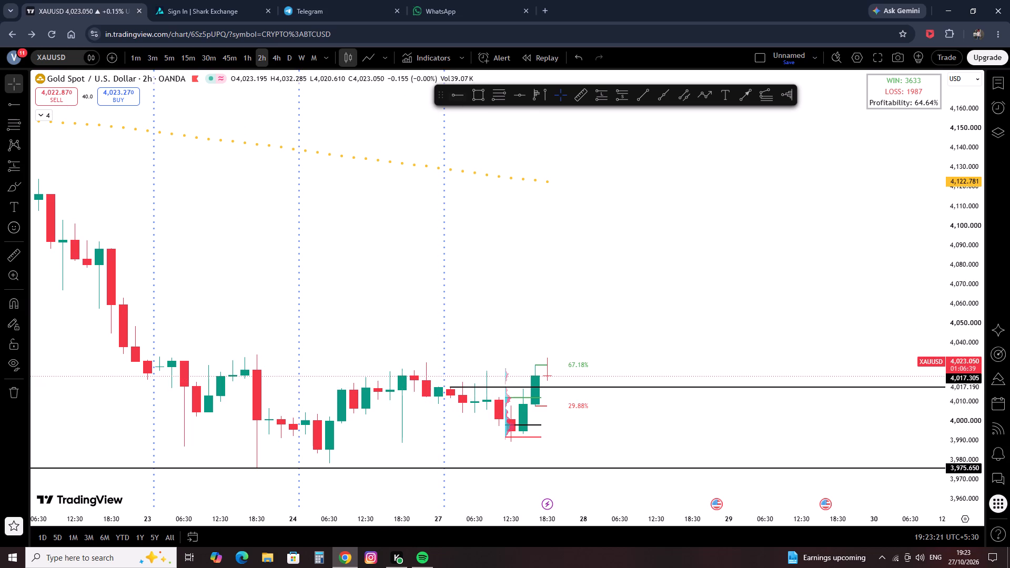
pyautogui.click(453, 99)
pyautogui.keyDown('ctrl'); pyautogui.click(451, 404); pyautogui.keyUp('ctrl')
pyautogui.click(478, 278)
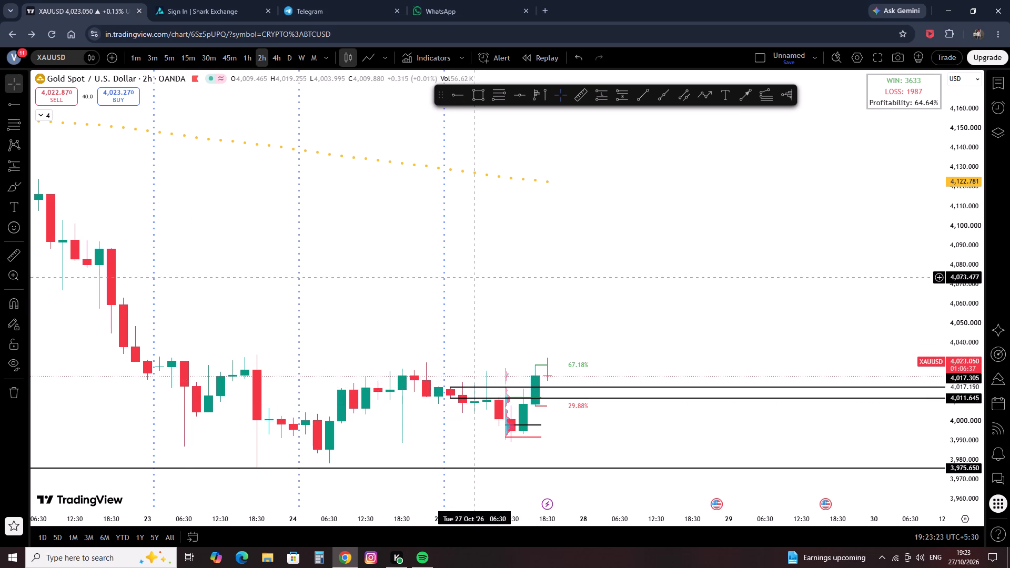
# Switch the chart back to the 15-minute timeframe.
pyautogui.click(183, 50)
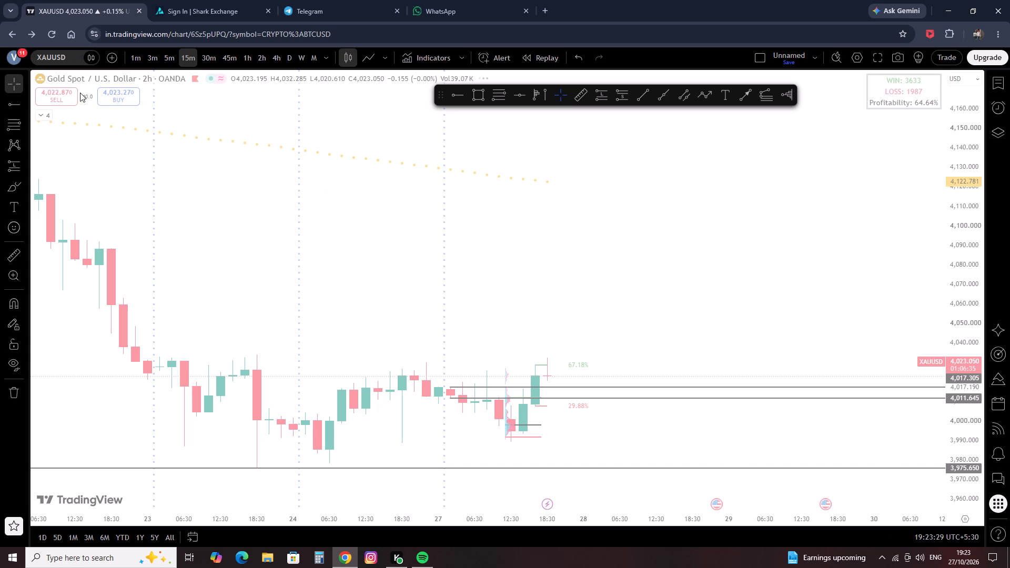
# Reload the chart page despite the unsaved changes.
pyautogui.click(53, 44)
pyautogui.click(52, 36)
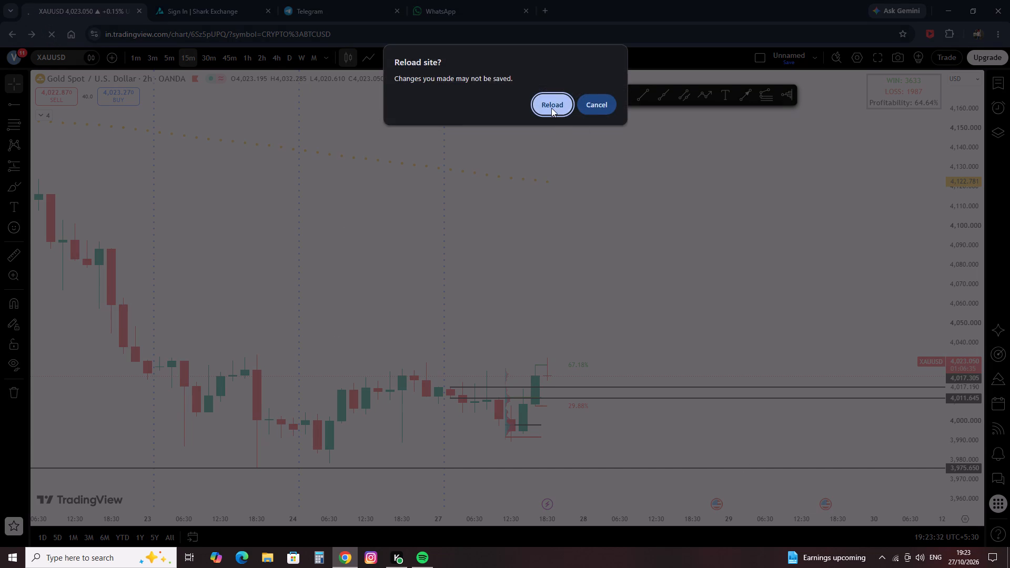
pyautogui.click(551, 108)
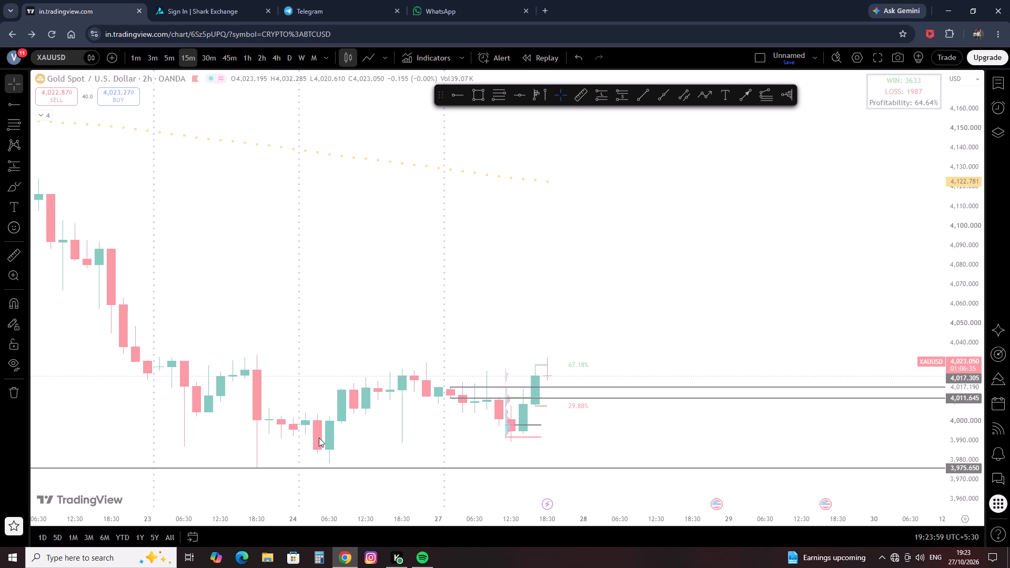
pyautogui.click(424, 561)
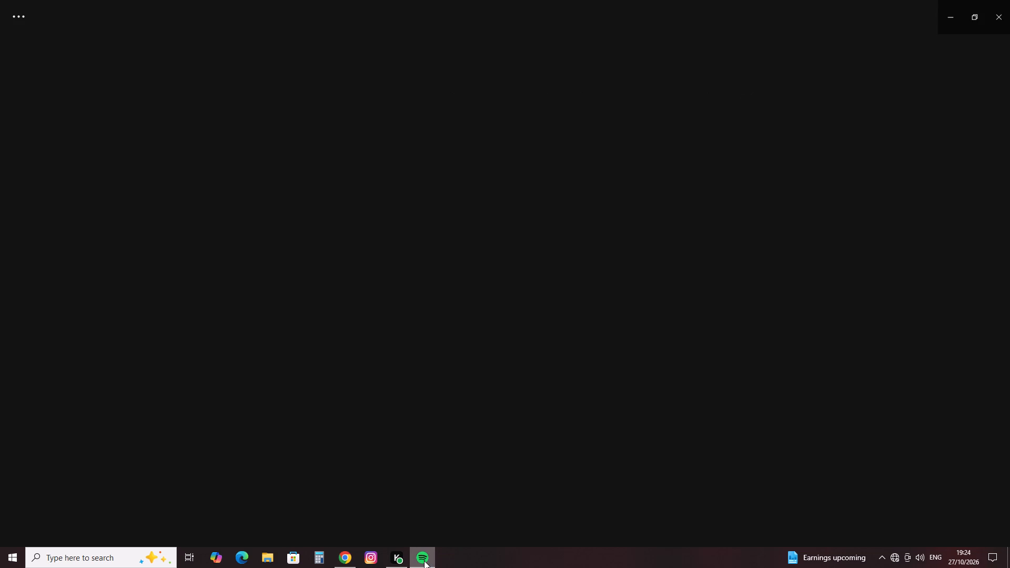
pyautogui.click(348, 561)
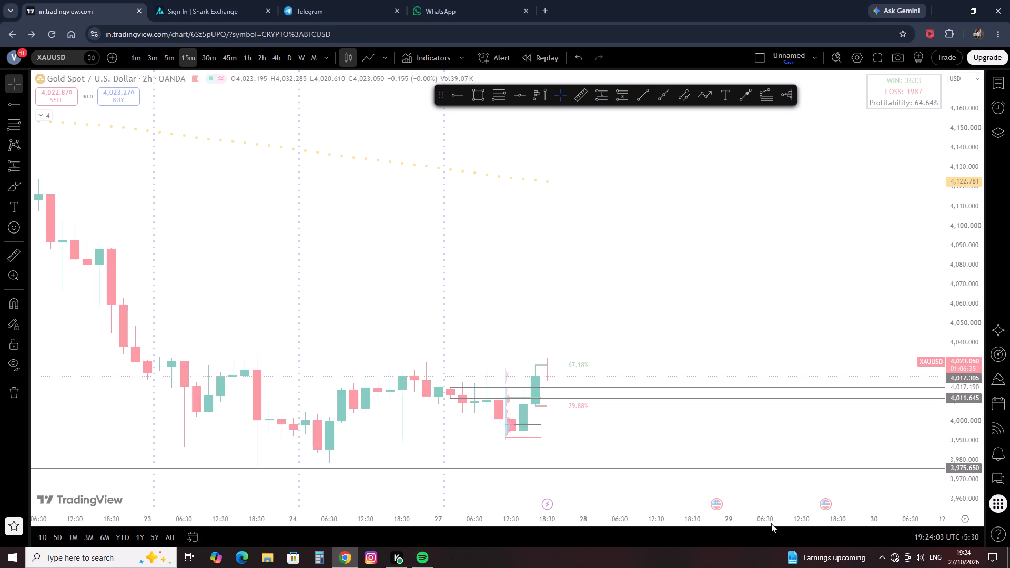
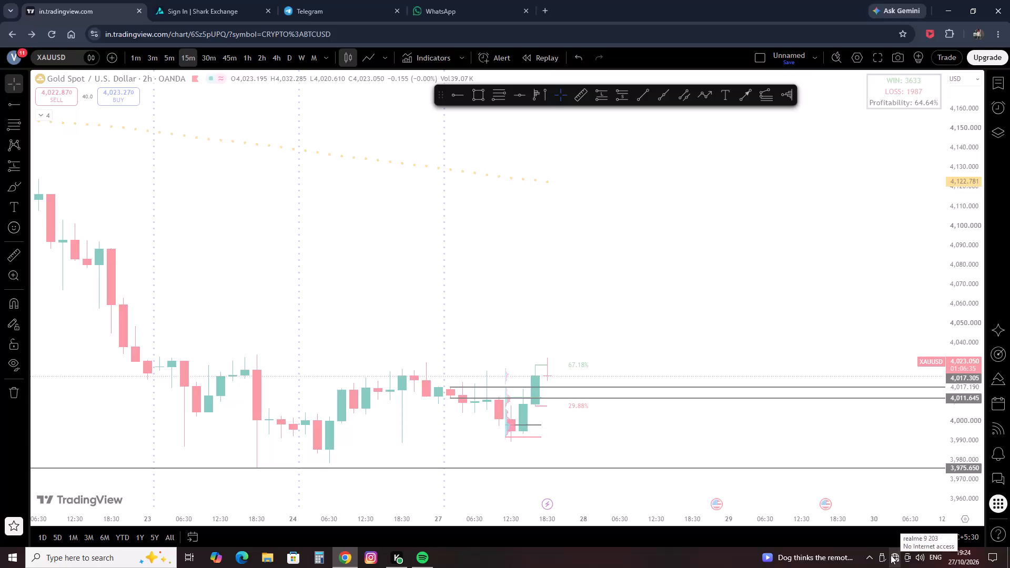
# Check the status of the computer's Wi-Fi connection, then dismiss the network details.
pyautogui.click(891, 555)
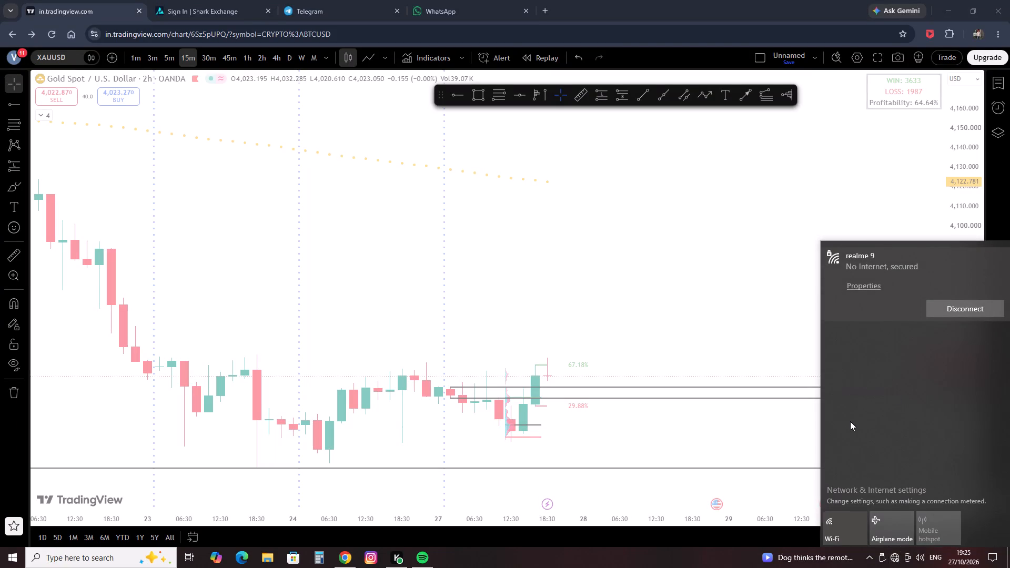
pyautogui.click(621, 327)
# Minimize the browser window showing the XAUUSD chart.
pyautogui.click(947, 0)
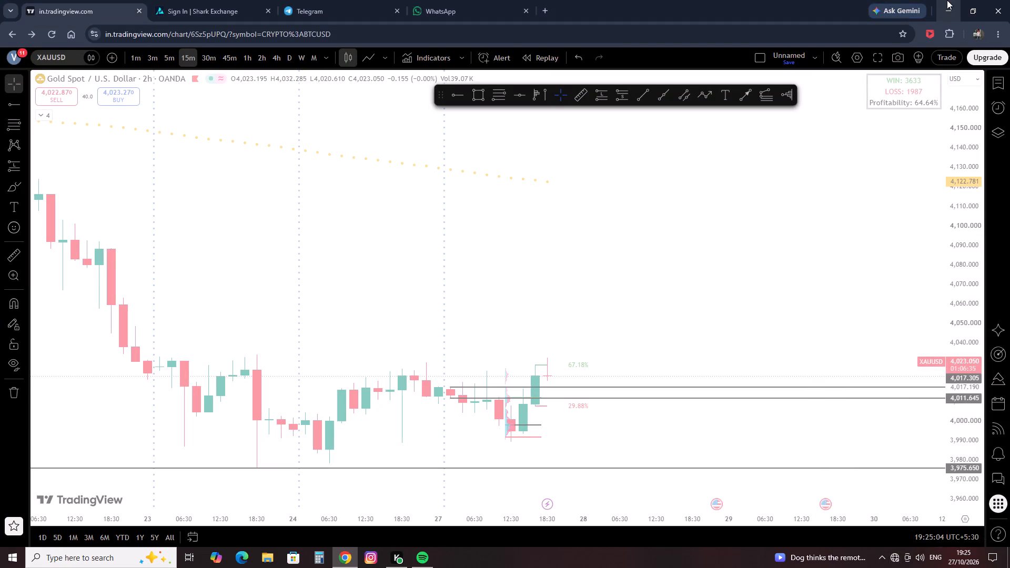
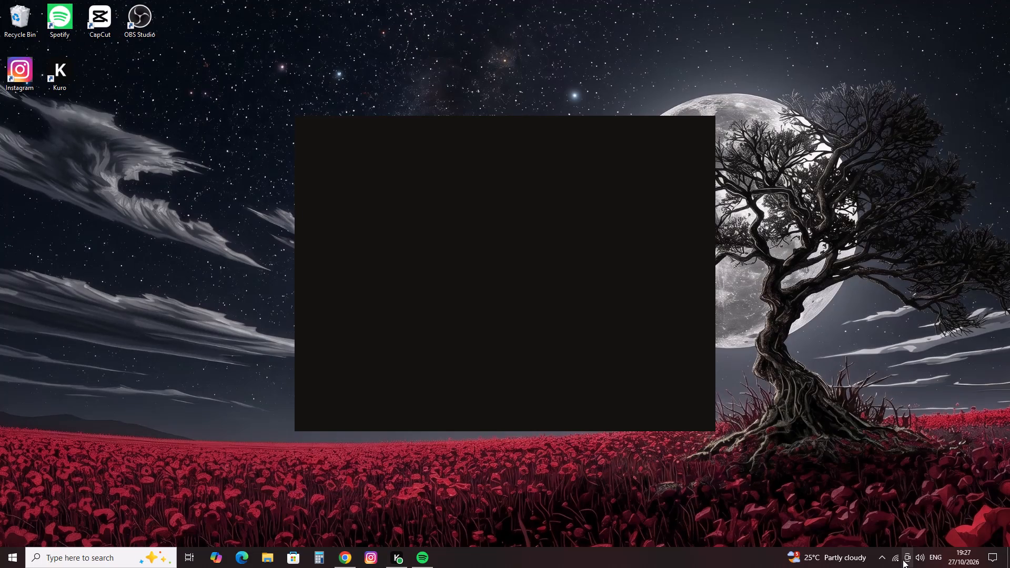
# Switch from the desktop back to Google Chrome and bring up the 15-minute XAUUSD chart in TradingView.
pyautogui.click(347, 559)
pyautogui.scroll(-7, 318, 310)
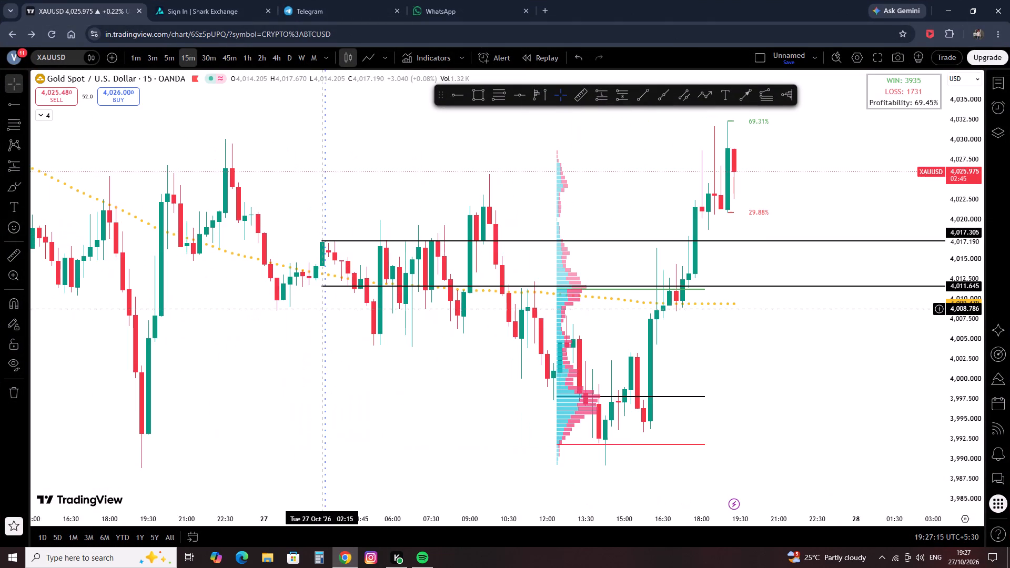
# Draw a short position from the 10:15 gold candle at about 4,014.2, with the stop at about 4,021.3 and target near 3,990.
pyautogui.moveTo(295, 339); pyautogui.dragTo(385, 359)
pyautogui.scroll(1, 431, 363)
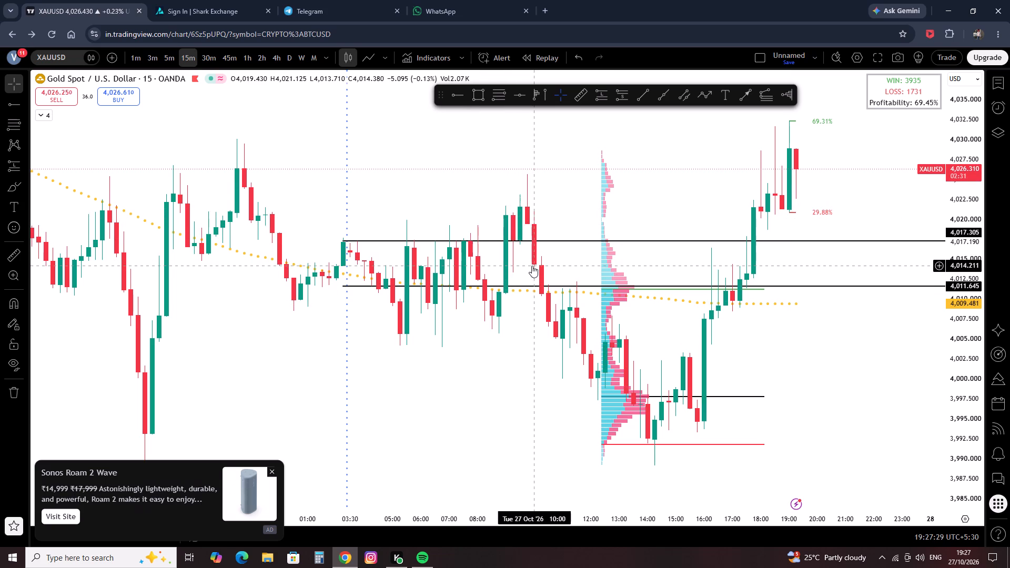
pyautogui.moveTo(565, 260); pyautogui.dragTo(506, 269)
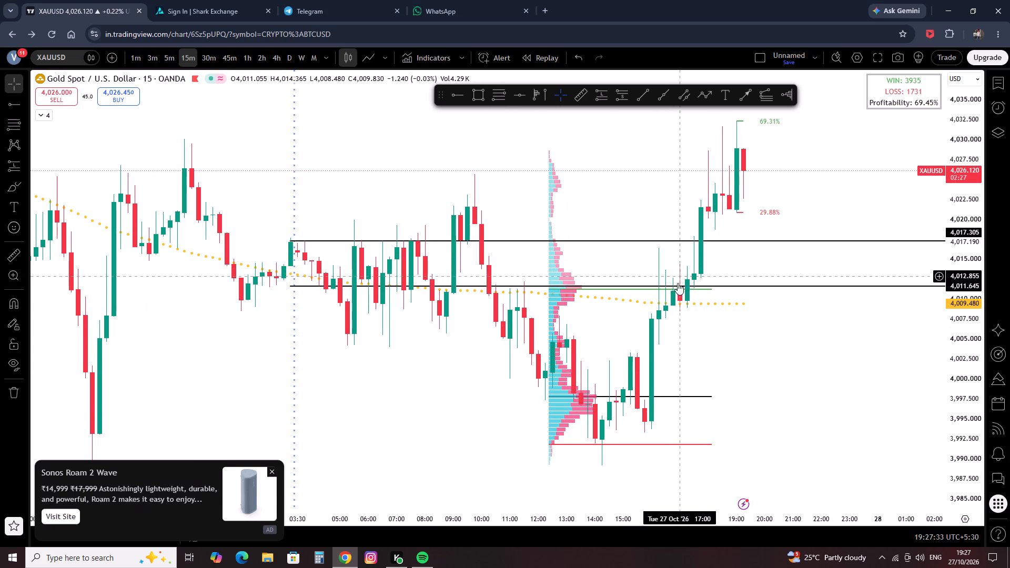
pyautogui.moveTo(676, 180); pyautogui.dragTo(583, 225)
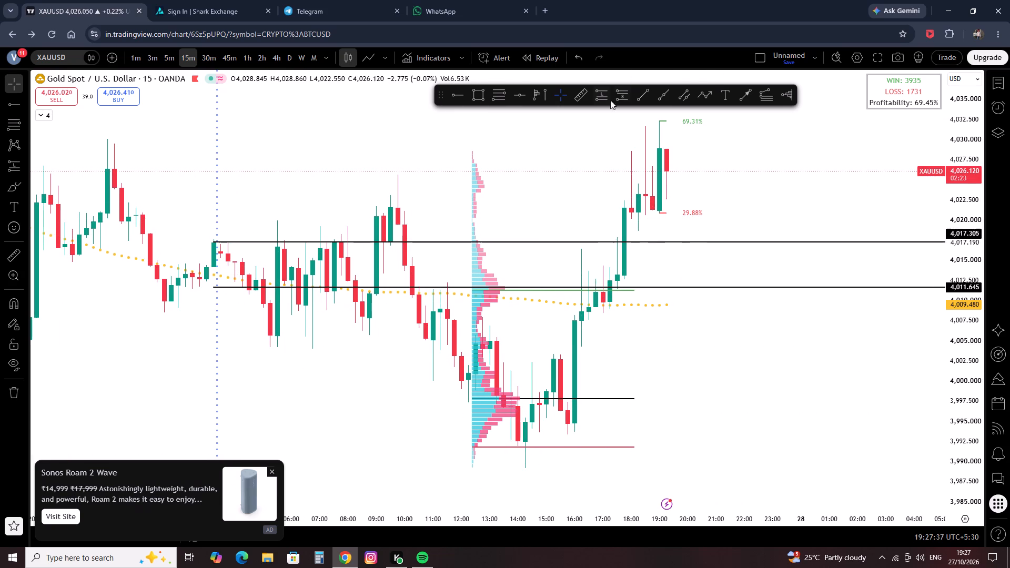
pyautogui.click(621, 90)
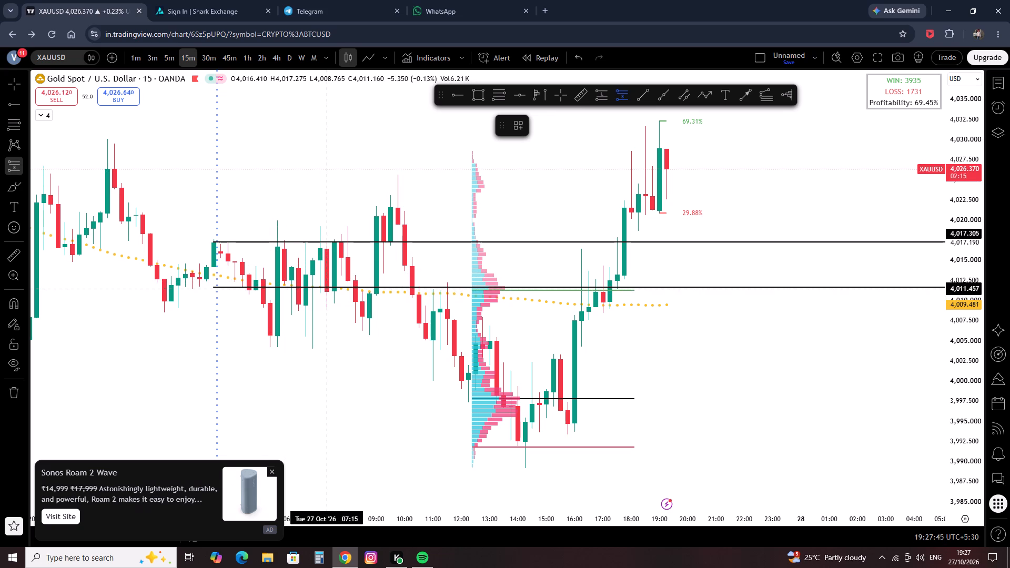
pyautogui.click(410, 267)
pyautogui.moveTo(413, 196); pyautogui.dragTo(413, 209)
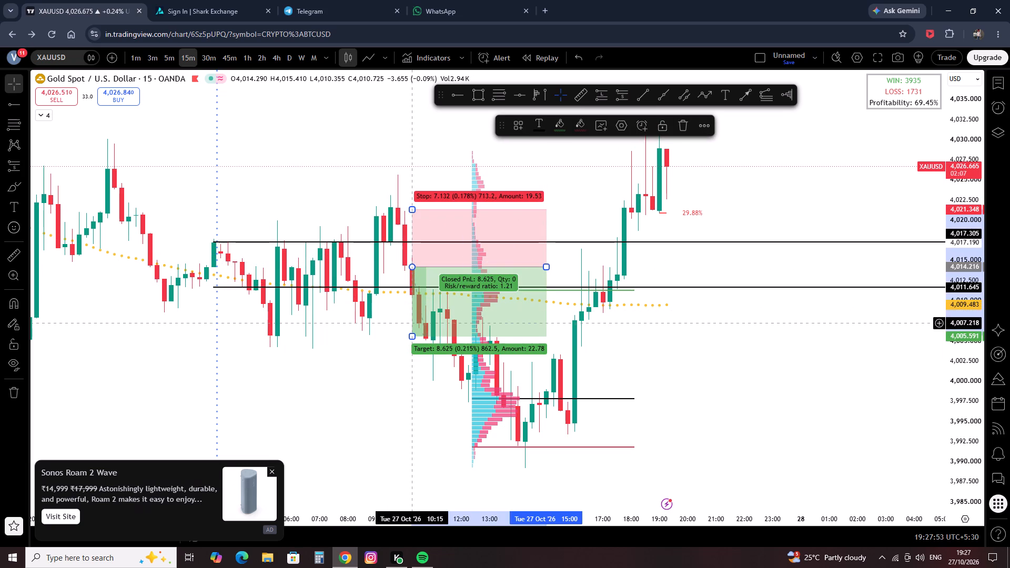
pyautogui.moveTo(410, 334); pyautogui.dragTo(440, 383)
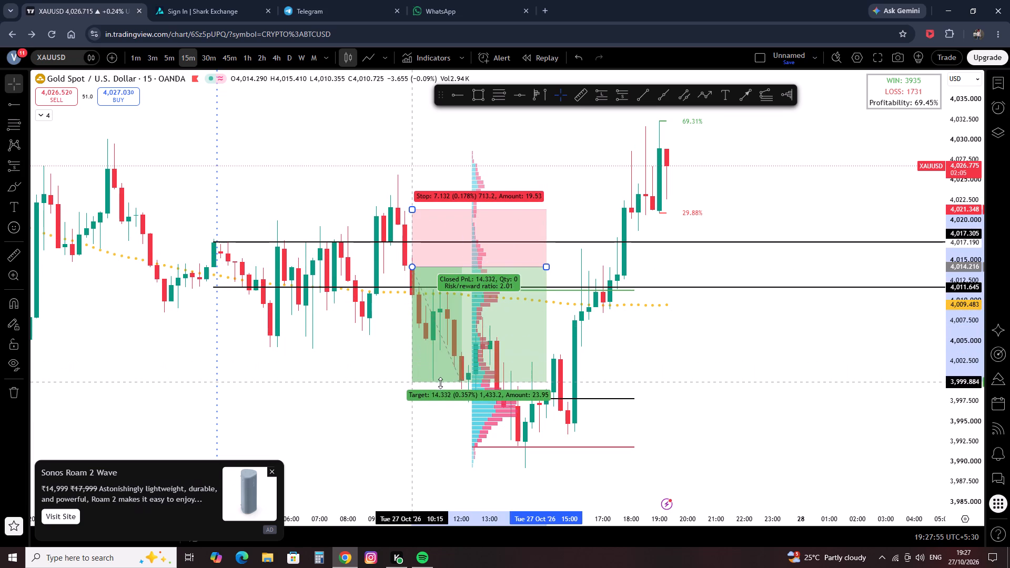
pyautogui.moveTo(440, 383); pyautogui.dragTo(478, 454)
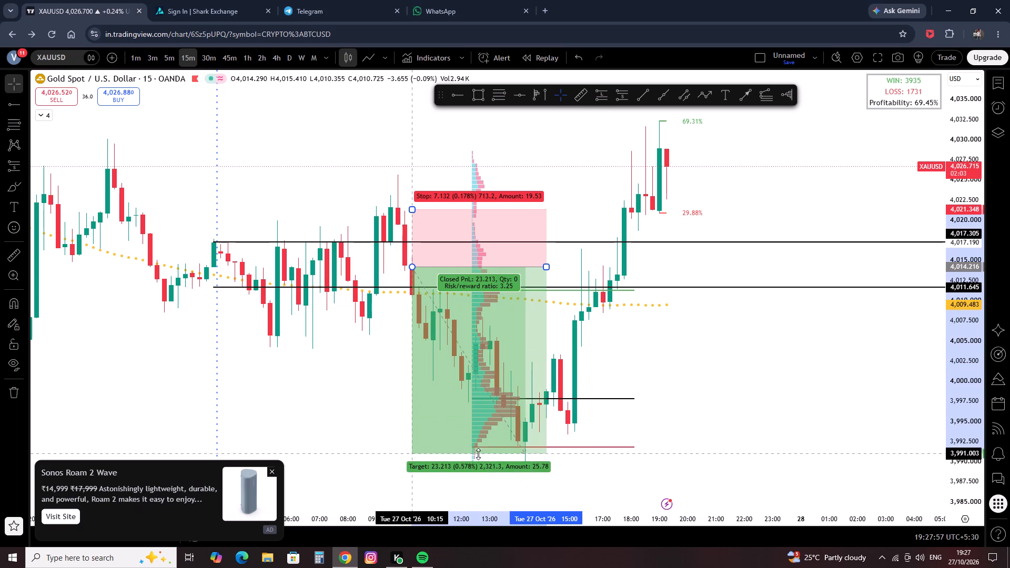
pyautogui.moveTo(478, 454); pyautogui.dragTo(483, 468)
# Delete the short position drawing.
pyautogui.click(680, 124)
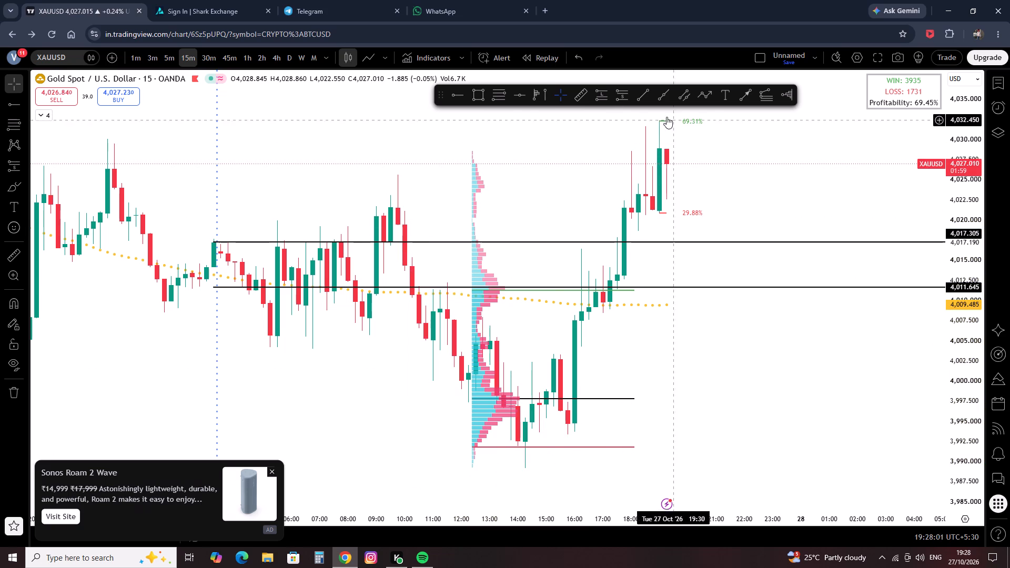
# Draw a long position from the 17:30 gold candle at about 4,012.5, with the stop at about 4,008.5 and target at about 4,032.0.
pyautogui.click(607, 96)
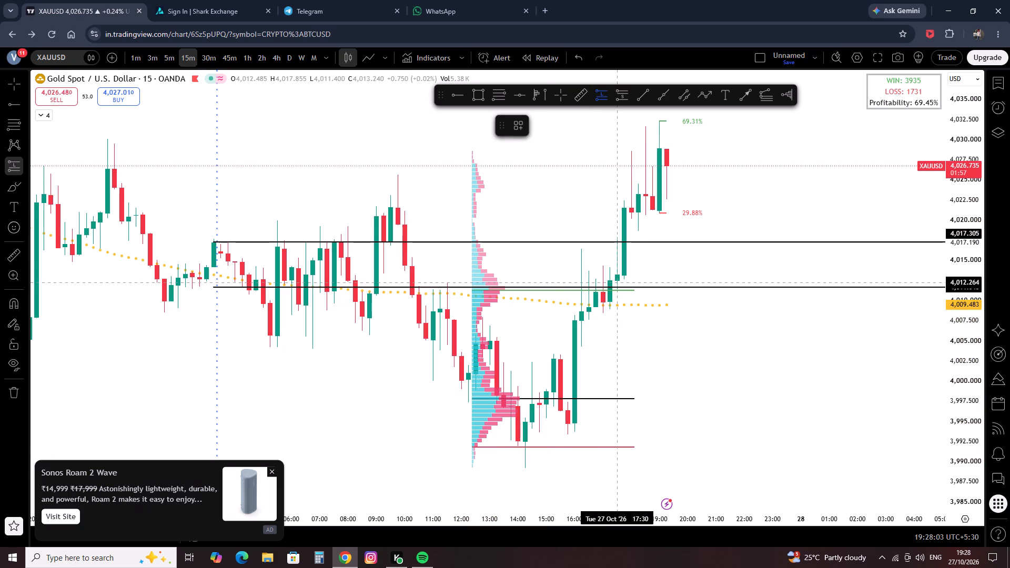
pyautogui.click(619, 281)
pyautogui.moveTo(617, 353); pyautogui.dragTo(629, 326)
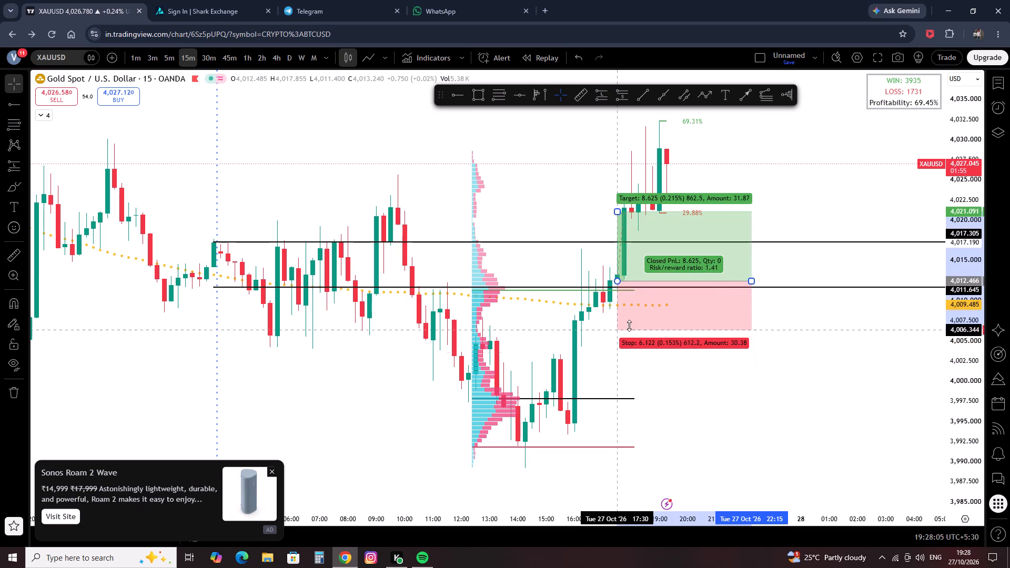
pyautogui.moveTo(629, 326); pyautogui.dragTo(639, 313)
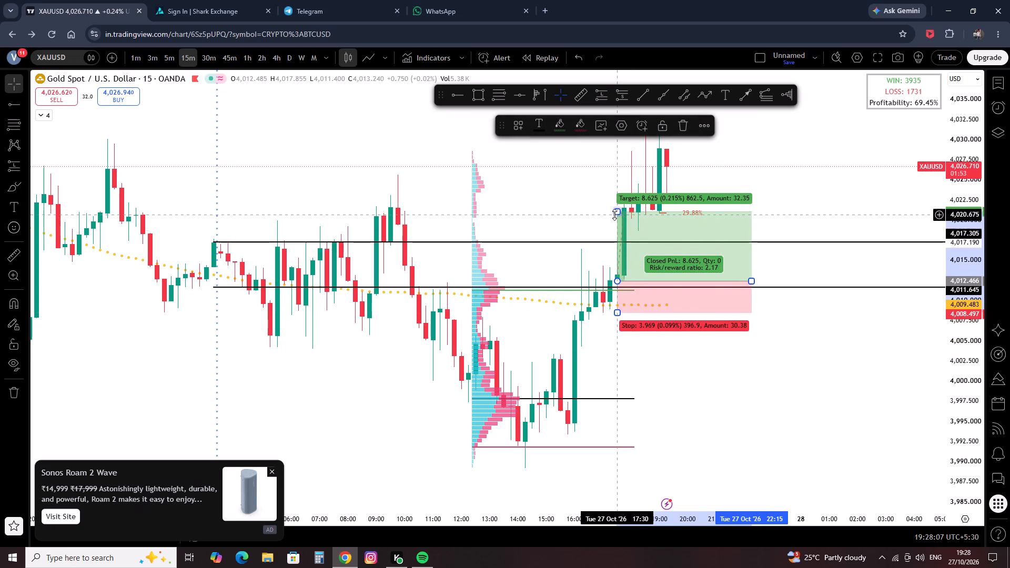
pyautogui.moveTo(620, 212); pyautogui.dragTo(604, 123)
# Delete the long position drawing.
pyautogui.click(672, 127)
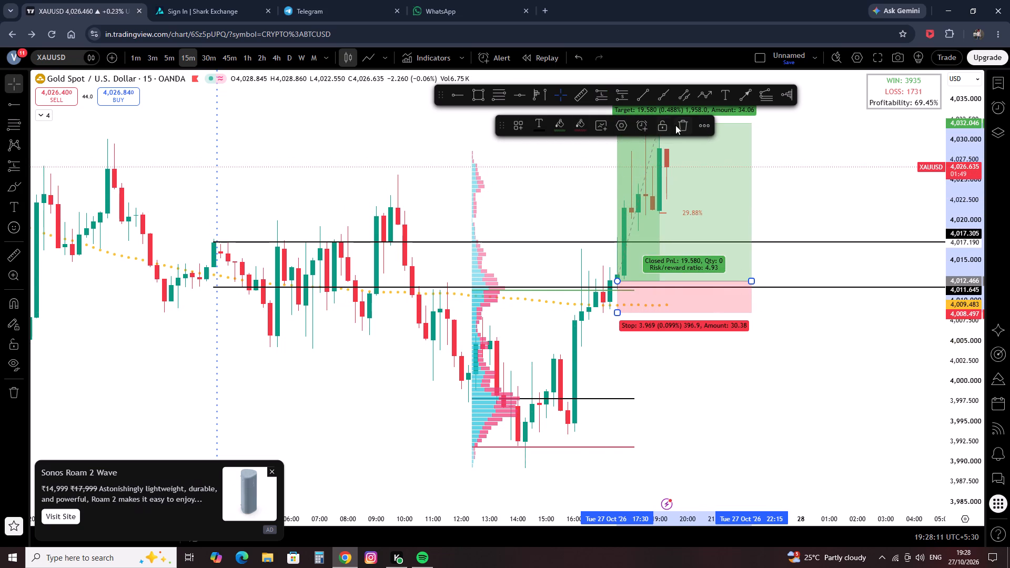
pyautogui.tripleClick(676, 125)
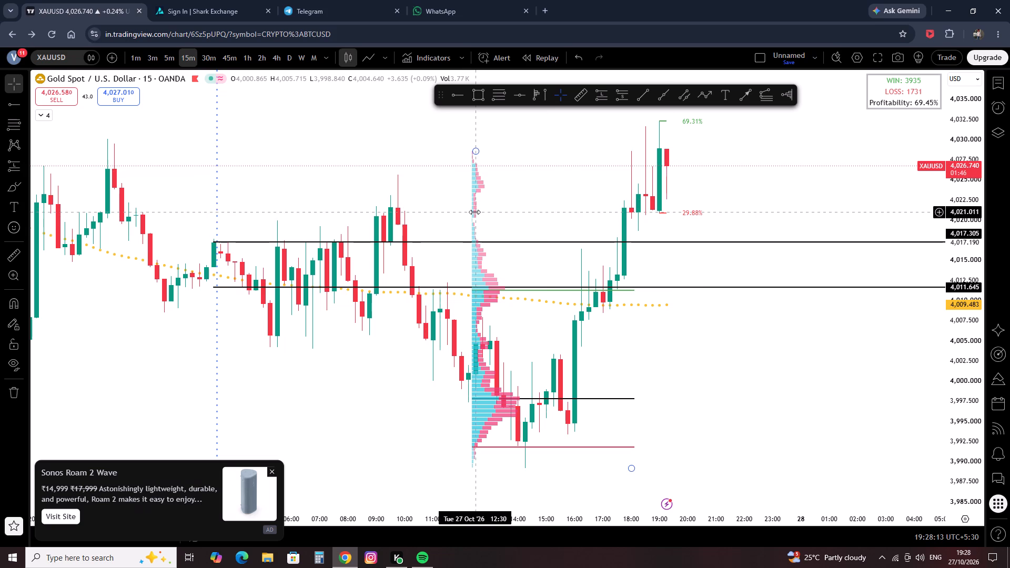
# Switch the chart from gold to Bitcoin / U.S. Dollar (BTCUSD, CRYPTO).
pyautogui.click(476, 212)
pyautogui.press('Up')
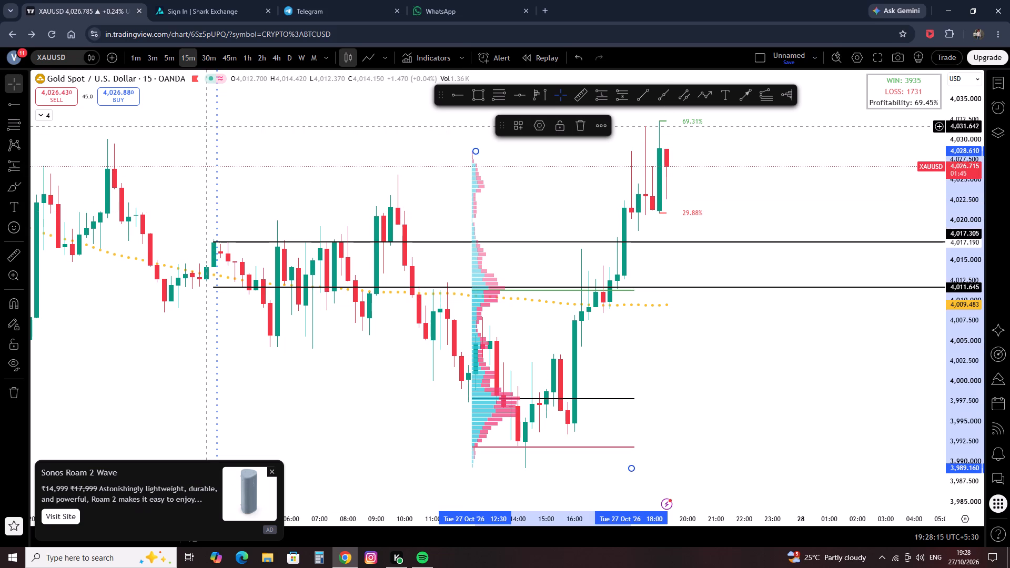
pyautogui.press('Up')
pyautogui.click(209, 126)
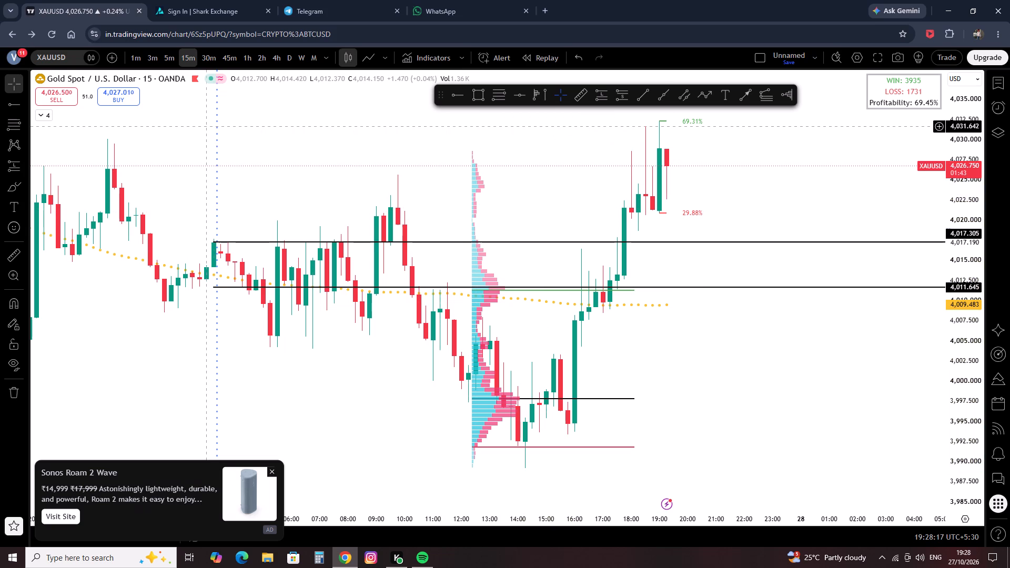
pyautogui.press('Up')
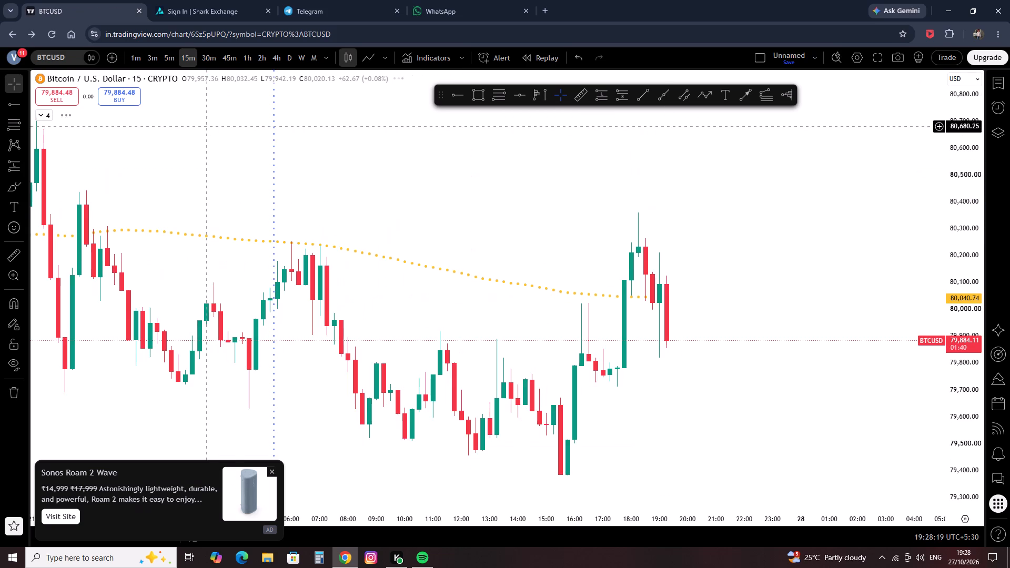
# Change the Bitcoin chart's data source to the Vantage BTCUSD symbol.
pyautogui.scroll(1, 272, 173)
pyautogui.click(73, 76)
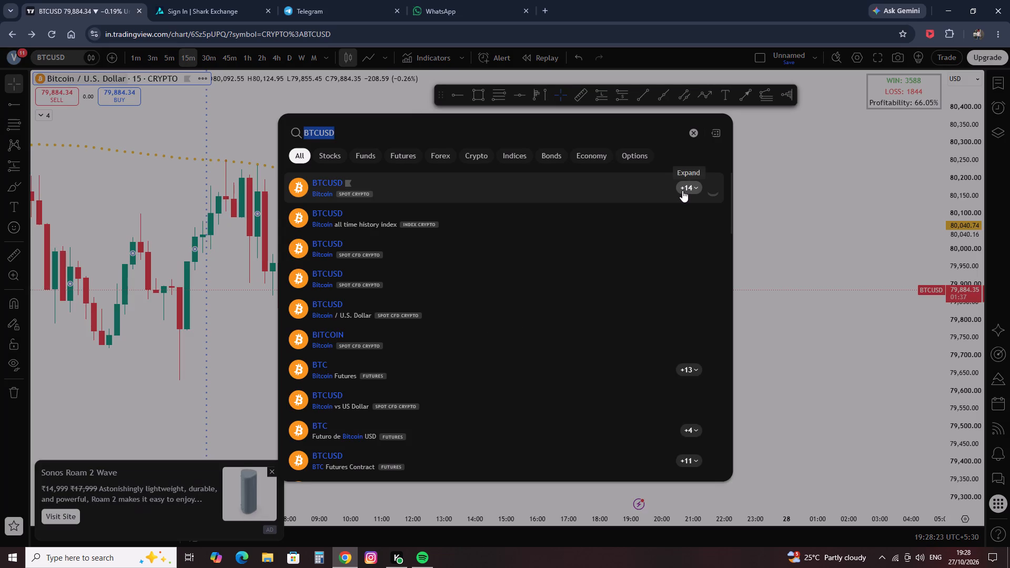
pyautogui.click(718, 246)
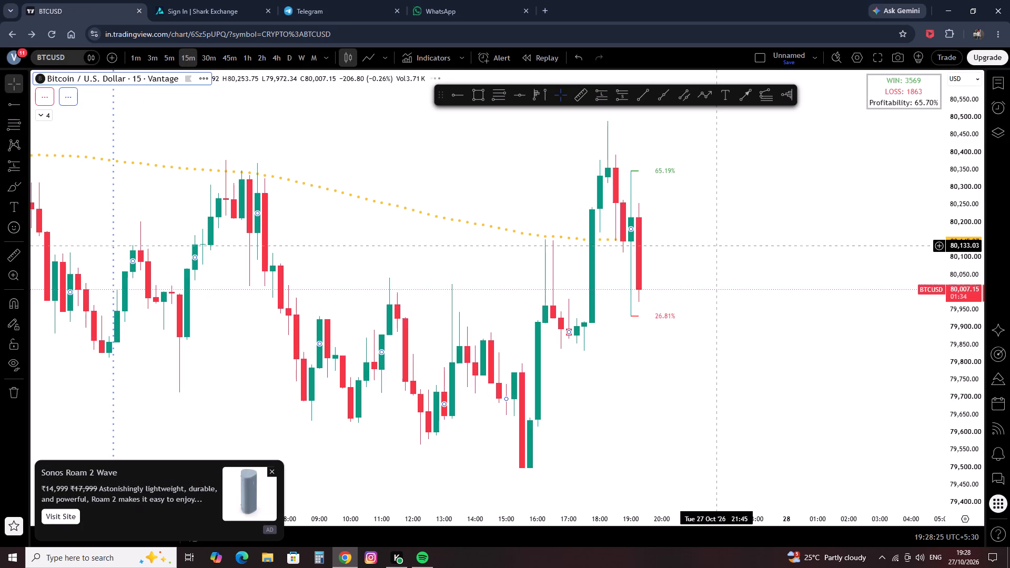
pyautogui.click(490, 262)
pyautogui.scroll(3, 669, 367)
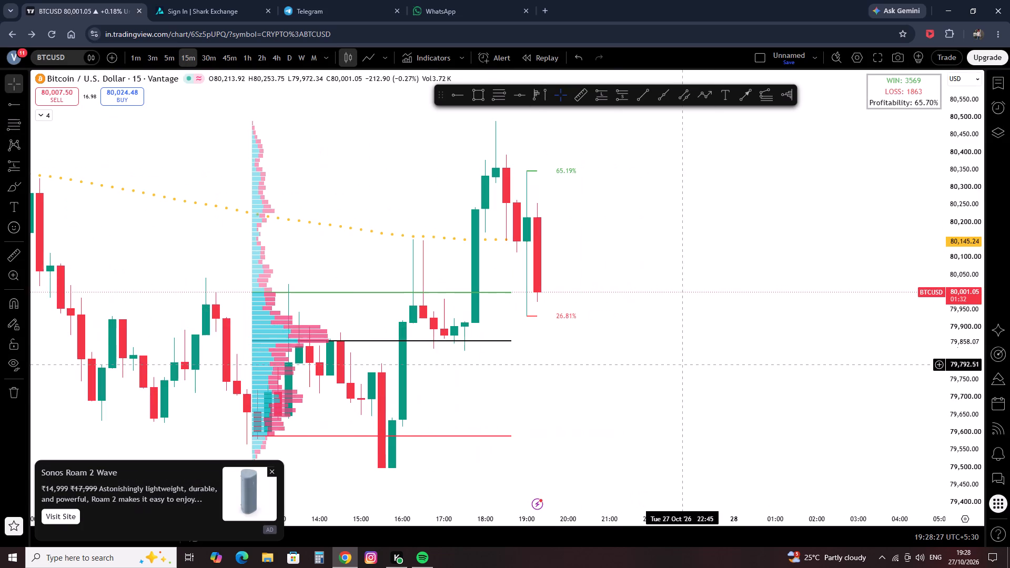
# View Bitcoin on the 30-minute timeframe, then return to 15 minutes and examine its price action on 27 October.
pyautogui.click(212, 54)
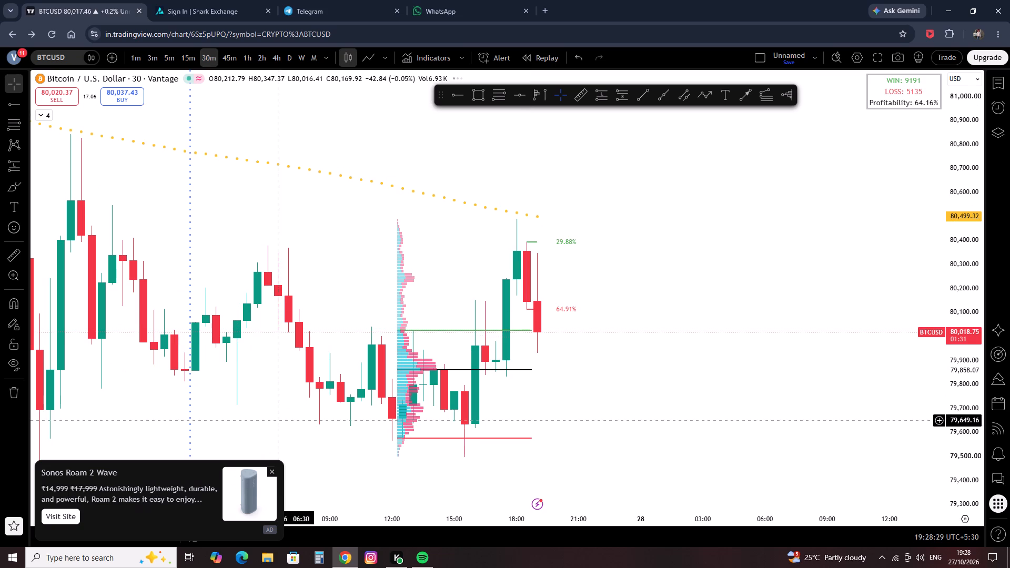
pyautogui.click(268, 471)
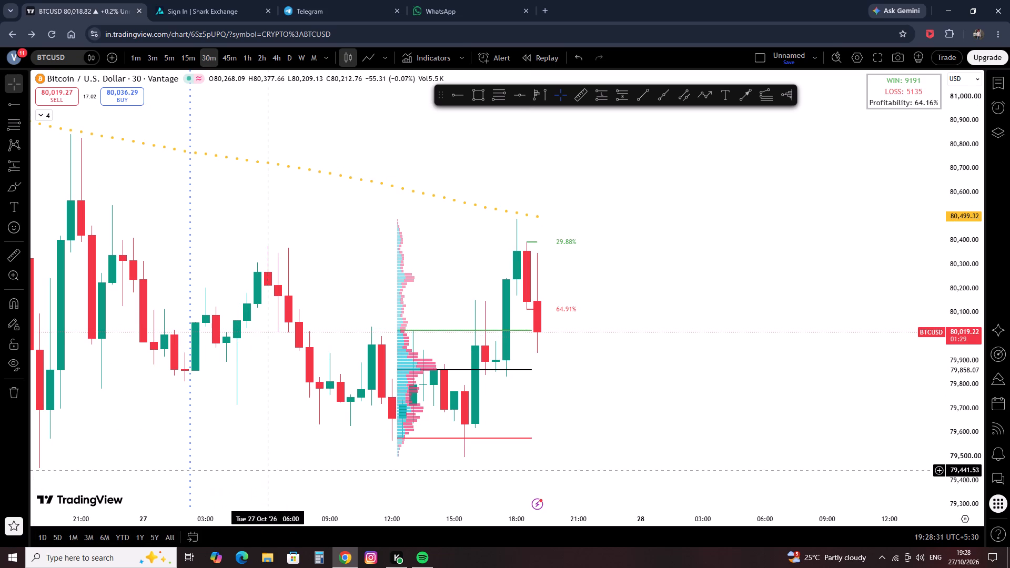
pyautogui.click(190, 53)
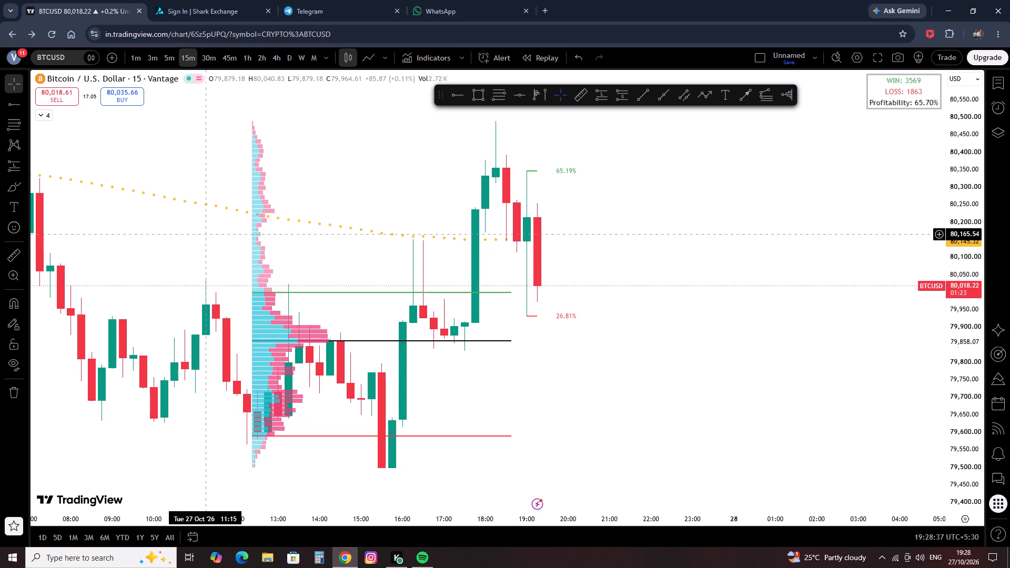
pyautogui.scroll(-4, 401, 285)
pyautogui.scroll(-1, 465, 282)
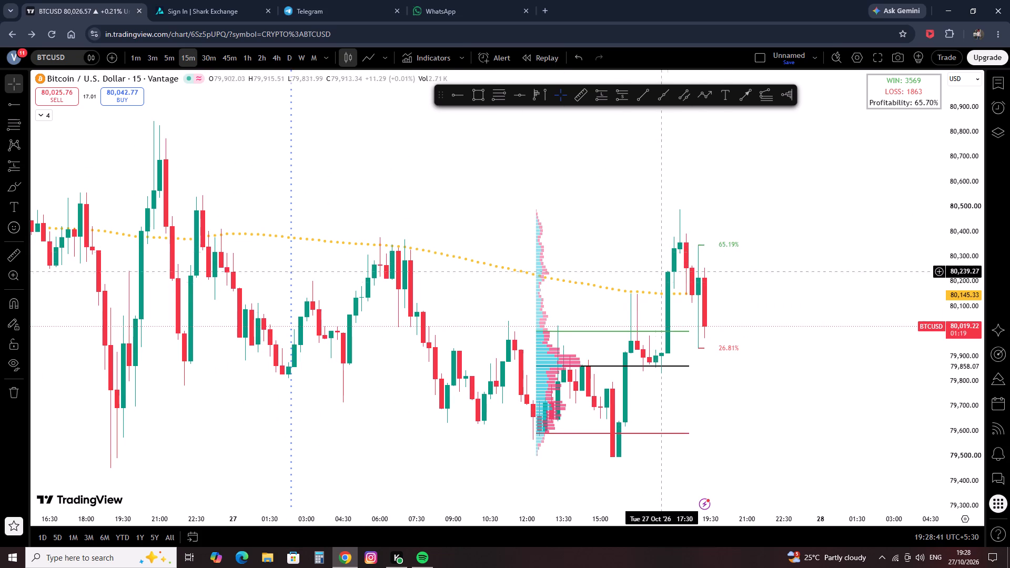
pyautogui.scroll(2, 709, 321)
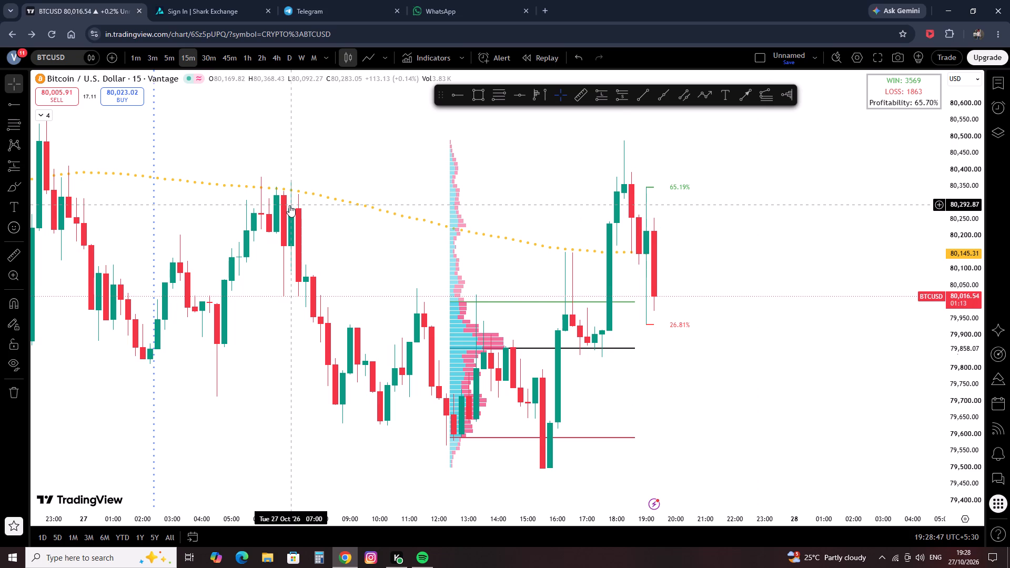
# Switch the chart back to Gold Spot / U.S. Dollar (XAUUSD).
pyautogui.press('Down')
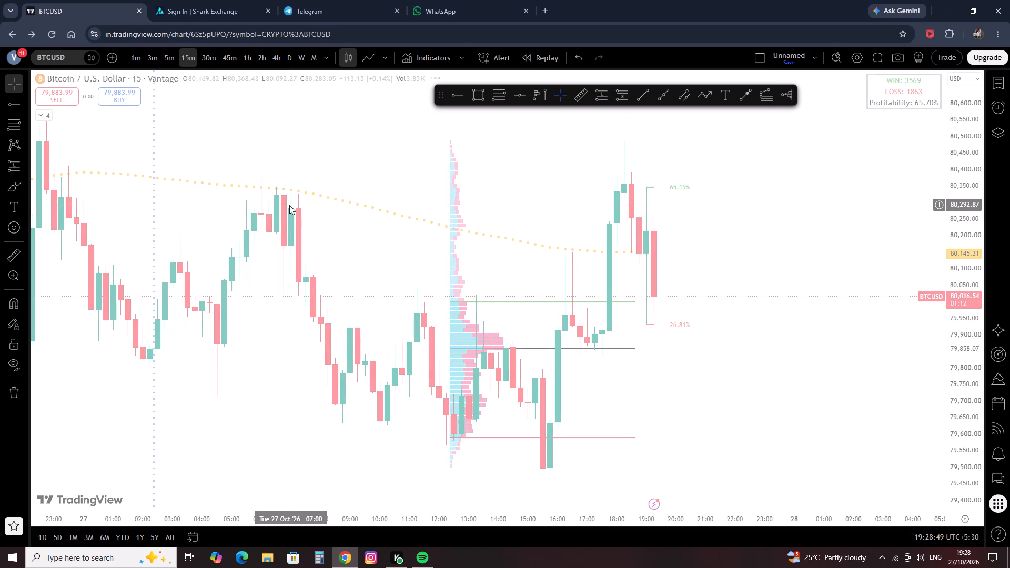
pyautogui.press('Down')
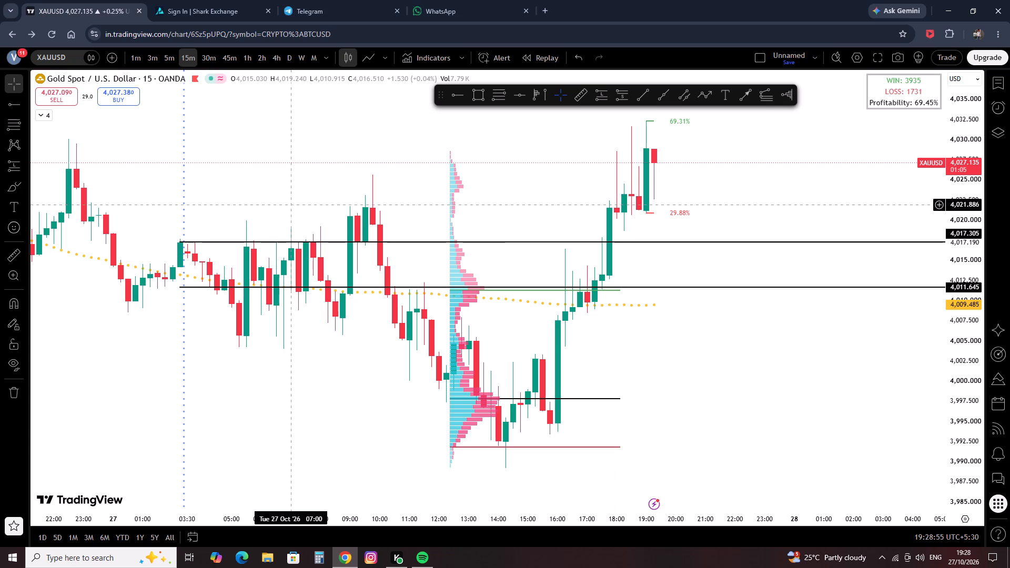
# Expand the indicator legend, hide the yellow dotted SMA and show the first SMA instead.
pyautogui.click(40, 112)
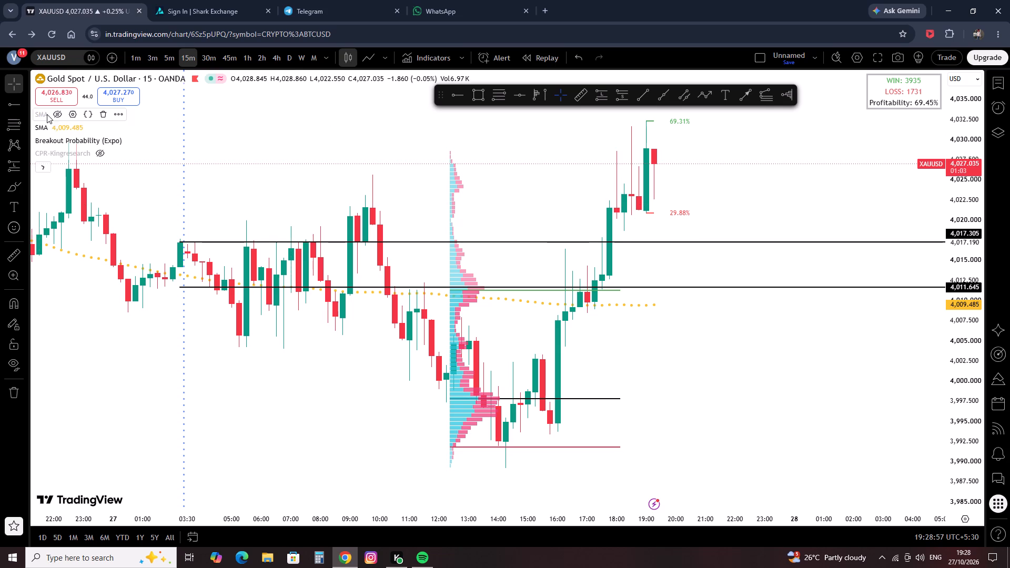
pyautogui.click(56, 127)
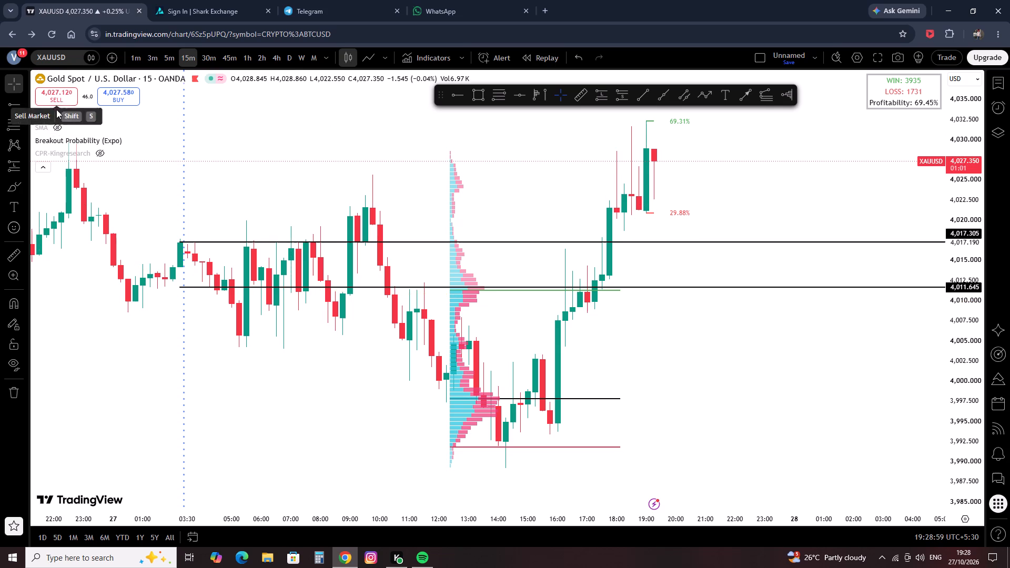
pyautogui.click(56, 109)
# Switch gold to the 5-minute timeframe and examine its price against the blue SMA over the past several days.
pyautogui.click(160, 61)
pyautogui.click(171, 61)
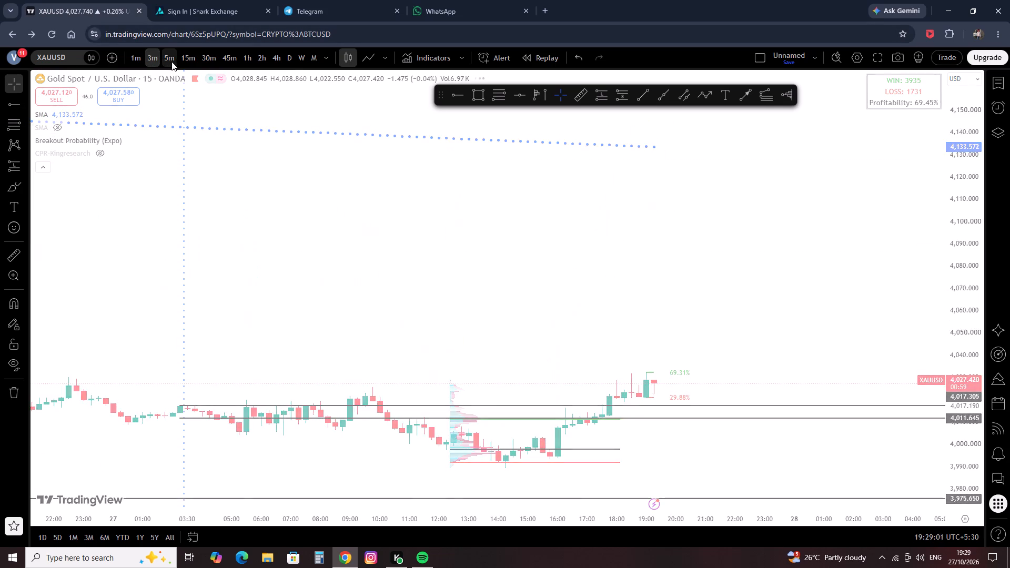
pyautogui.scroll(-12, 504, 251)
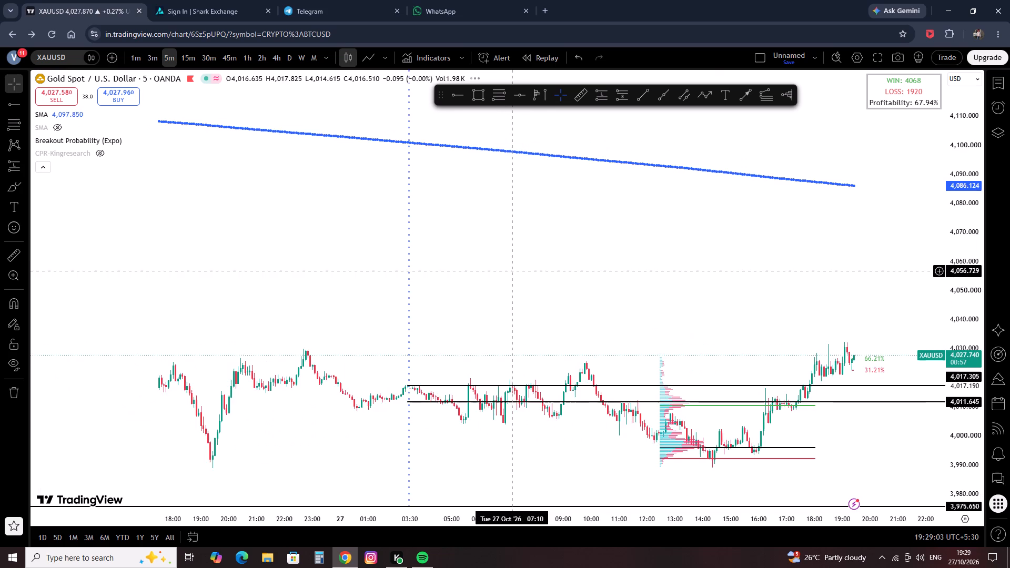
pyautogui.scroll(-16, 512, 271)
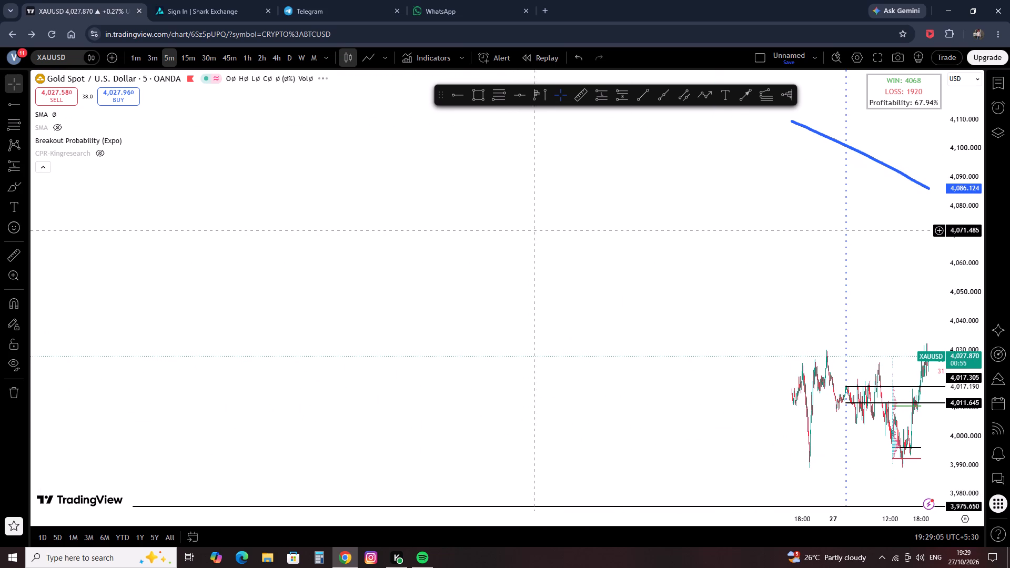
pyautogui.moveTo(759, 273); pyautogui.dragTo(528, 289)
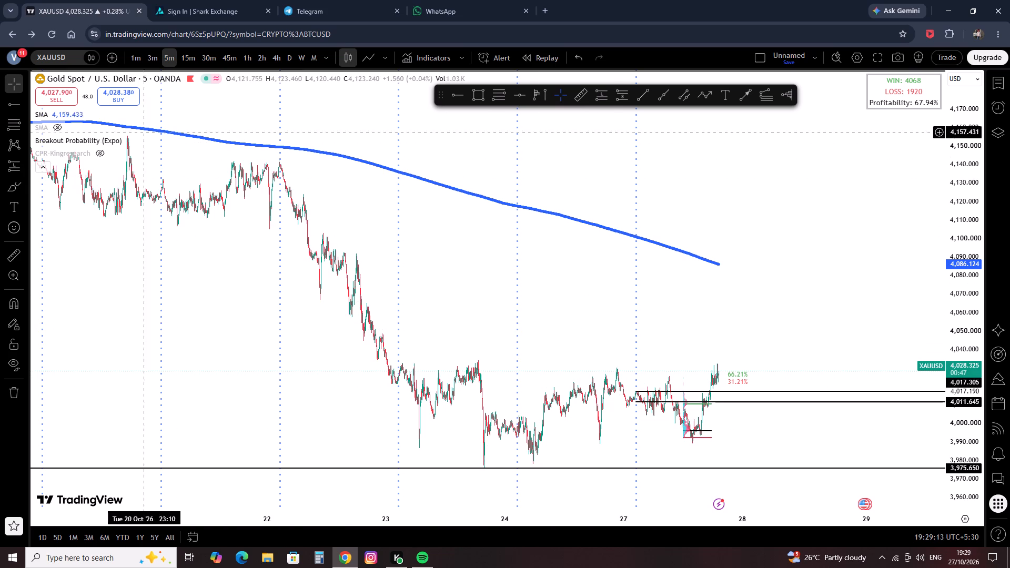
# Hide the blue SMA on the gold chart.
pyautogui.click(56, 113)
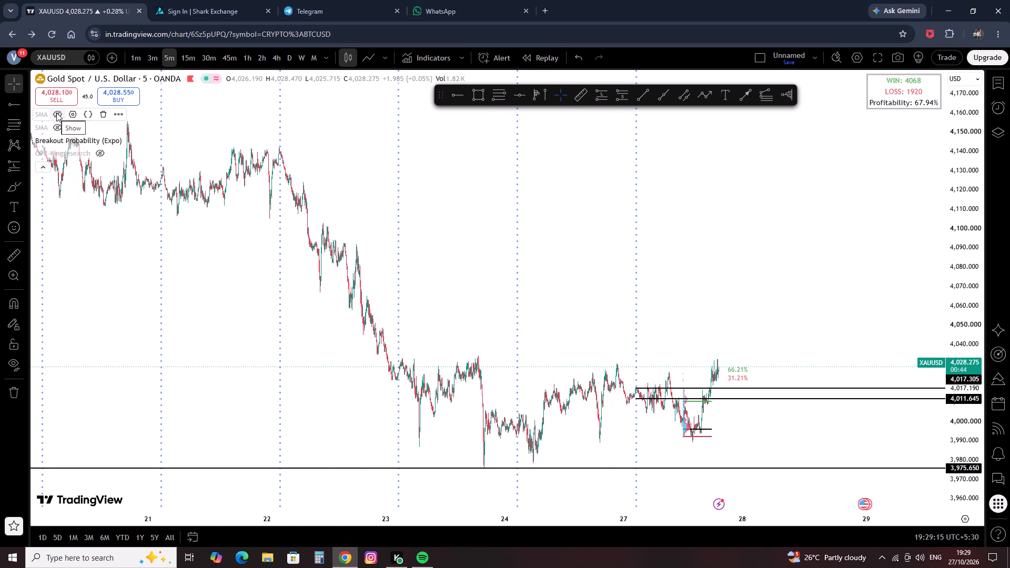
# Switch the chart to Ethereum / U.S. Dollar (ETHUSD).
pyautogui.press('Down')
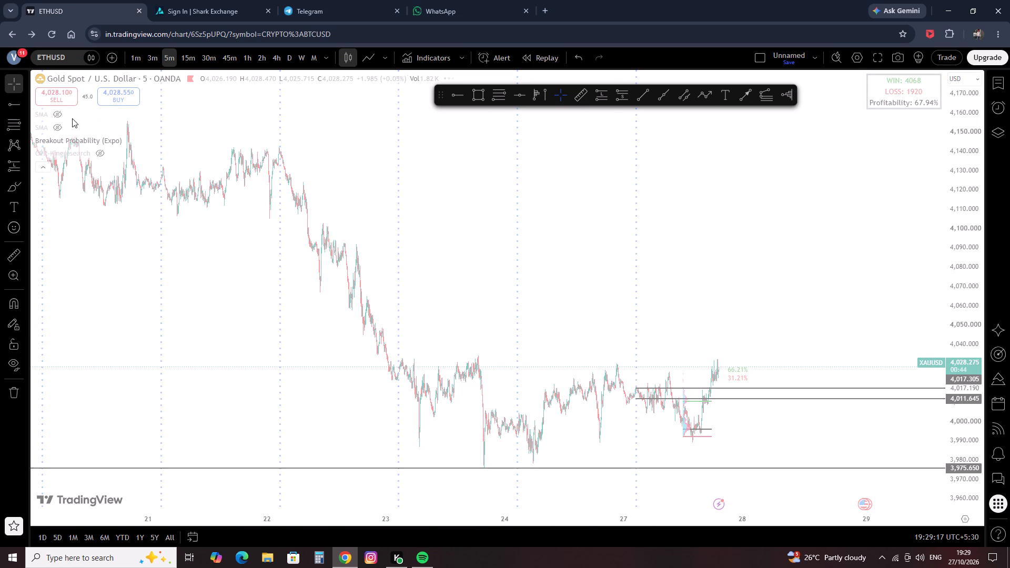
# Reload the chart page.
pyautogui.click(55, 35)
pyautogui.click(587, 110)
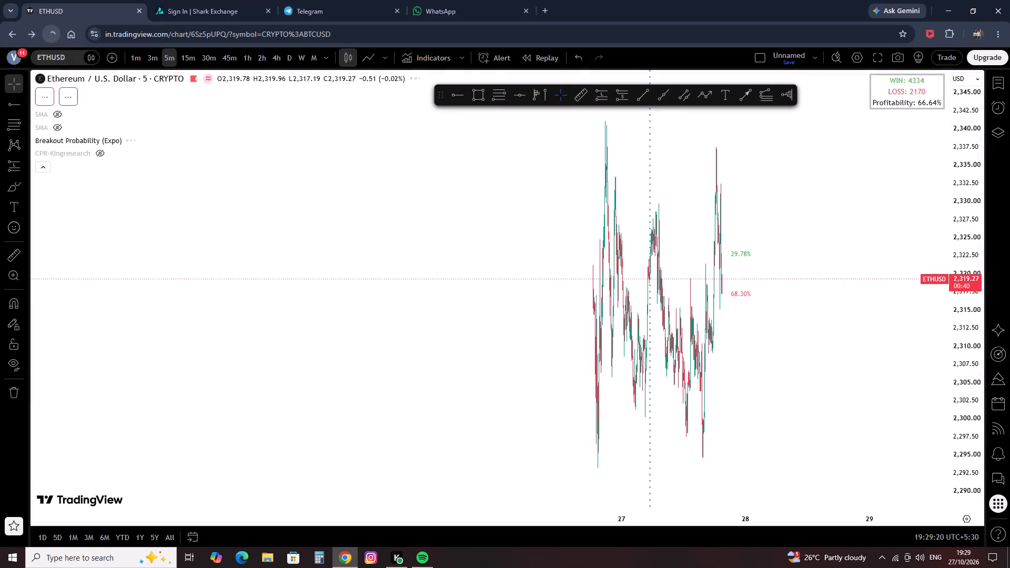
# Show the second hidden SMA on the Ethereum 5-minute chart.
pyautogui.click(46, 34)
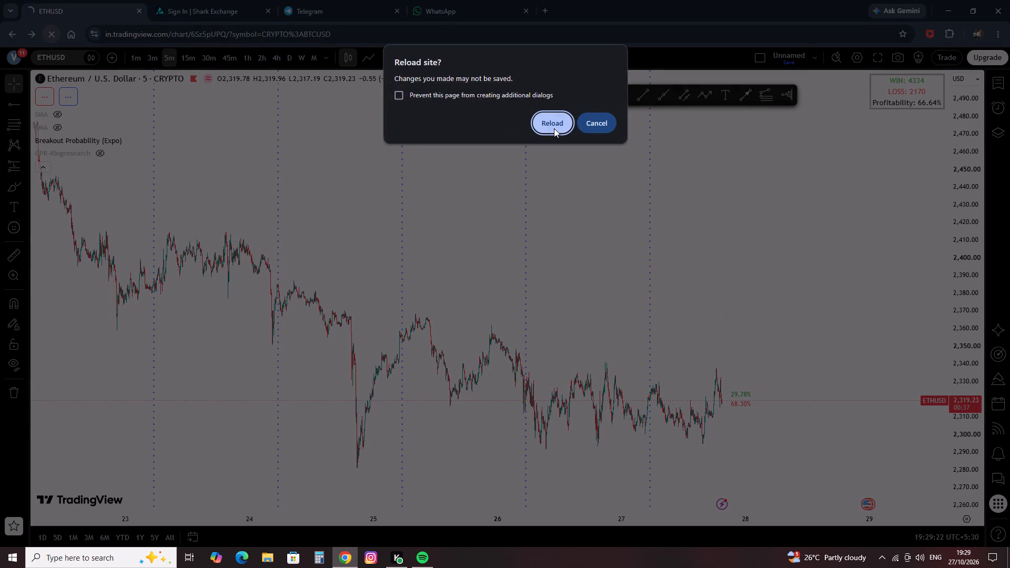
pyautogui.click(594, 119)
pyautogui.click(59, 126)
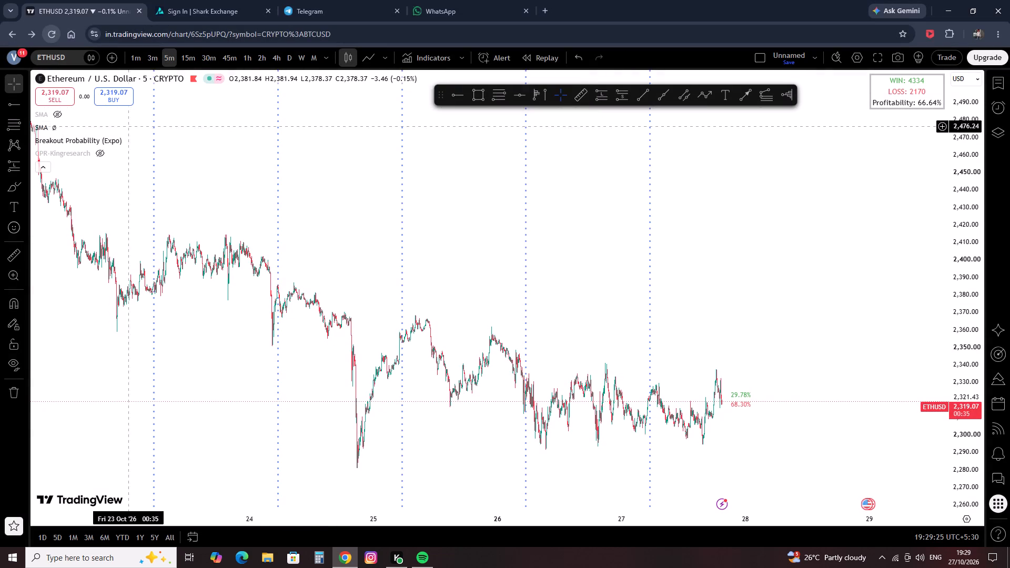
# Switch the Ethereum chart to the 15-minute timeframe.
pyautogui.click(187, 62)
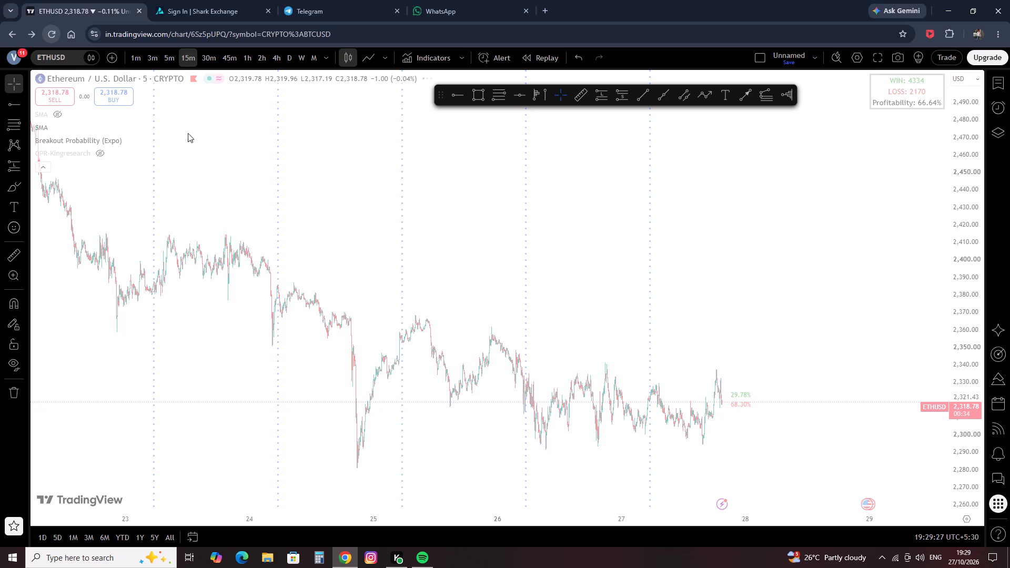
# Reload the chart page, accepting the loss of unsaved changes.
pyautogui.click(58, 38)
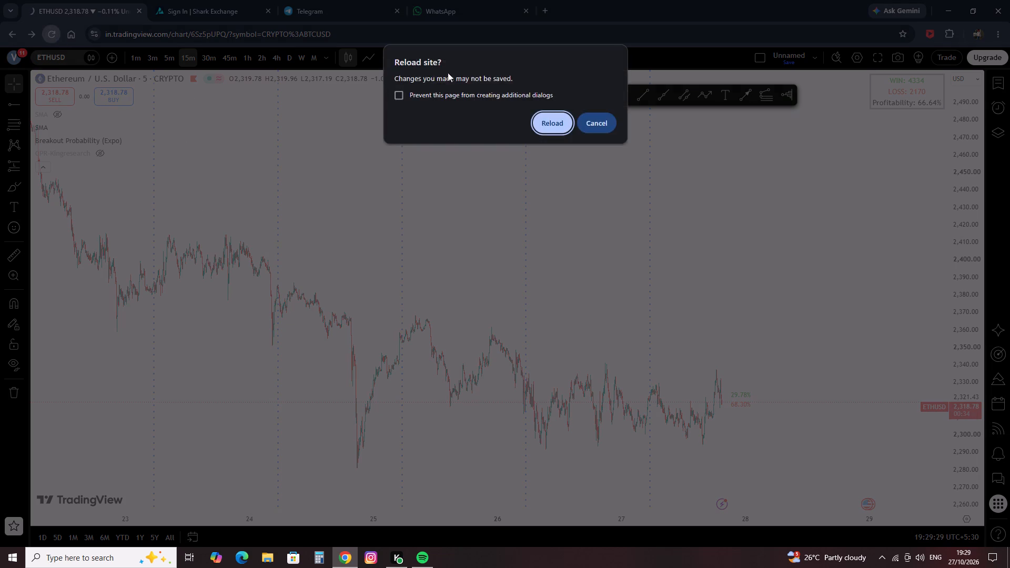
pyautogui.click(542, 117)
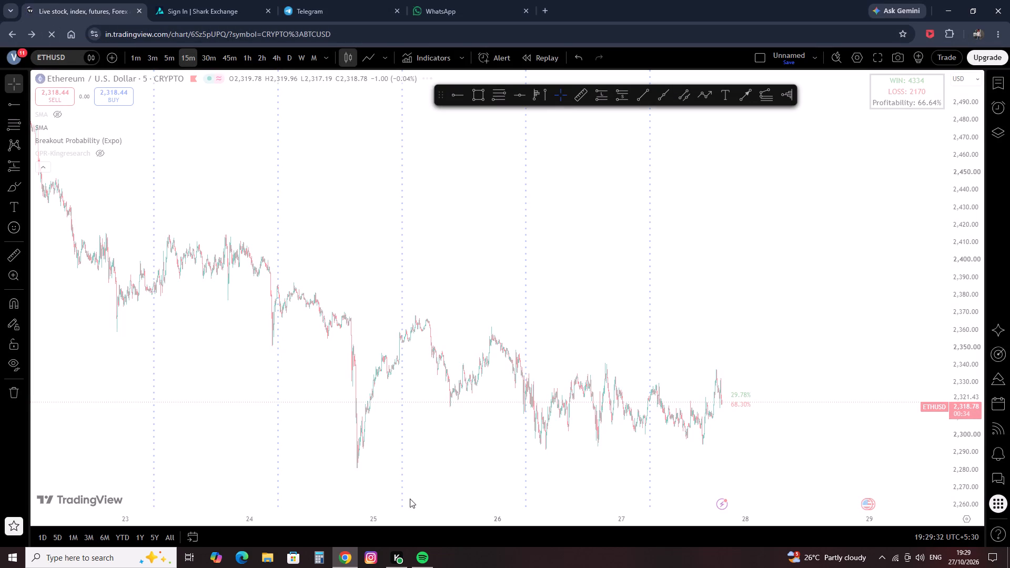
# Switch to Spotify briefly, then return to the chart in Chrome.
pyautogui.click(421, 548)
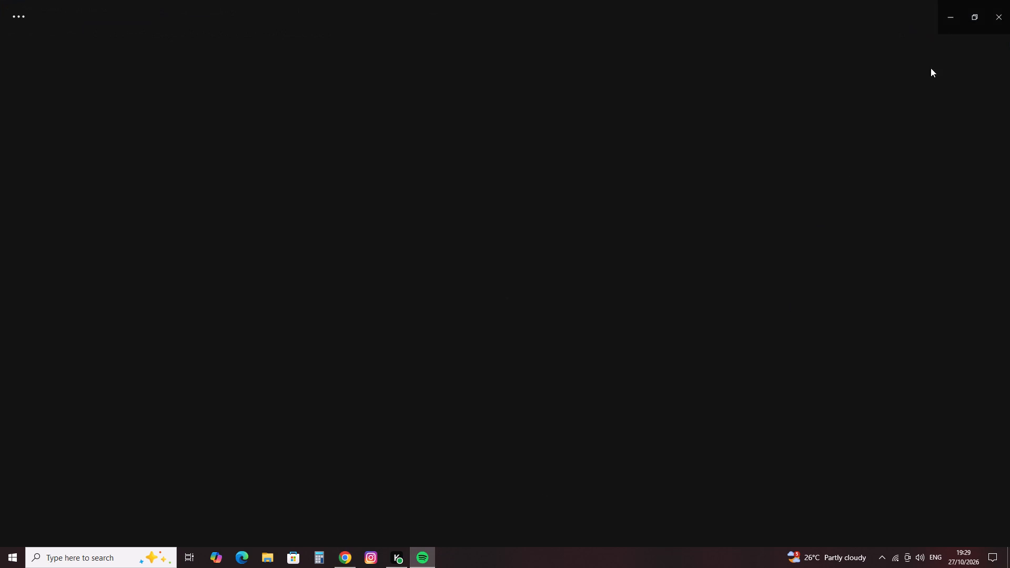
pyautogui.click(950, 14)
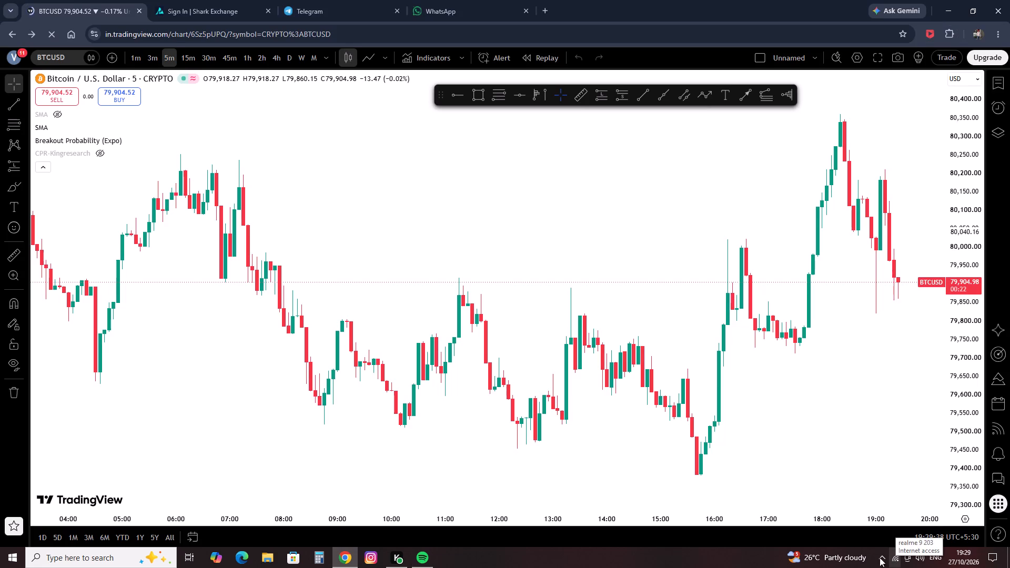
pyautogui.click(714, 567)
# Examine Bitcoin's 5-minute candles against the yellow dotted SMA, from the 27 October afternoon move through the latest candles.
pyautogui.moveTo(835, 356); pyautogui.dragTo(466, 346)
pyautogui.moveTo(612, 215); pyautogui.dragTo(369, 255)
pyautogui.scroll(5, 360, 277)
pyautogui.moveTo(287, 360); pyautogui.dragTo(439, 394)
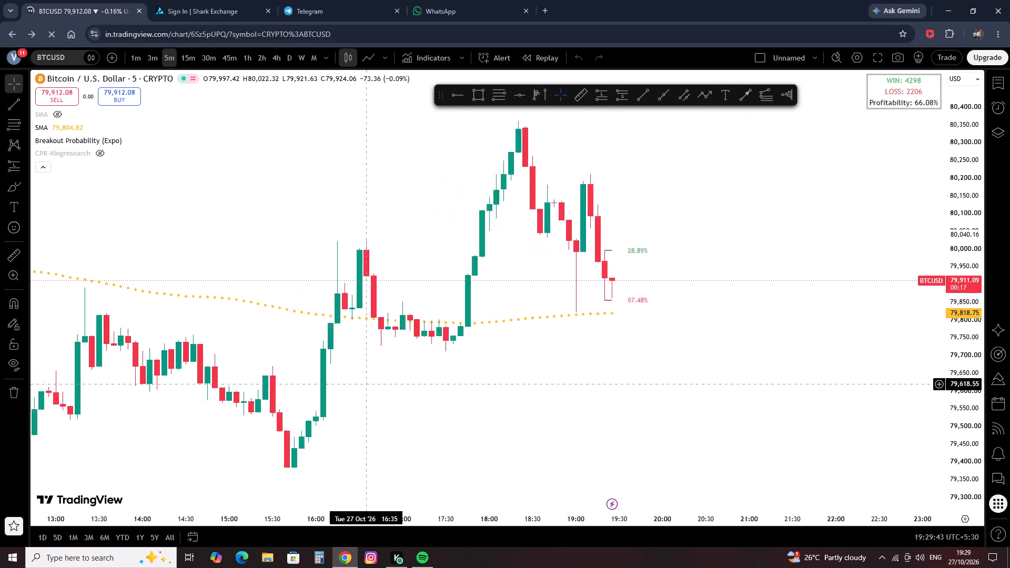
pyautogui.moveTo(439, 394); pyautogui.dragTo(467, 400)
pyautogui.moveTo(386, 355); pyautogui.dragTo(441, 365)
pyautogui.scroll(5, 479, 359)
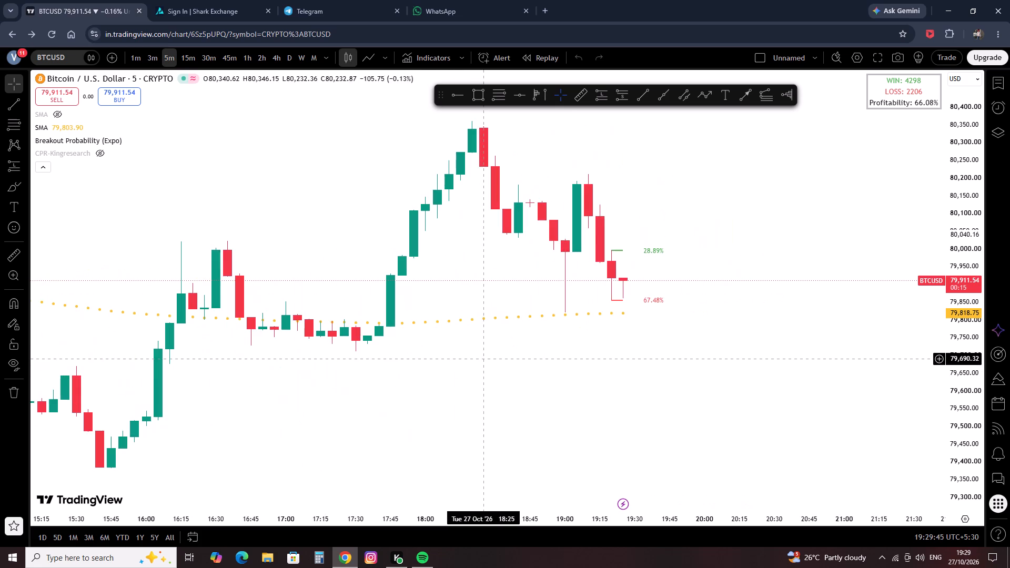
pyautogui.scroll(2, 247, 378)
pyautogui.moveTo(97, 378); pyautogui.dragTo(383, 395)
pyautogui.click(312, 386)
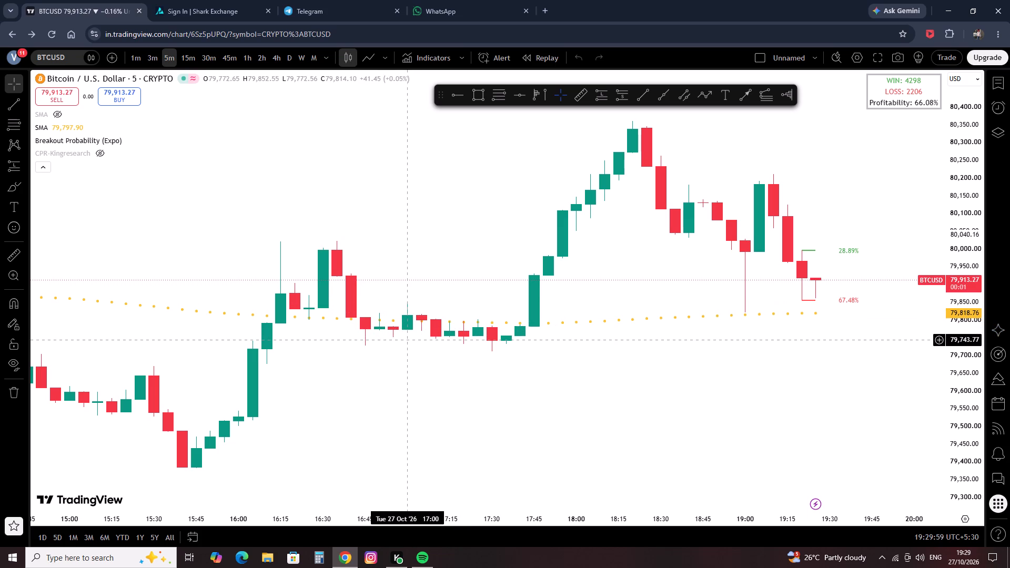
pyautogui.moveTo(544, 384); pyautogui.dragTo(509, 394)
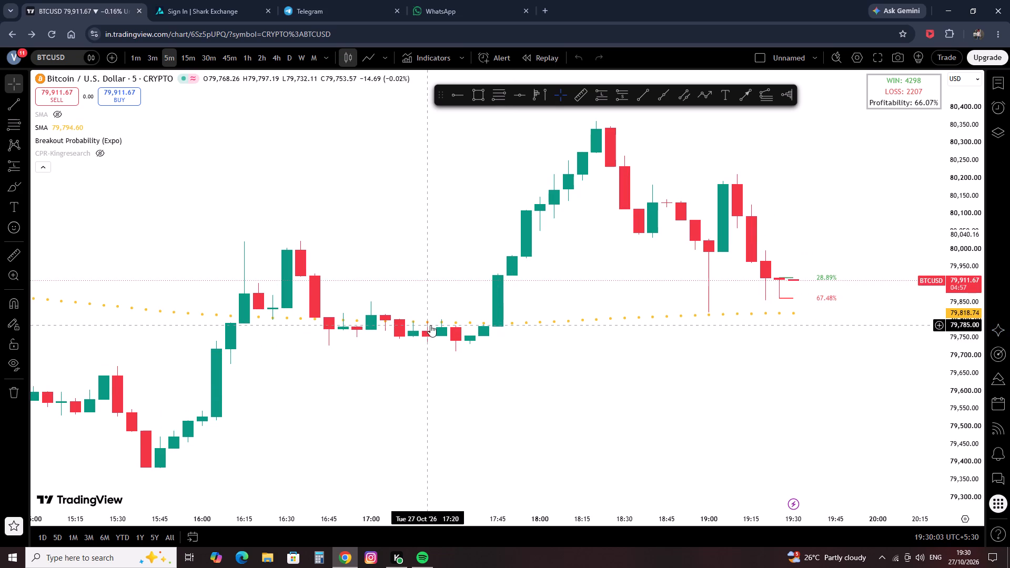
pyautogui.scroll(3, 595, 370)
pyautogui.moveTo(724, 389); pyautogui.dragTo(668, 402)
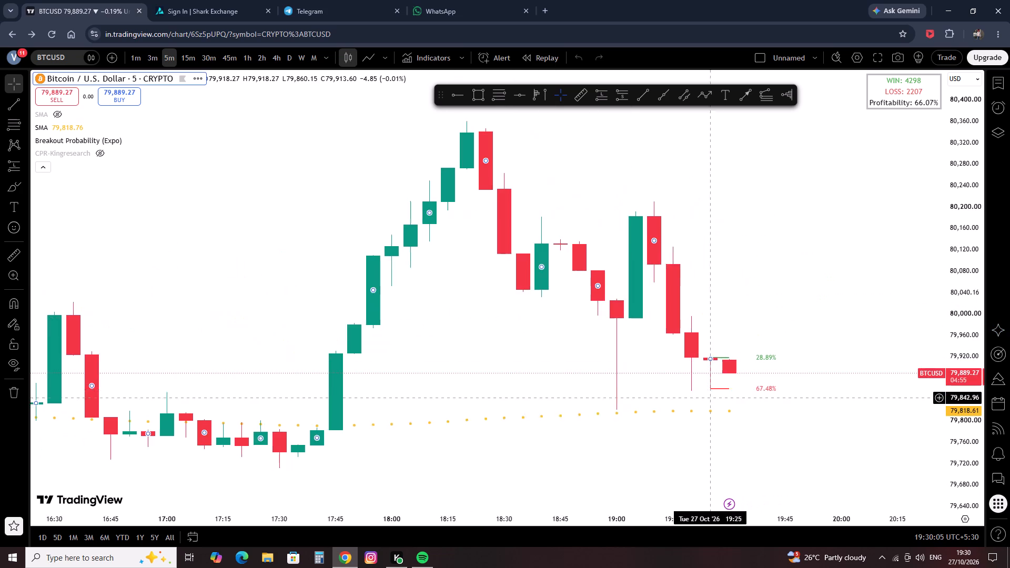
pyautogui.moveTo(668, 402); pyautogui.dragTo(513, 408)
pyautogui.click(628, 435)
pyautogui.scroll(-4, 615, 444)
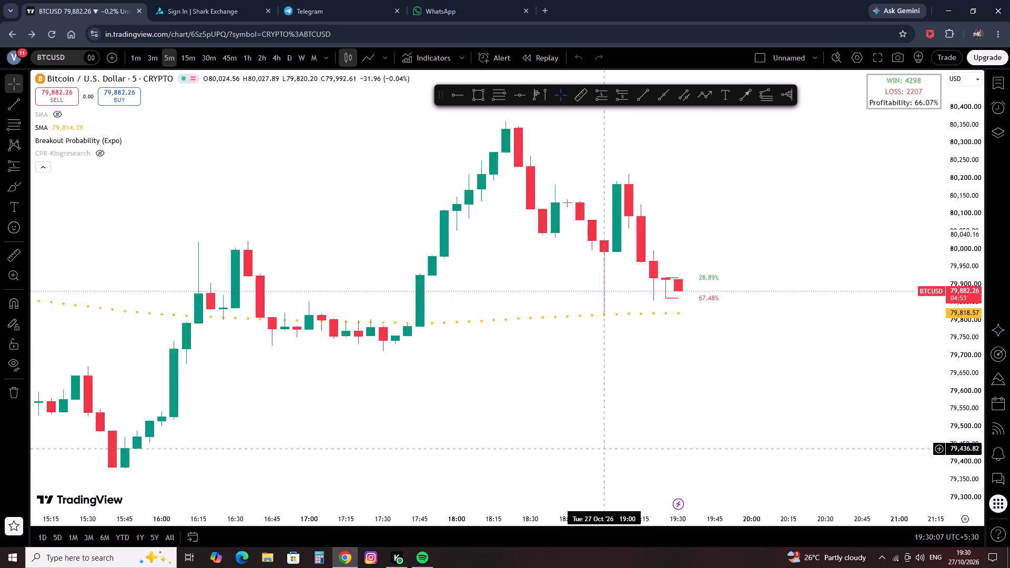
pyautogui.scroll(-2, 602, 449)
pyautogui.scroll(-5, 452, 417)
# Switch Bitcoin to the 15-minute timeframe and examine its recent price against the yellow dotted SMA.
pyautogui.click(189, 48)
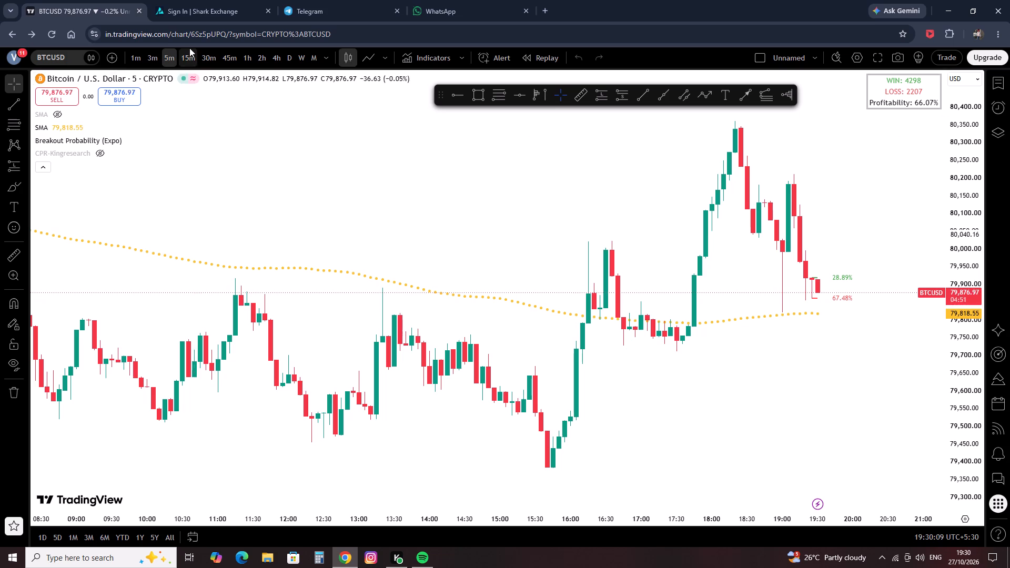
pyautogui.scroll(5, 369, 359)
pyautogui.moveTo(635, 349); pyautogui.dragTo(605, 357)
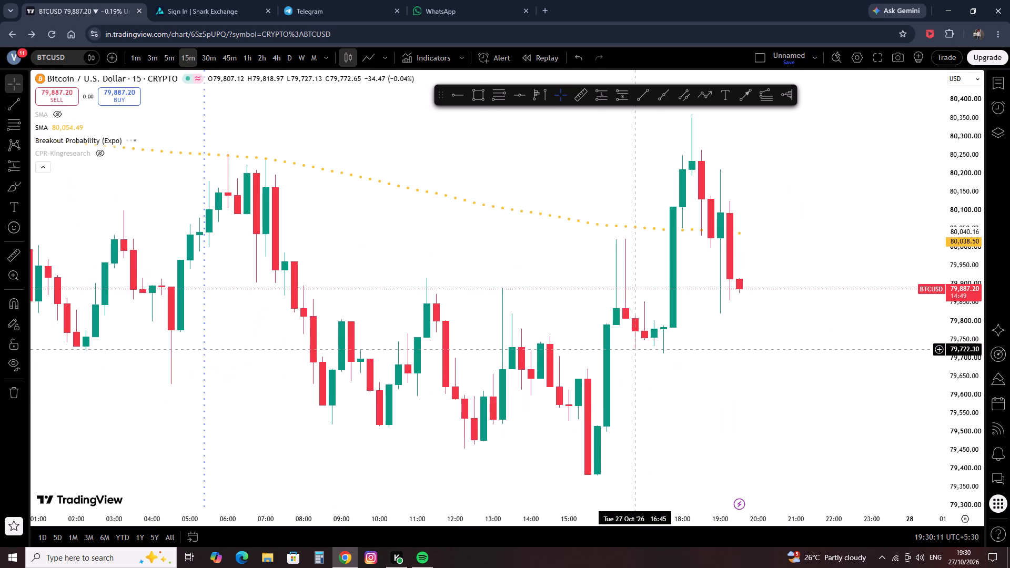
pyautogui.moveTo(605, 357); pyautogui.dragTo(563, 362)
pyautogui.scroll(-2, 488, 322)
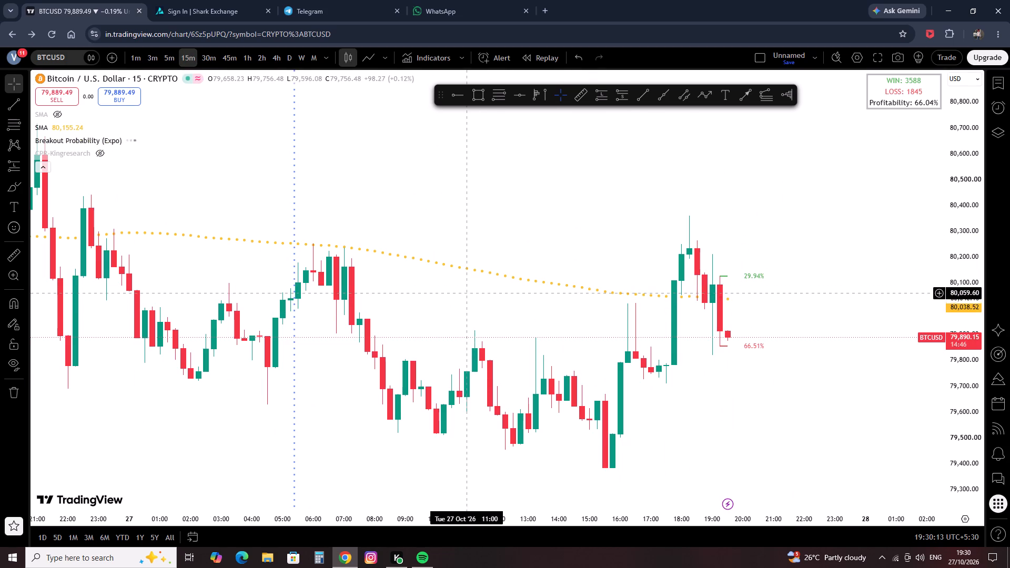
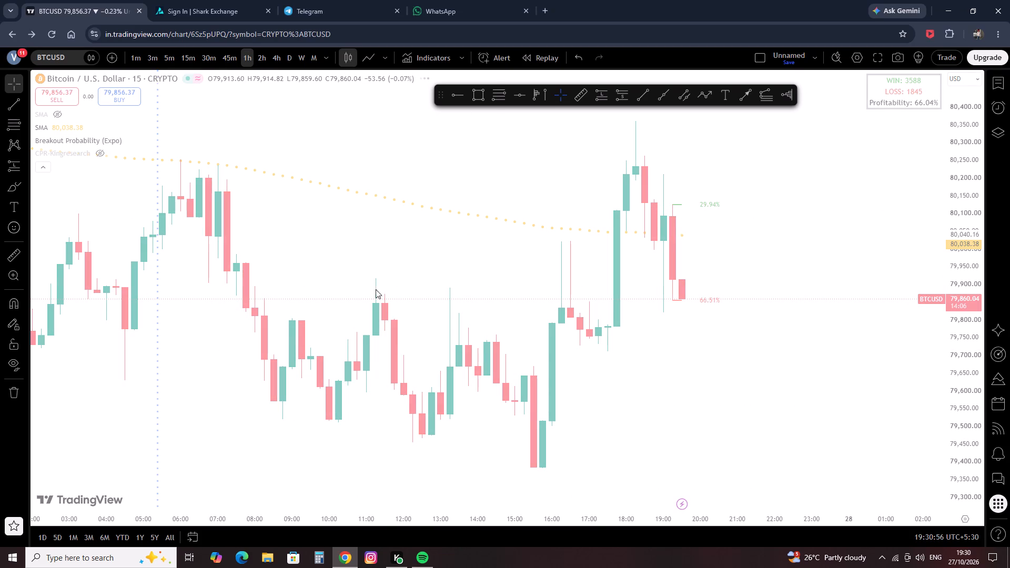
# Examine Bitcoin's price against the yellow dotted SMA on the 1-hour and 4-hour timeframes, then return to the 15-minute timeframe.
pyautogui.scroll(4, 376, 289)
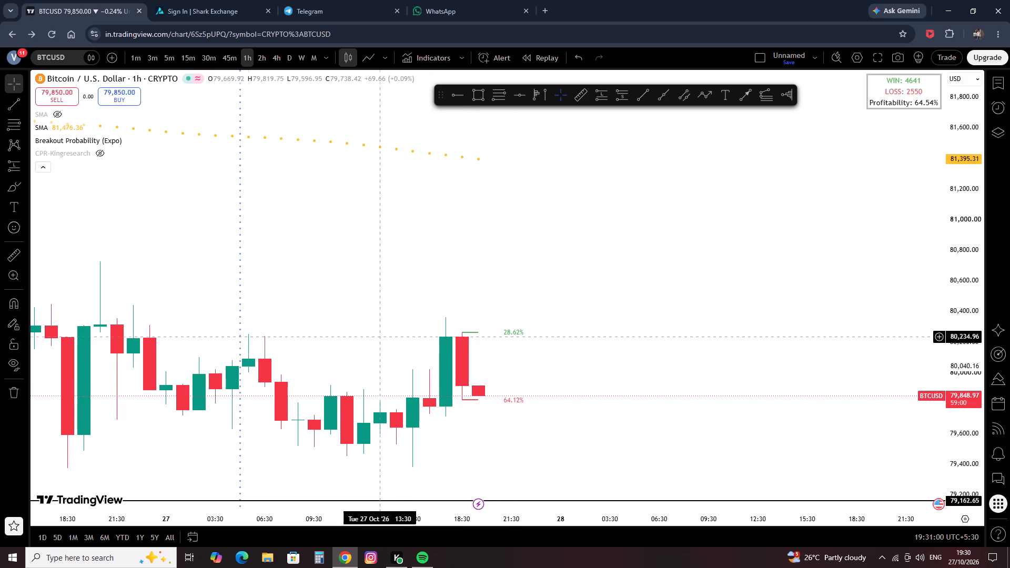
pyautogui.click(271, 62)
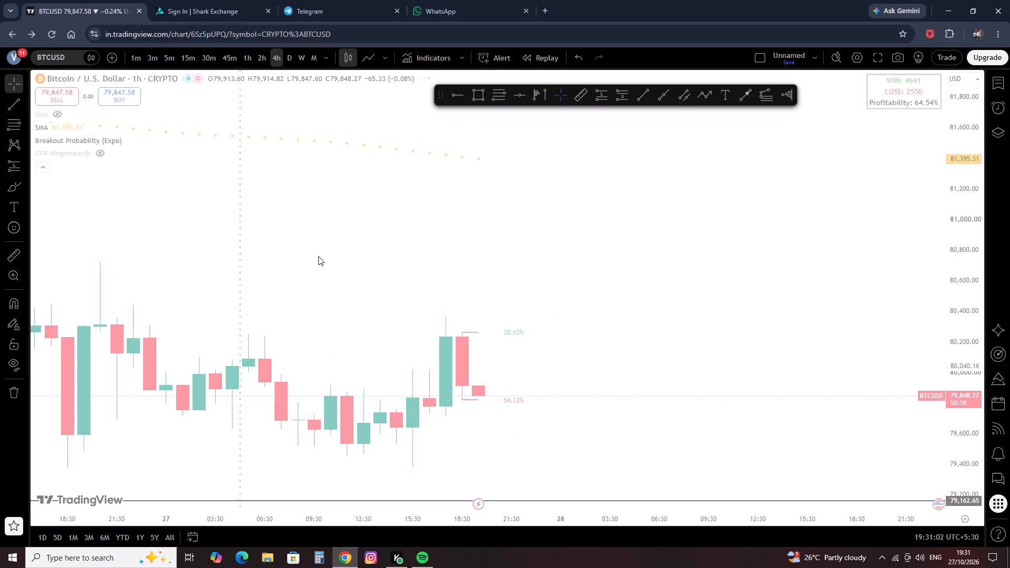
pyautogui.scroll(-1, 318, 256)
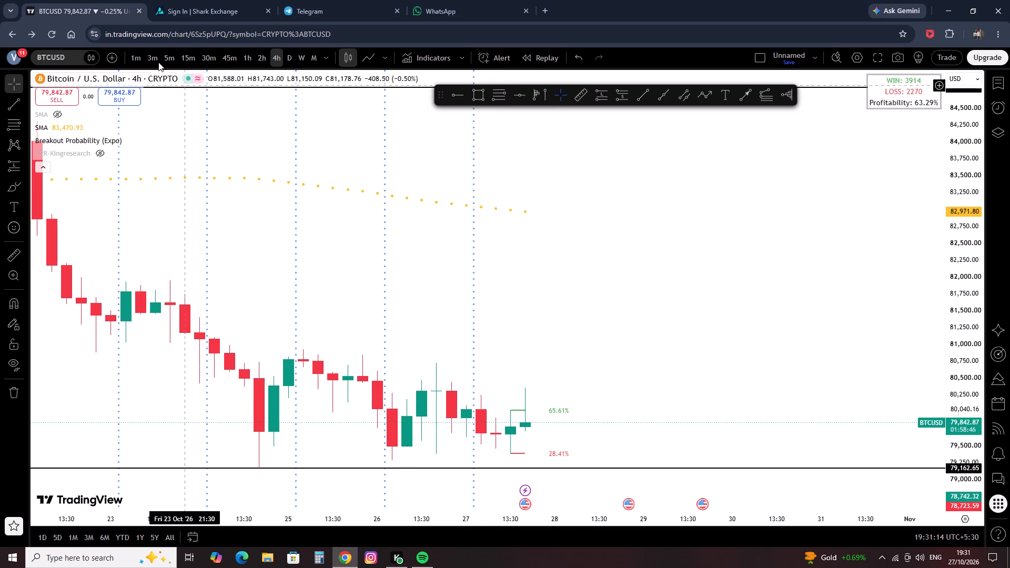
pyautogui.click(194, 57)
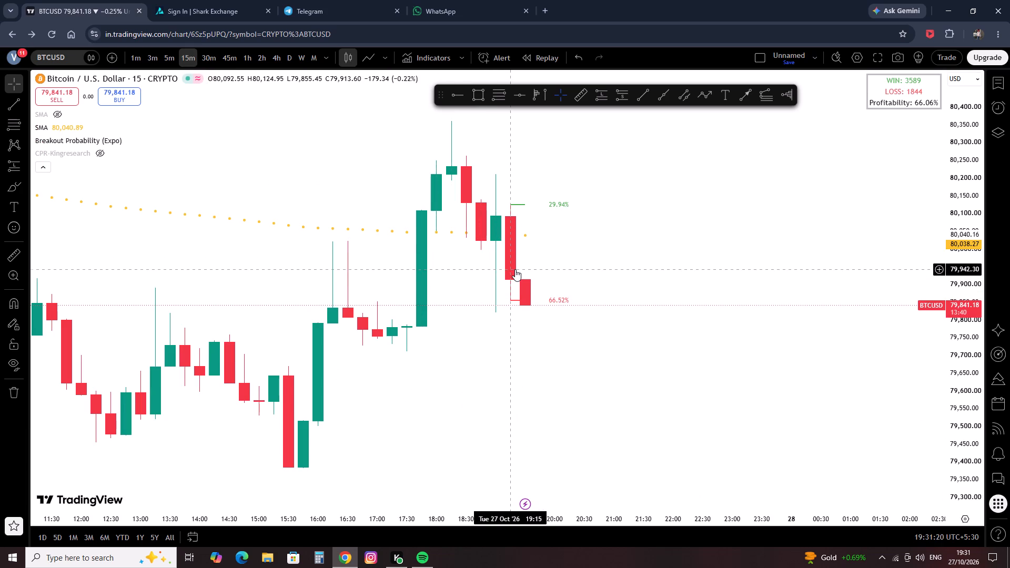
# Place a short position on Ethereum's 15-minute chart with entry at about 2,318.59, stop at about 2,328.32 and target at about 2,298.80.
pyautogui.press('Down')
pyautogui.press('Down')
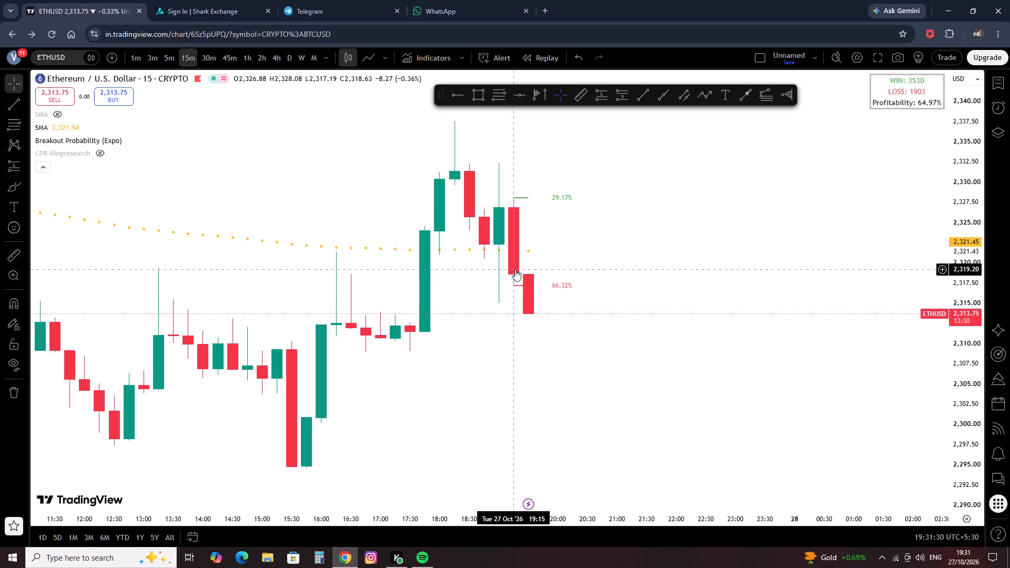
pyautogui.click(624, 95)
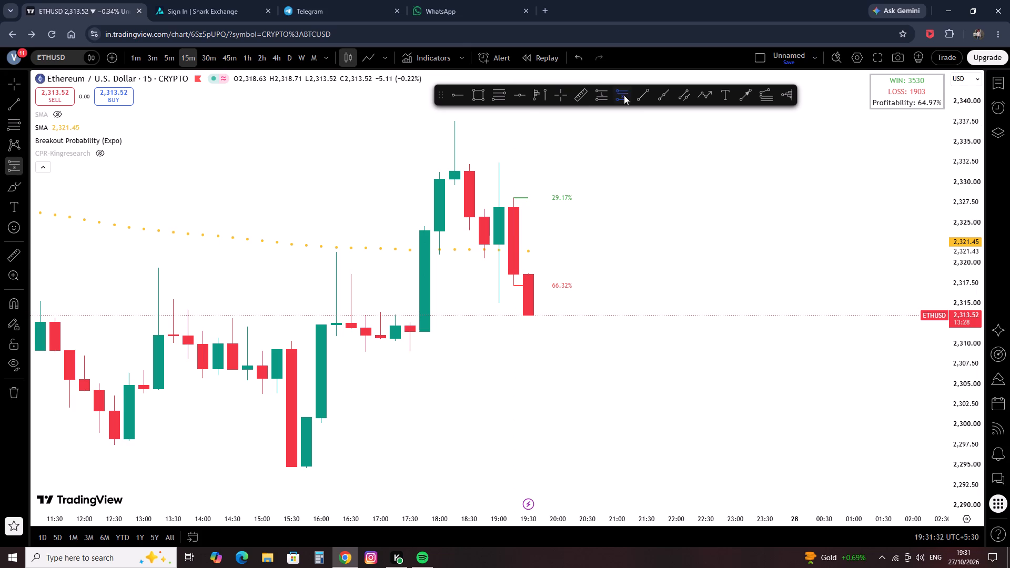
pyautogui.click(517, 275)
pyautogui.moveTo(510, 203); pyautogui.dragTo(507, 202)
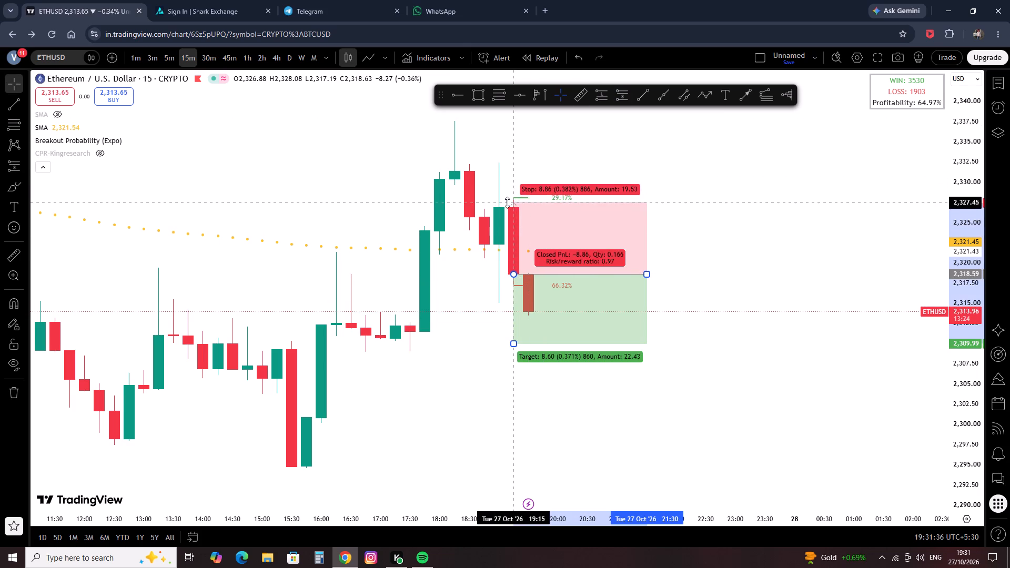
pyautogui.moveTo(507, 202); pyautogui.dragTo(492, 196)
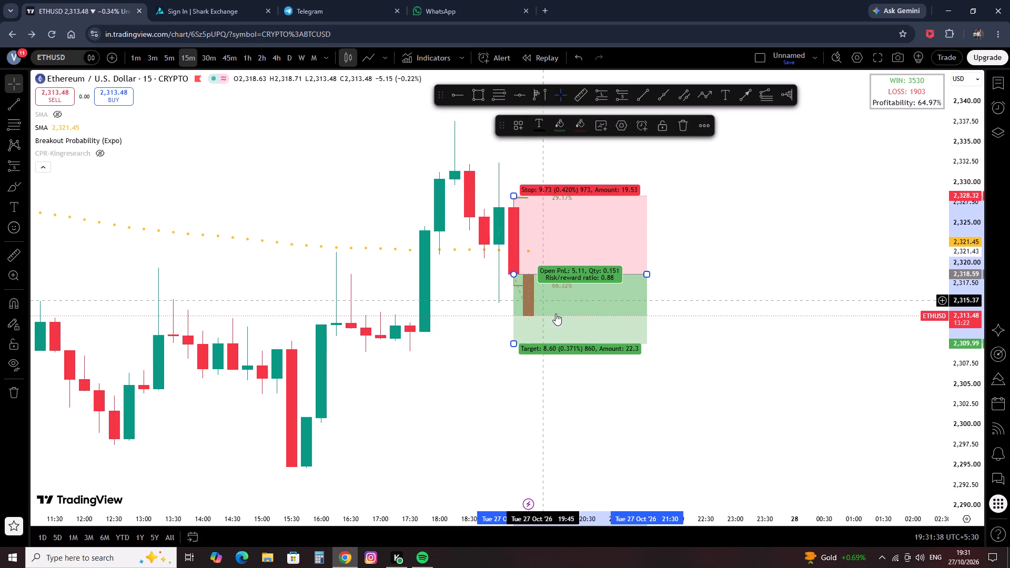
pyautogui.moveTo(517, 347); pyautogui.dragTo(529, 422)
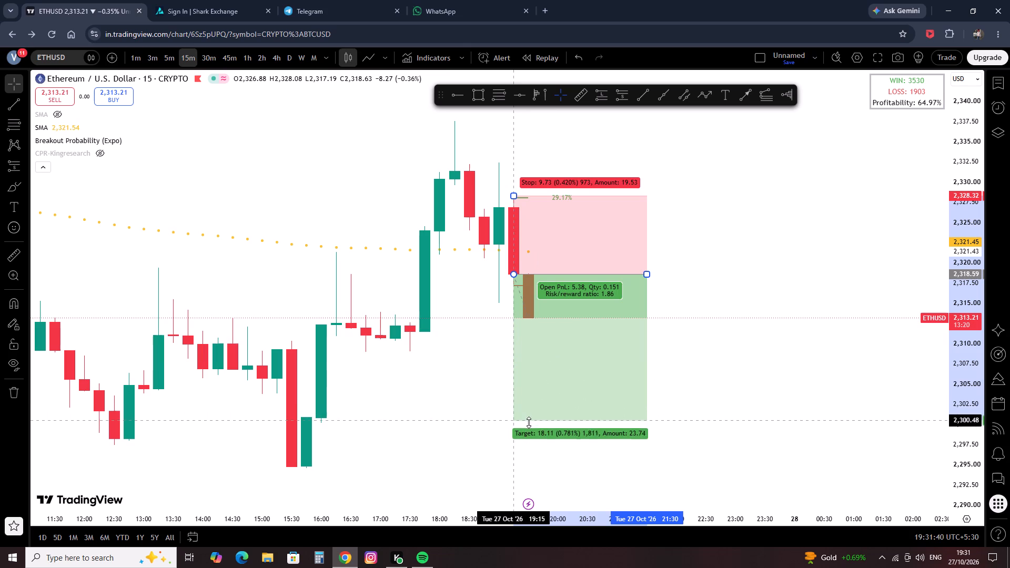
pyautogui.moveTo(529, 422); pyautogui.dragTo(532, 434)
pyautogui.click(445, 413)
pyautogui.scroll(-6, 789, 330)
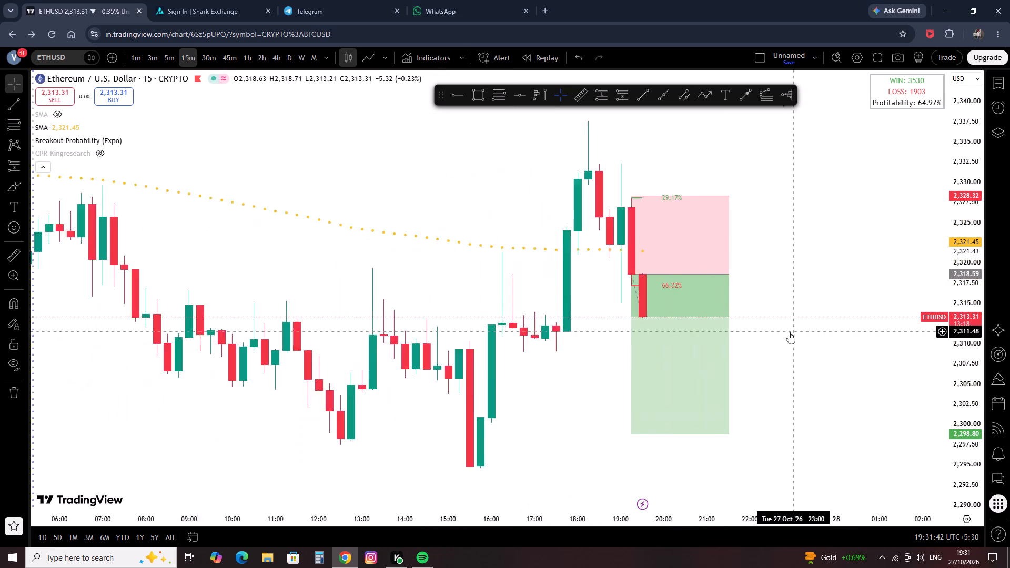
pyautogui.moveTo(651, 381); pyautogui.dragTo(569, 413)
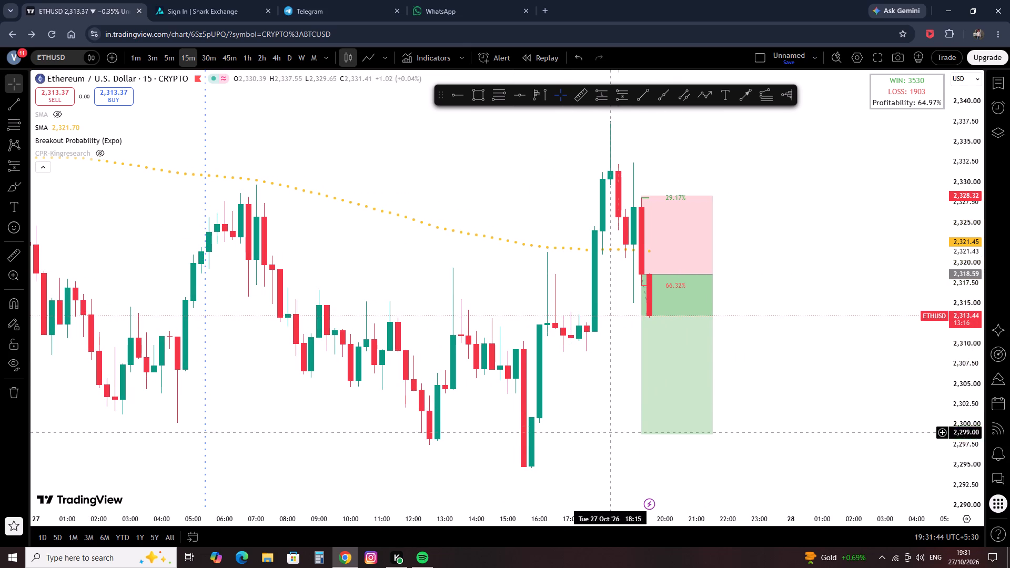
# Switch to gold's 15-minute chart and delete the volume profile drawn over the 27 October midday candles.
pyautogui.press('Up')
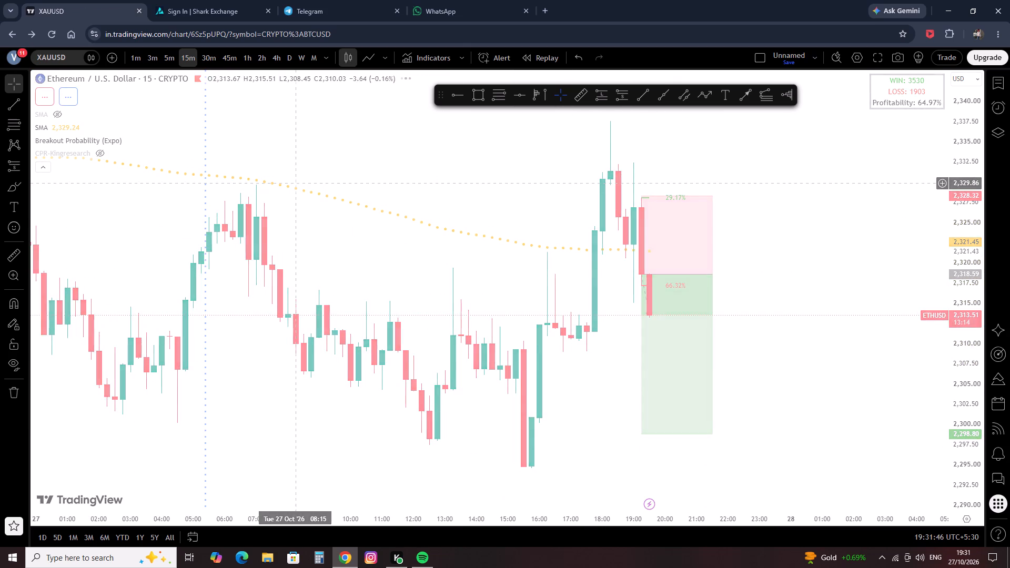
pyautogui.scroll(1, 492, 272)
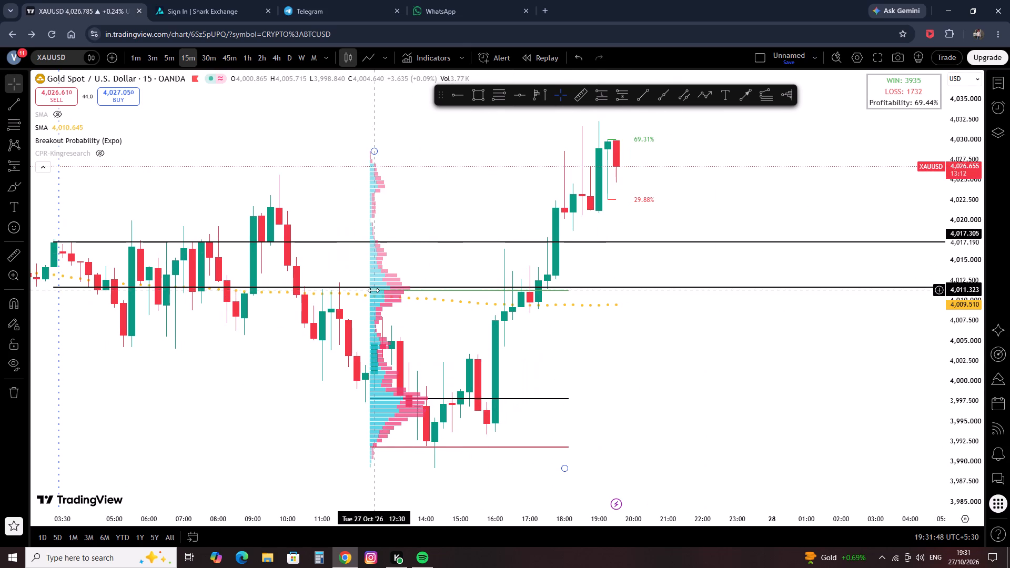
pyautogui.click(373, 290)
pyautogui.click(580, 125)
# Delete the two black horizontal level lines at 4,017.305 and 4,011.645 on the gold chart.
pyautogui.scroll(-5, 510, 255)
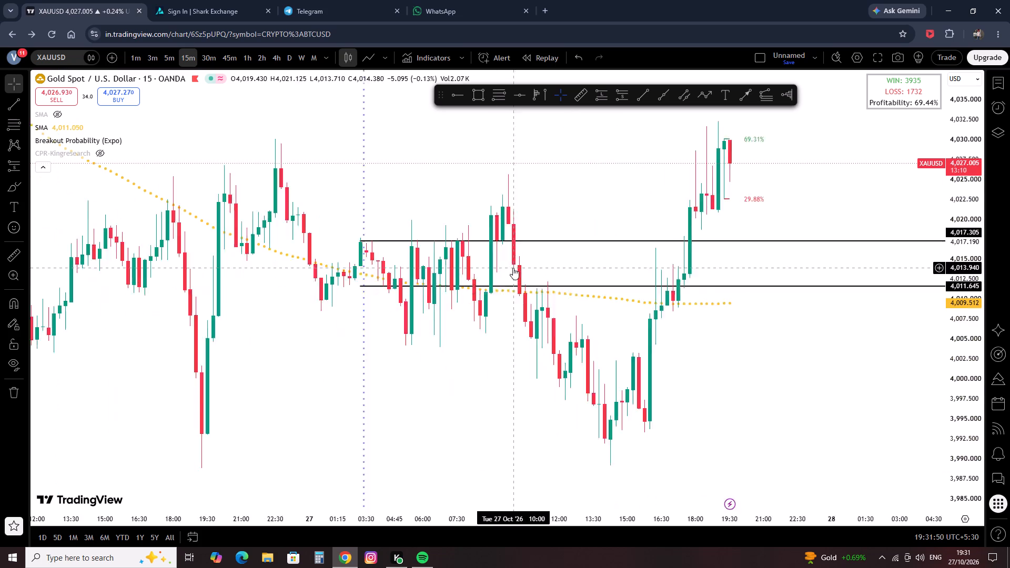
pyautogui.click(462, 346)
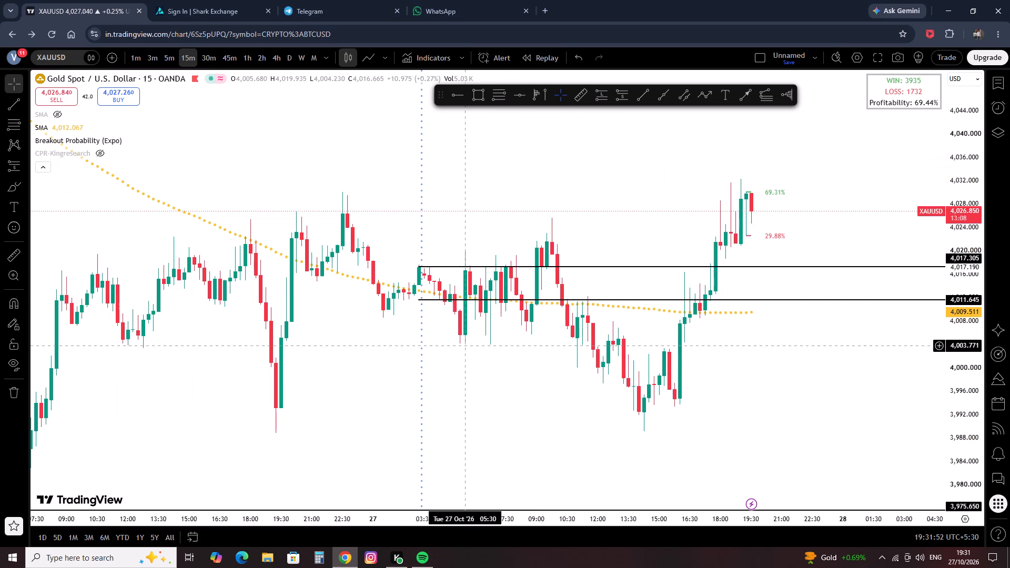
pyautogui.keyDown('ctrl'); pyautogui.moveTo(481, 334); pyautogui.dragTo(391, 236); pyautogui.keyUp('ctrl')
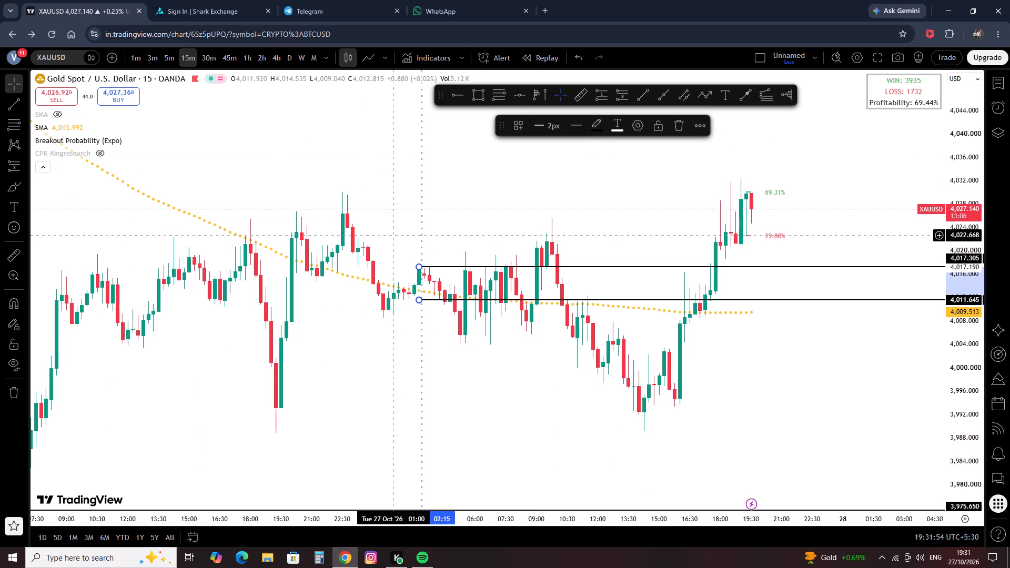
pyautogui.press('Delete')
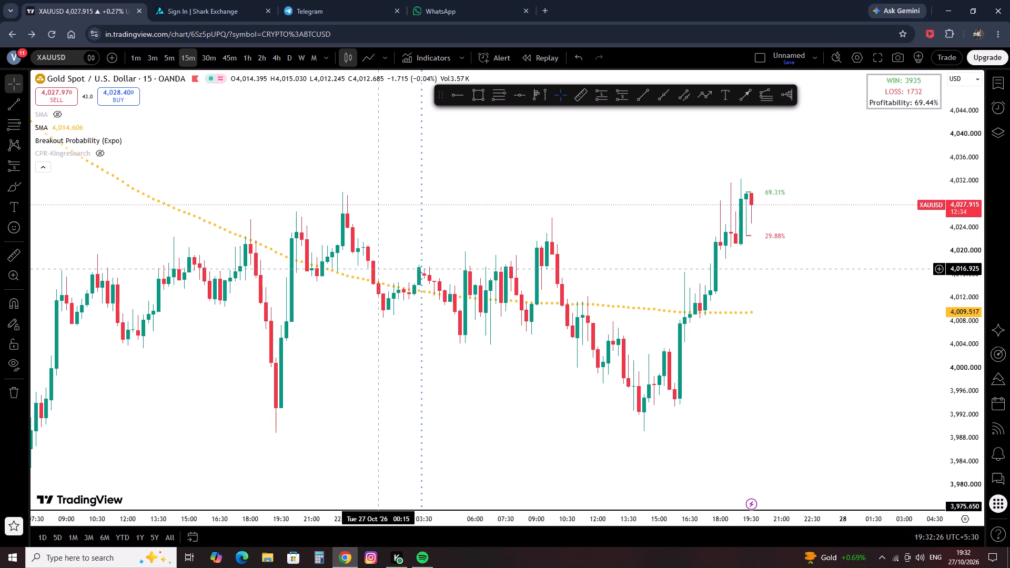
# Examine gold's 27 October rise against the yellow dotted SMA on the 1-minute and 5-minute timeframes.
pyautogui.click(135, 57)
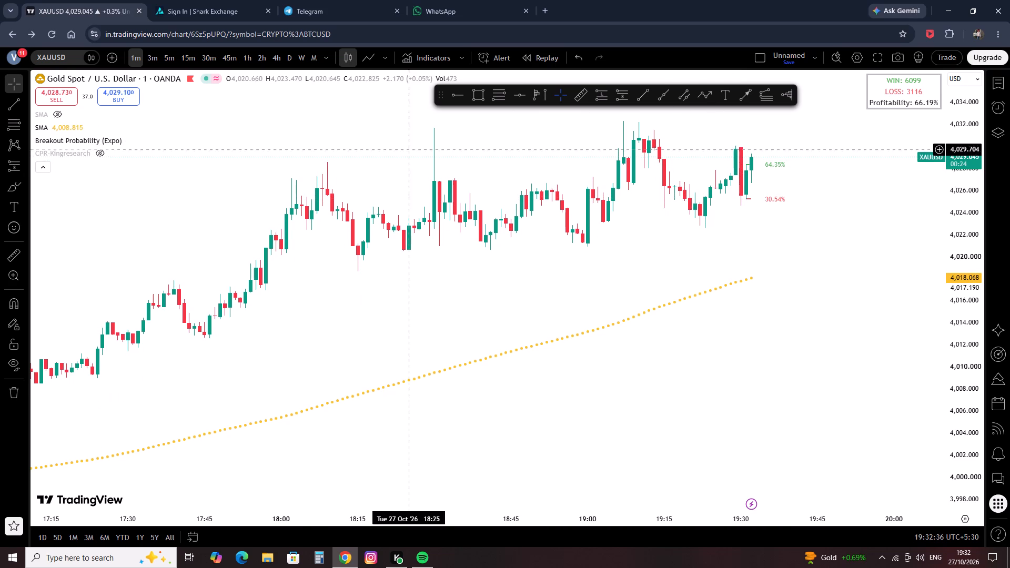
pyautogui.click(162, 56)
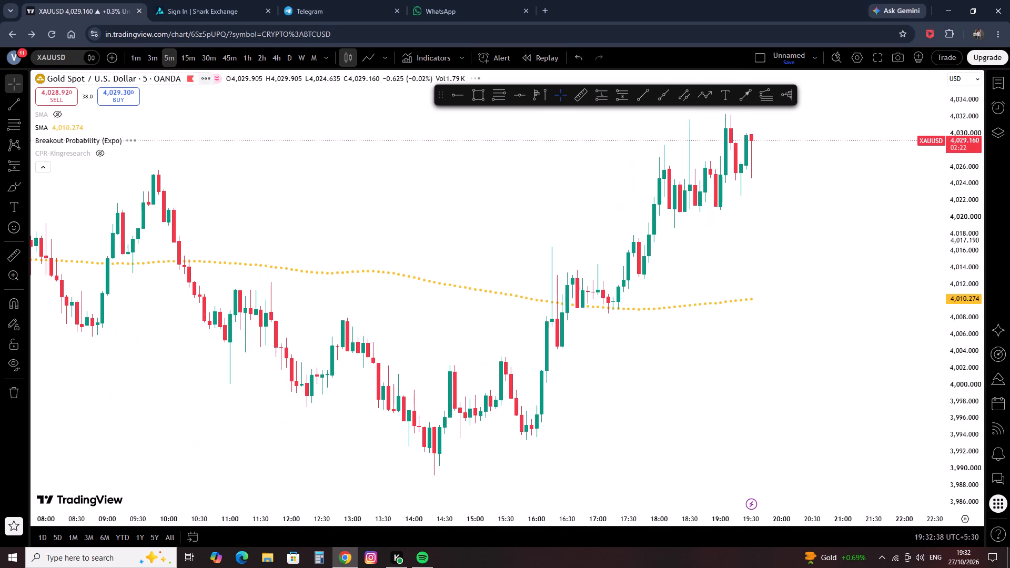
pyautogui.scroll(-3, 309, 171)
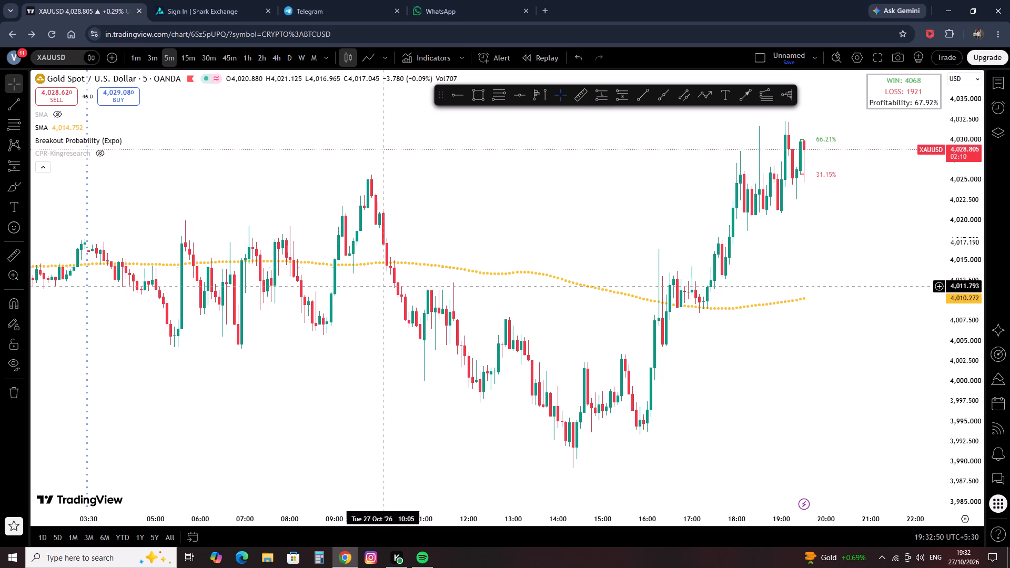
pyautogui.scroll(5, 470, 251)
pyautogui.scroll(4, 552, 248)
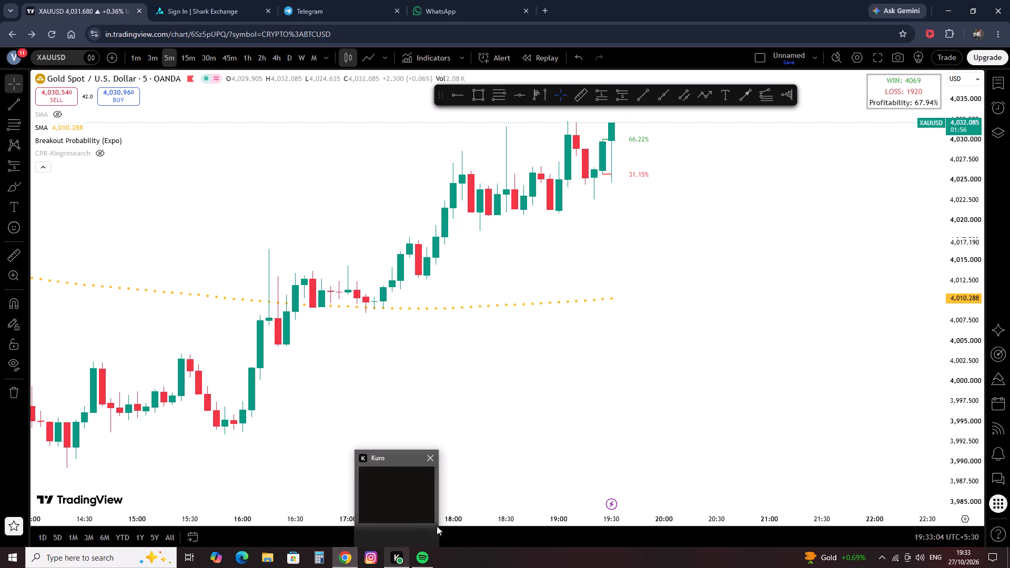
pyautogui.click(503, 438)
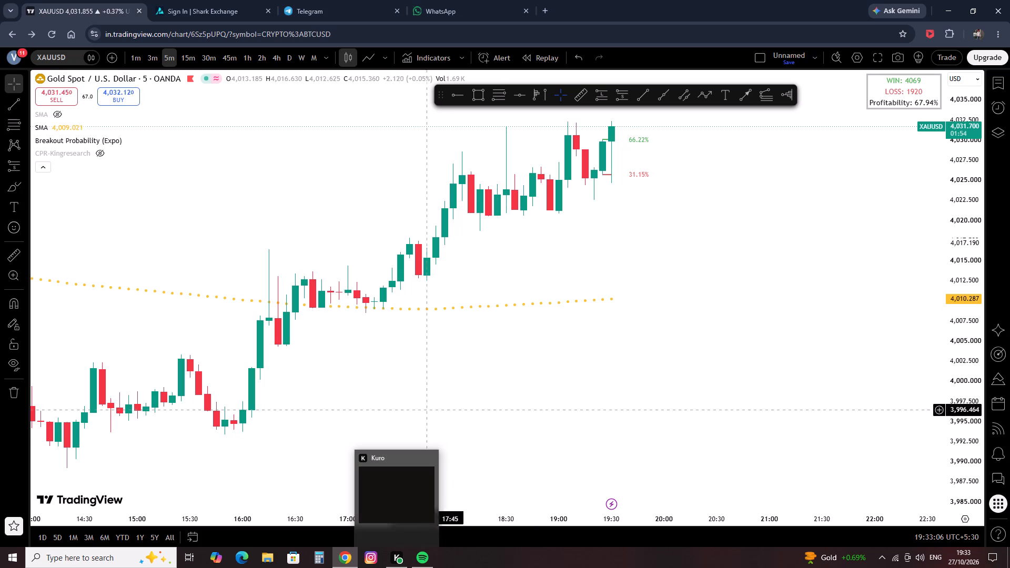
pyautogui.click(216, 212)
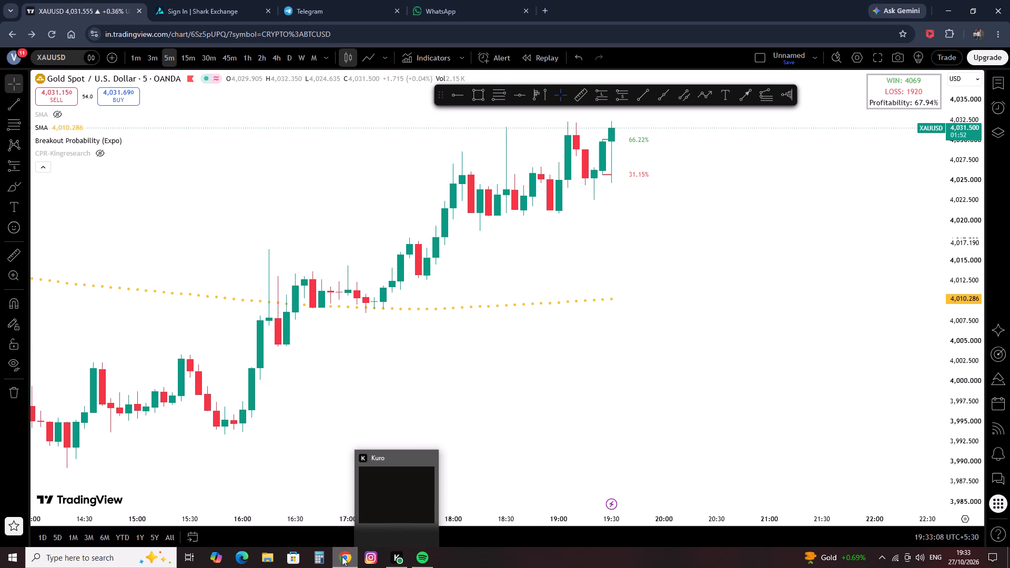
pyautogui.scroll(-5, 413, 289)
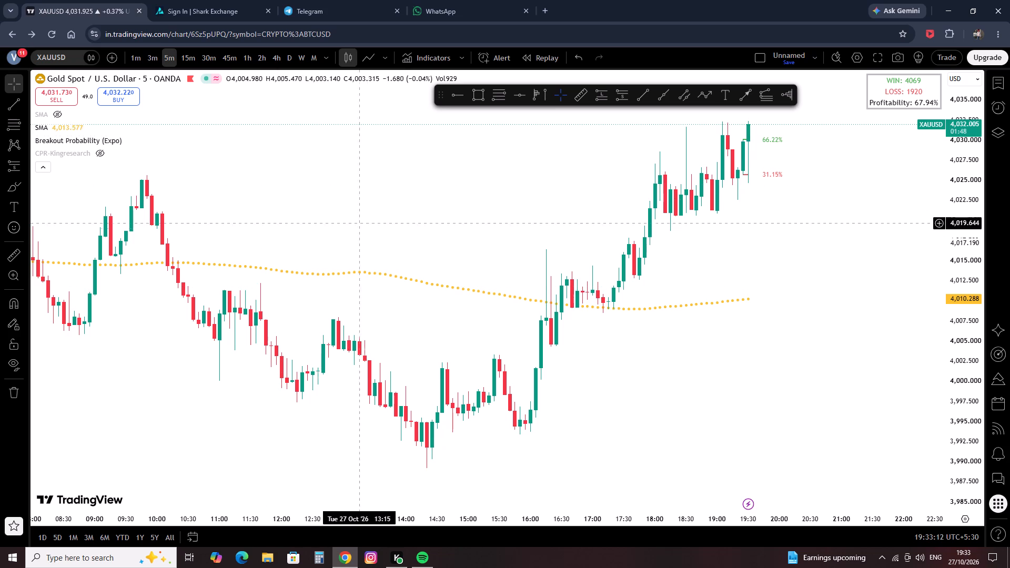
pyautogui.scroll(1, 517, 210)
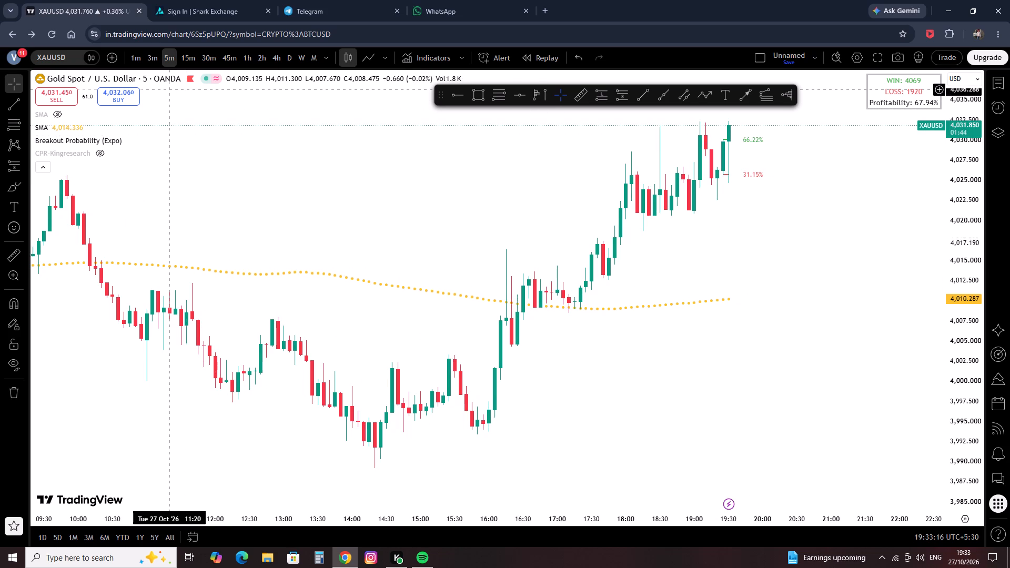
# Place a long position on gold's 1-minute chart with entry at 4,030.04, stop at about 4,022.07 and a risk/reward ratio of about 0.9.
pyautogui.click(133, 59)
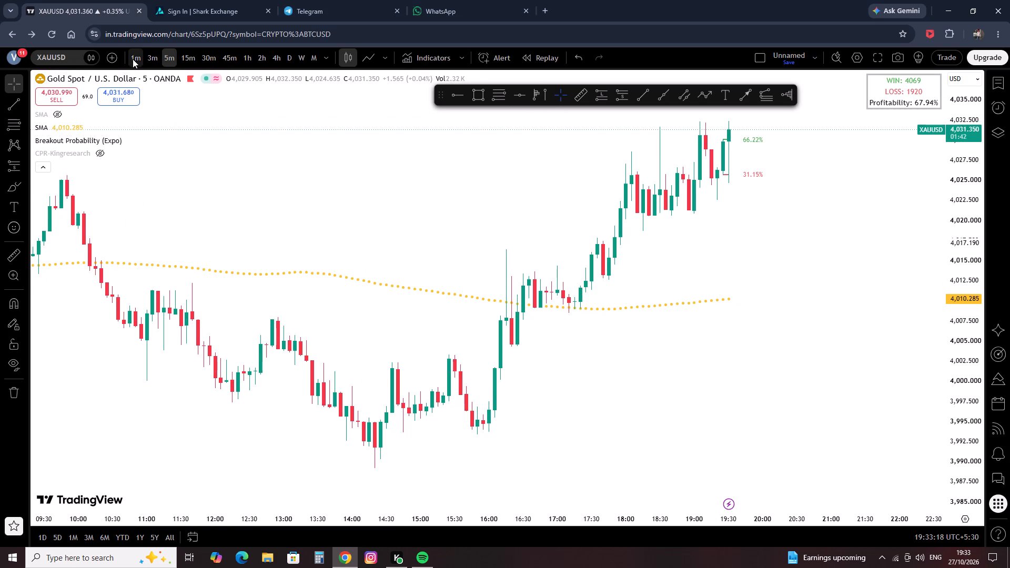
pyautogui.scroll(5, 408, 191)
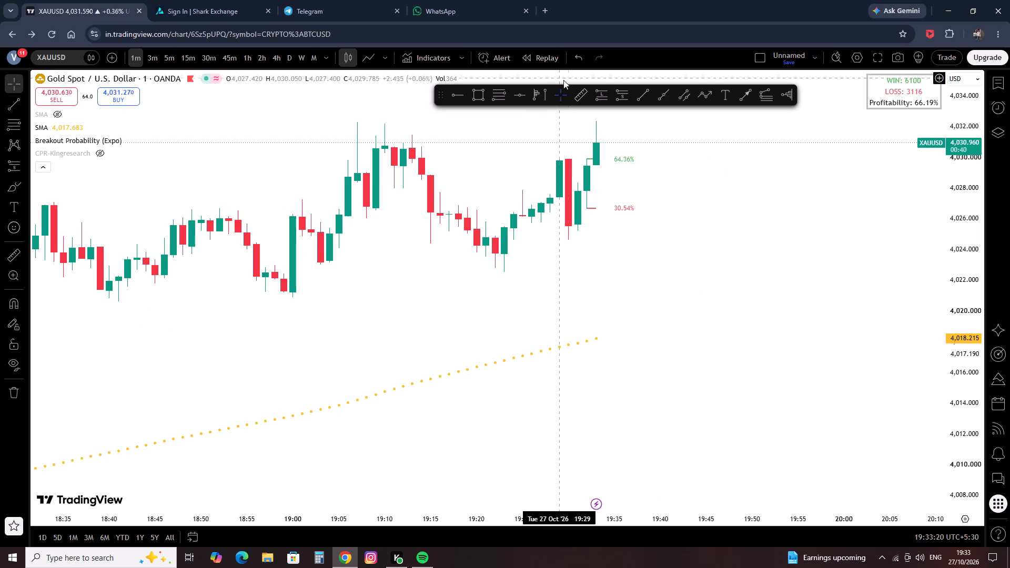
pyautogui.click(609, 90)
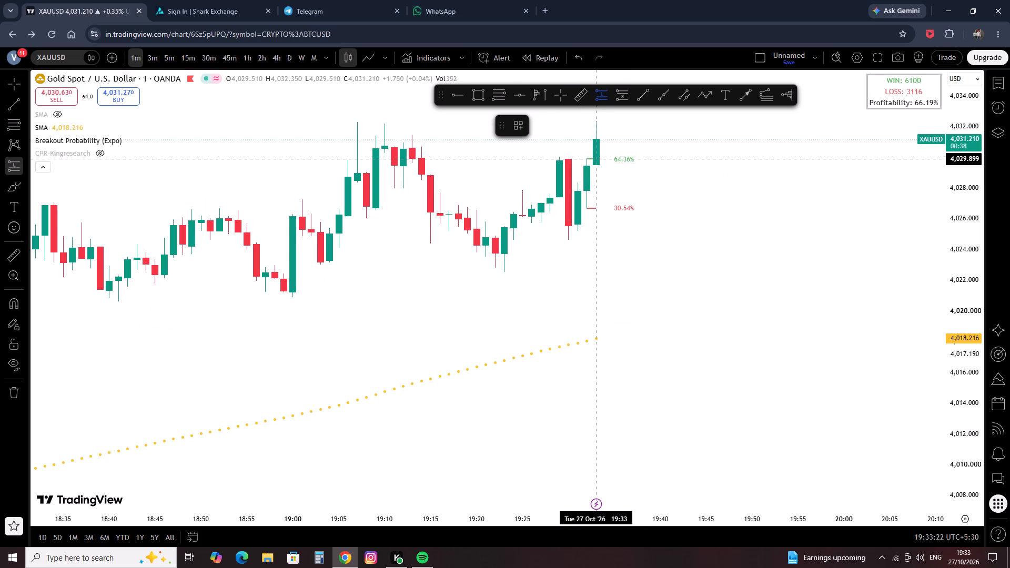
pyautogui.click(600, 157)
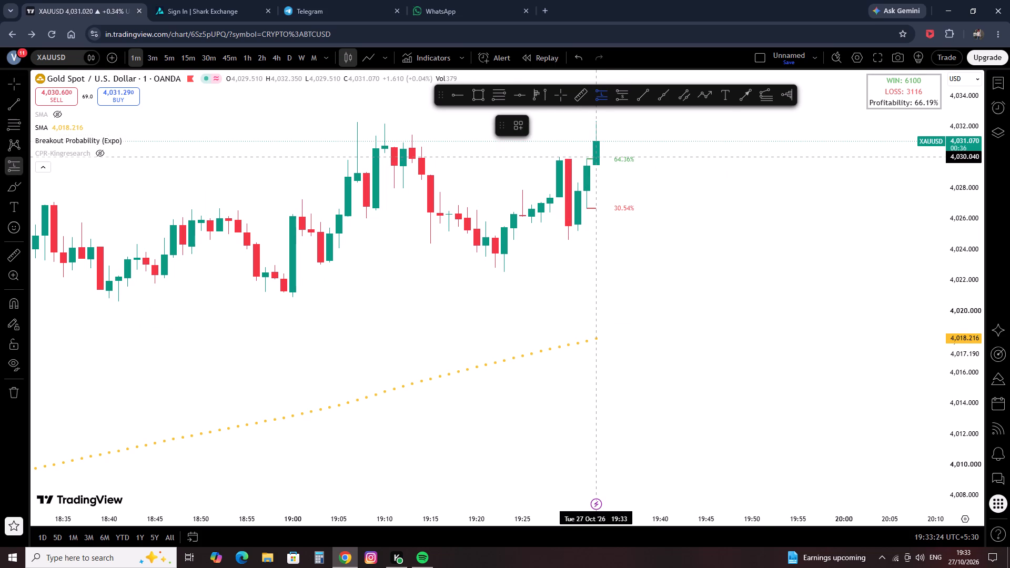
pyautogui.moveTo(597, 195); pyautogui.dragTo(588, 224)
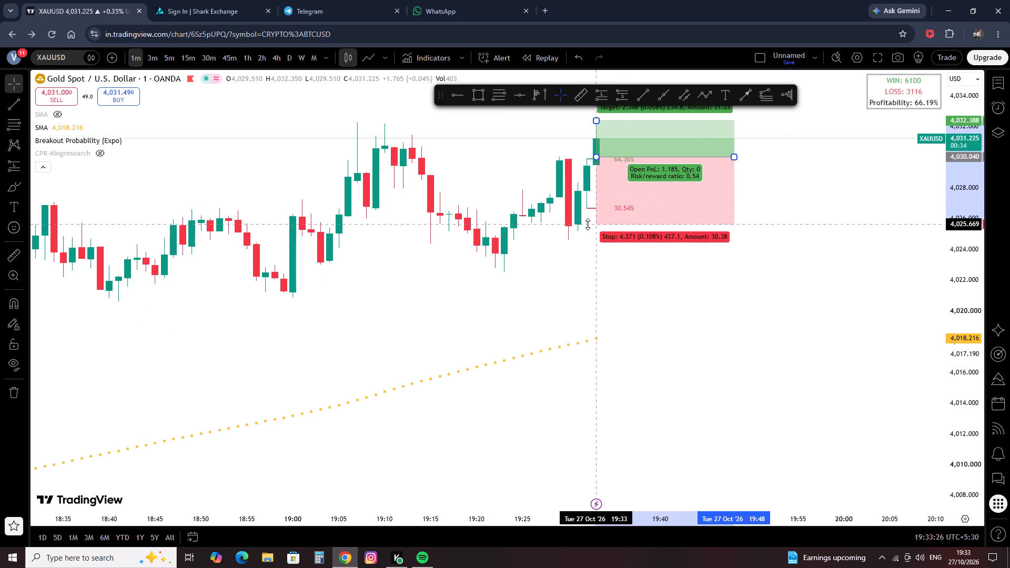
pyautogui.moveTo(588, 224); pyautogui.dragTo(563, 265)
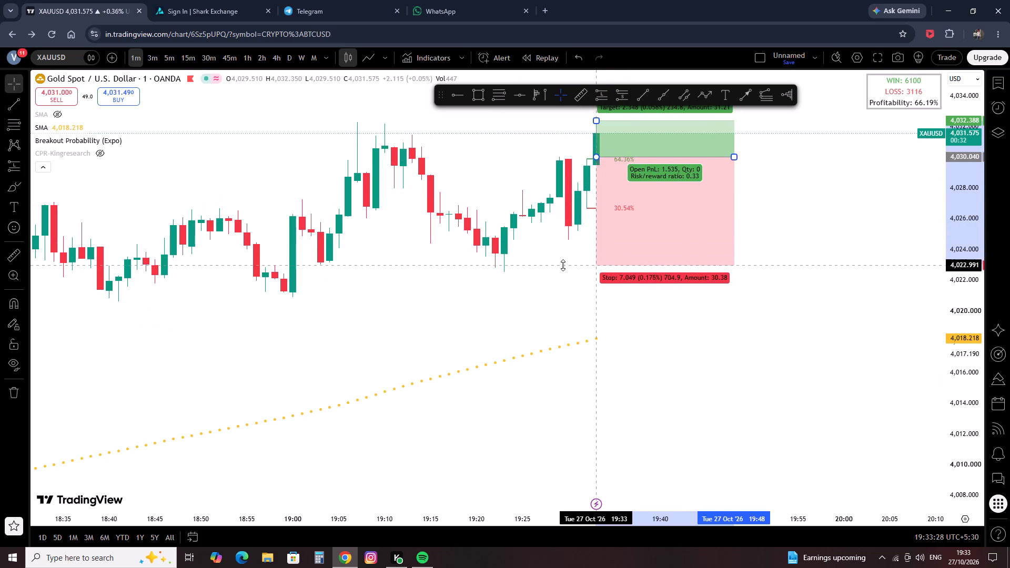
pyautogui.moveTo(563, 265); pyautogui.dragTo(556, 279)
pyautogui.click(468, 289)
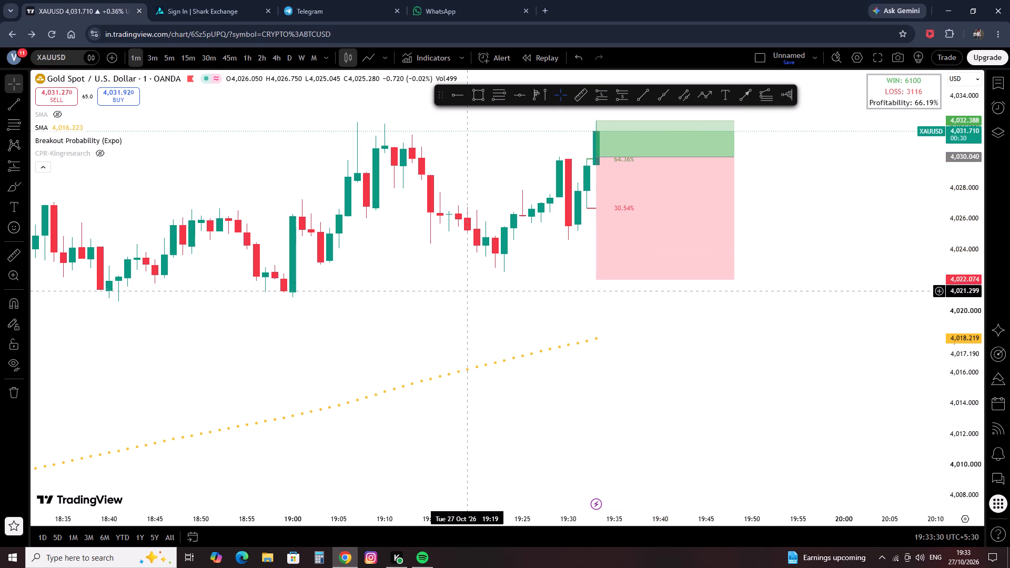
pyautogui.scroll(-17, 481, 336)
pyautogui.moveTo(652, 291); pyautogui.dragTo(261, 432)
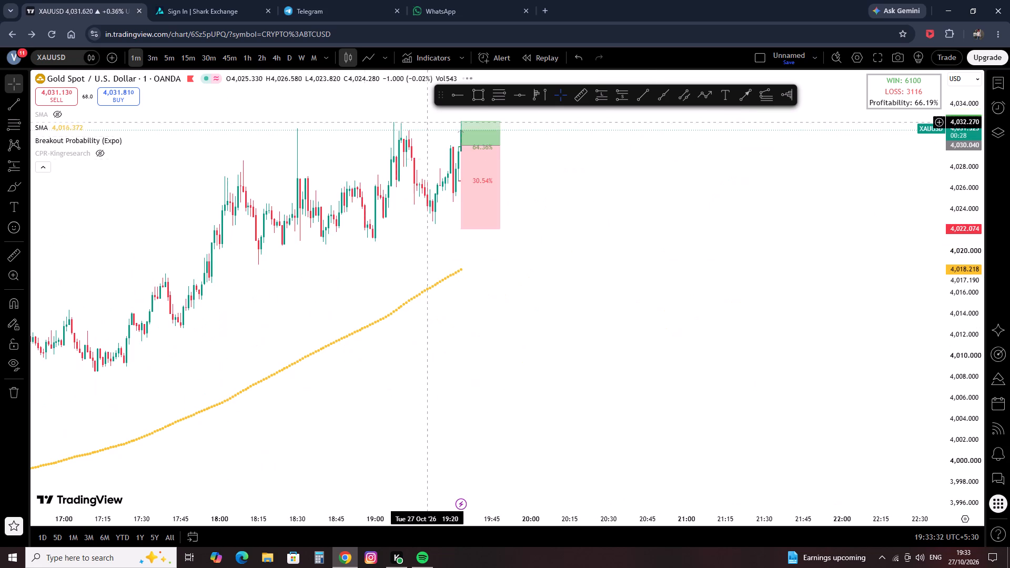
pyautogui.moveTo(459, 118); pyautogui.dragTo(405, 29)
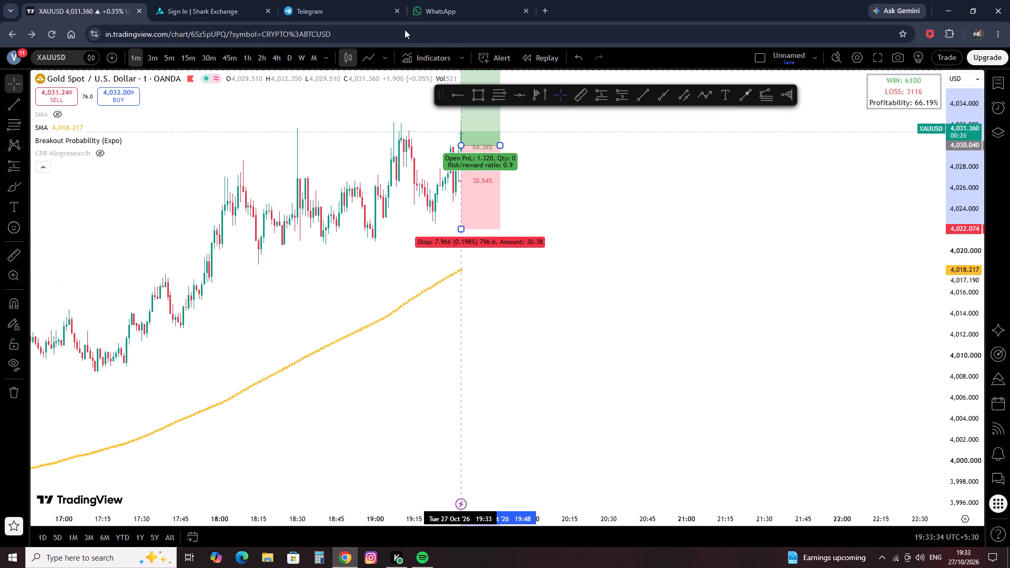
pyautogui.moveTo(405, 29); pyautogui.dragTo(402, 26)
pyautogui.scroll(-20, 364, 205)
pyautogui.scroll(-4, 364, 205)
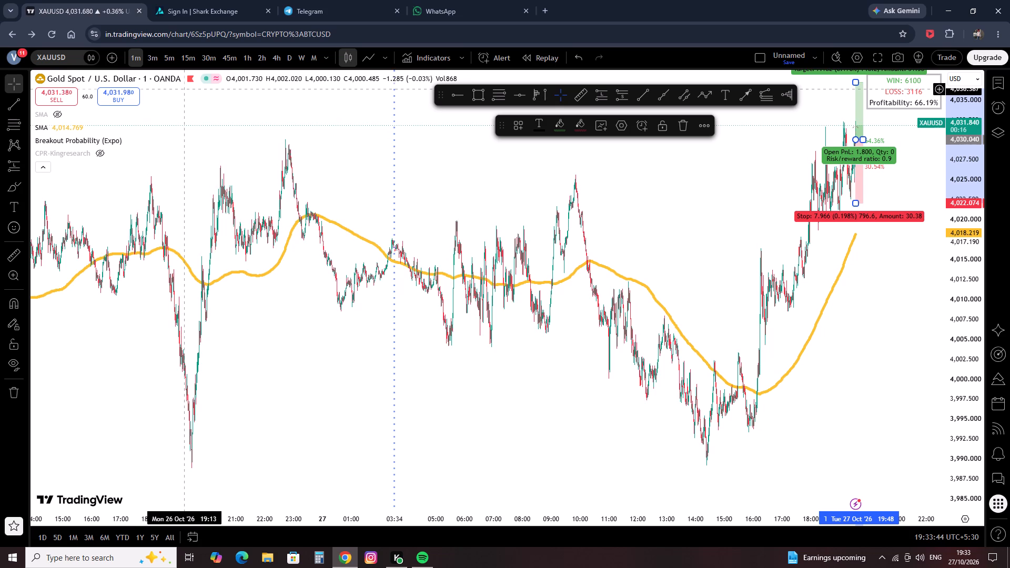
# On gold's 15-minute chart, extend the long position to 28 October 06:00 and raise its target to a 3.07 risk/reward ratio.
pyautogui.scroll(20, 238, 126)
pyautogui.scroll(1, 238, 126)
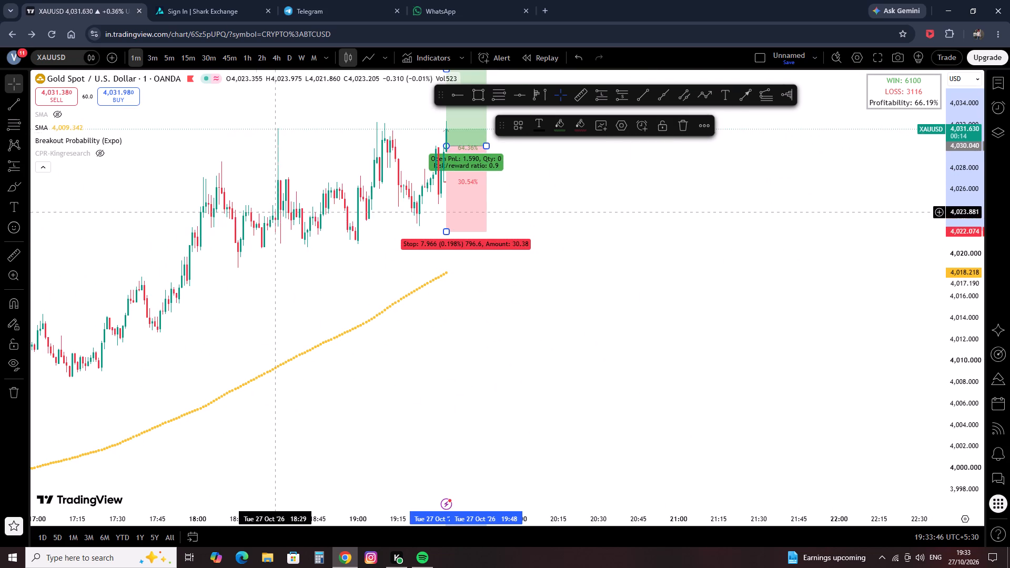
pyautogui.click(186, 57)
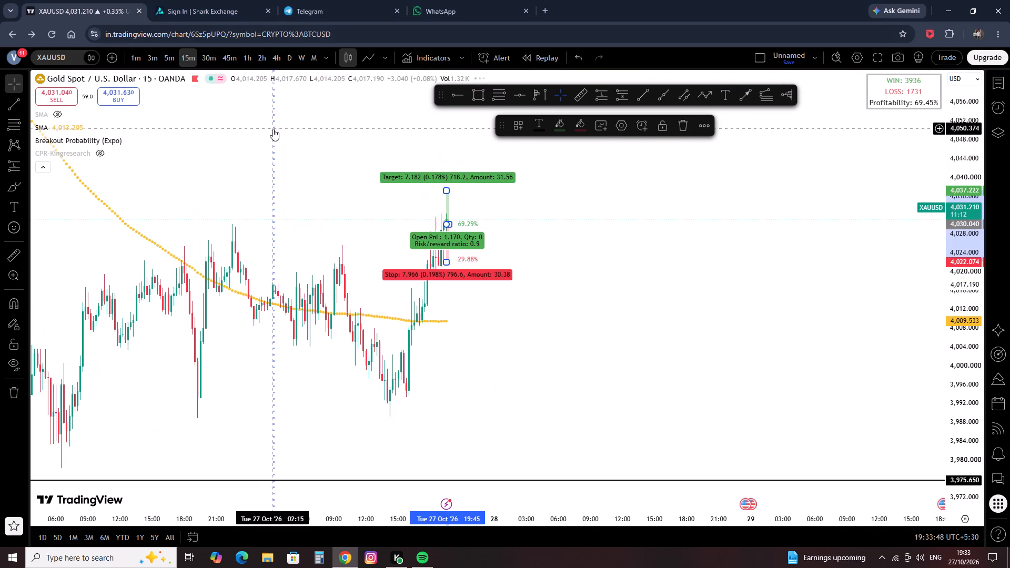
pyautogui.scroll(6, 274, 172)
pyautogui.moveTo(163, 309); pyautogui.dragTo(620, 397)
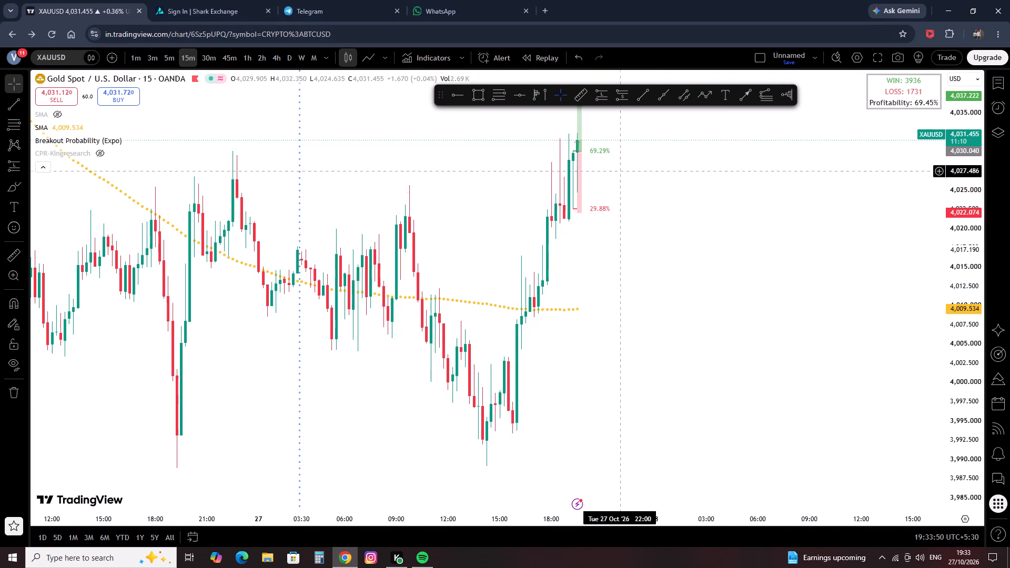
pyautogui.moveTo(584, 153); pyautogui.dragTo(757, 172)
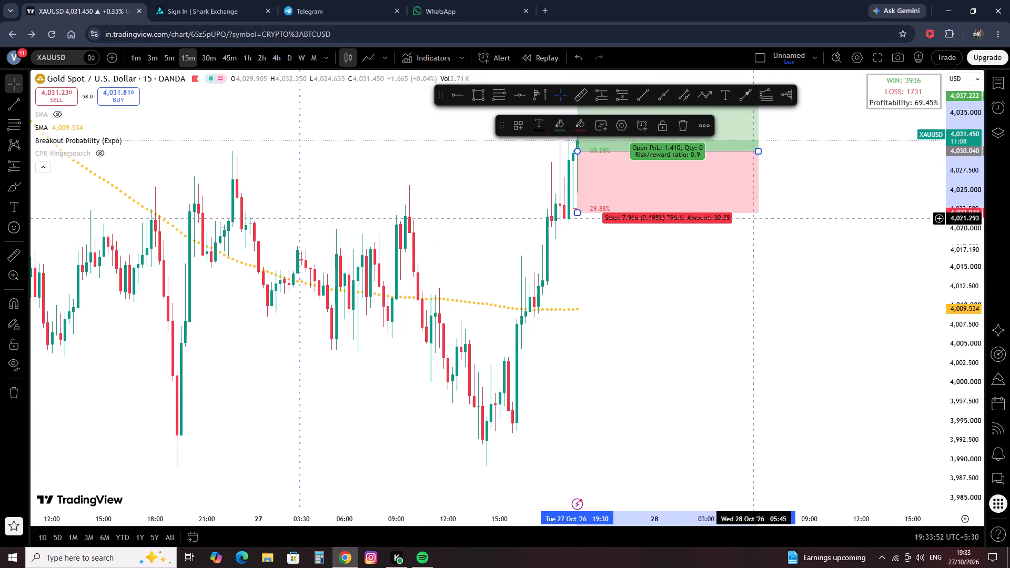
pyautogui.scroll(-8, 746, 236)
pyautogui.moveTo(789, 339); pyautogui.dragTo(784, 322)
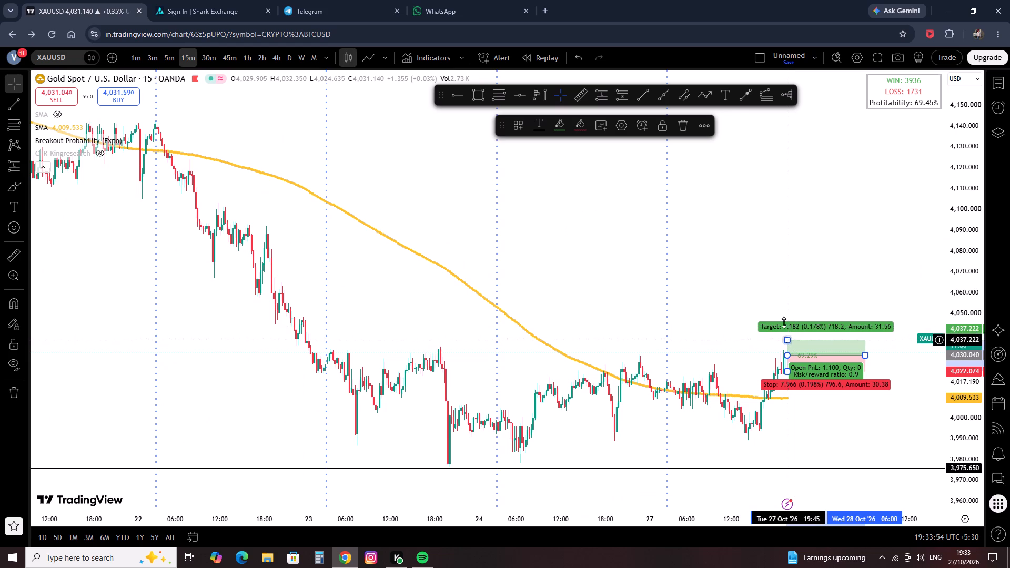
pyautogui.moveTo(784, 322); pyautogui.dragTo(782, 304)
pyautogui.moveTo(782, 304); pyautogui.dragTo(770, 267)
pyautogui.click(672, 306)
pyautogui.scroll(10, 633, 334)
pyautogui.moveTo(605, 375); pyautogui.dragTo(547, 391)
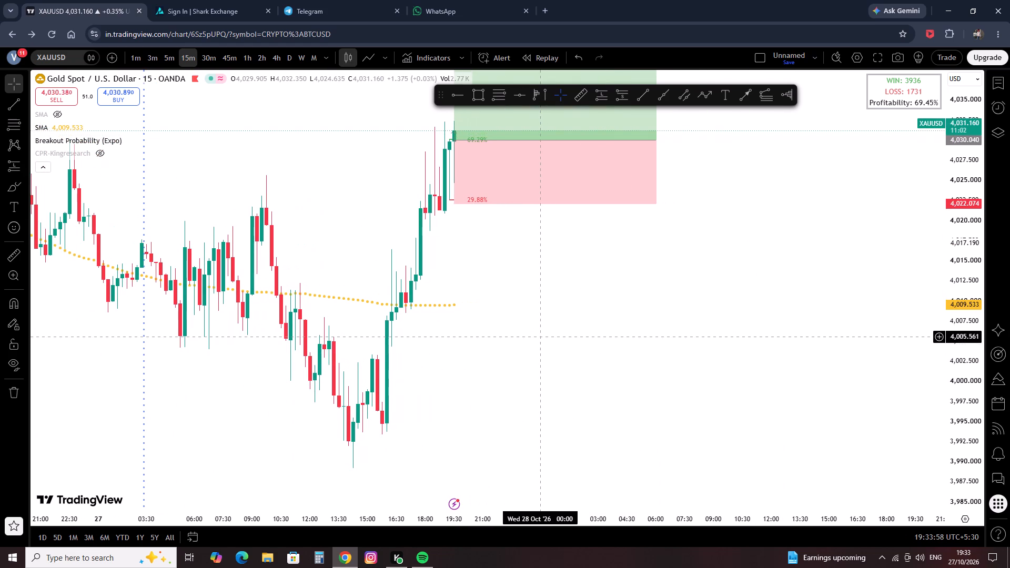
# Delete the long position with entry at 4,030.04 from the gold chart.
pyautogui.click(521, 164)
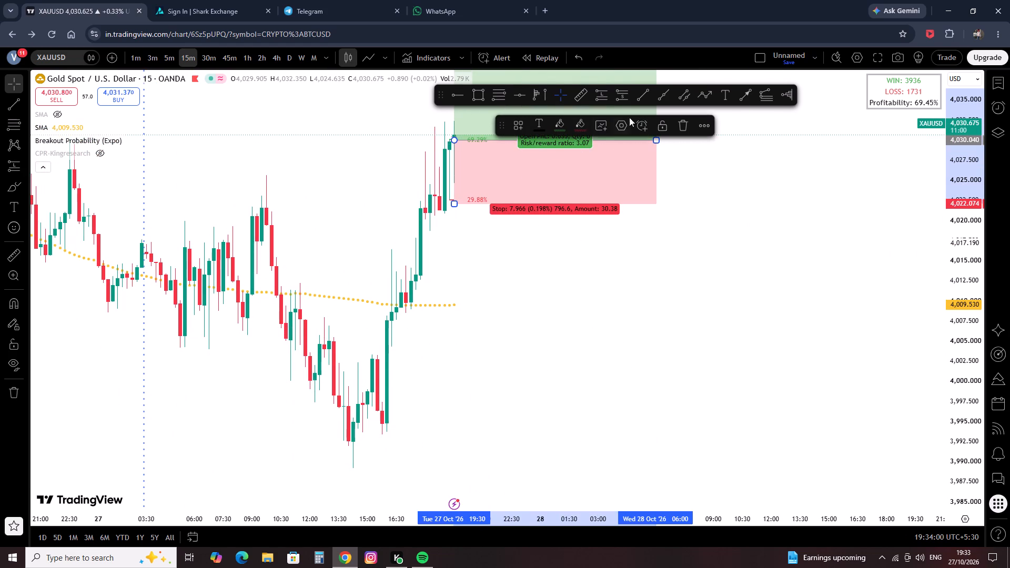
pyautogui.click(683, 123)
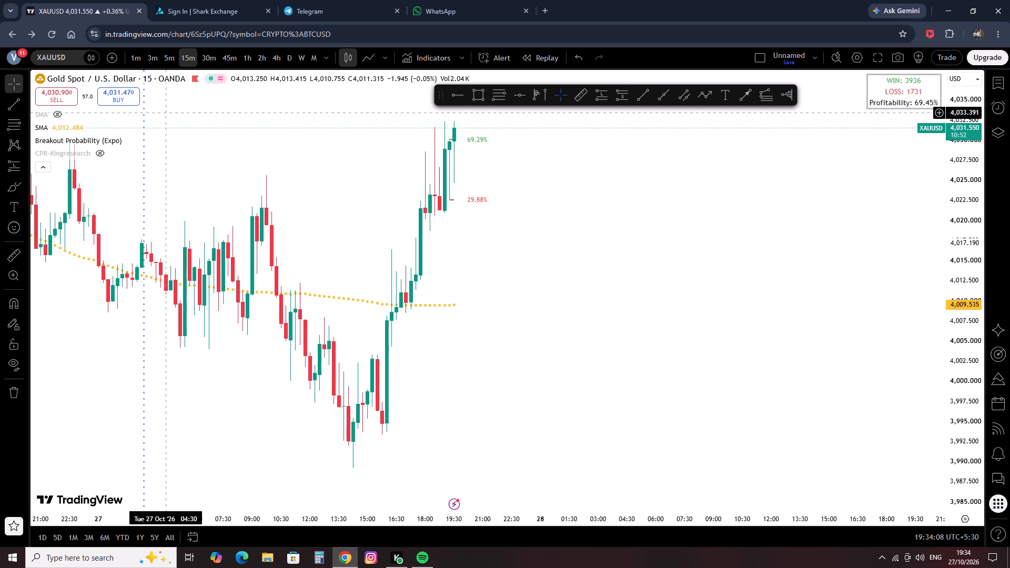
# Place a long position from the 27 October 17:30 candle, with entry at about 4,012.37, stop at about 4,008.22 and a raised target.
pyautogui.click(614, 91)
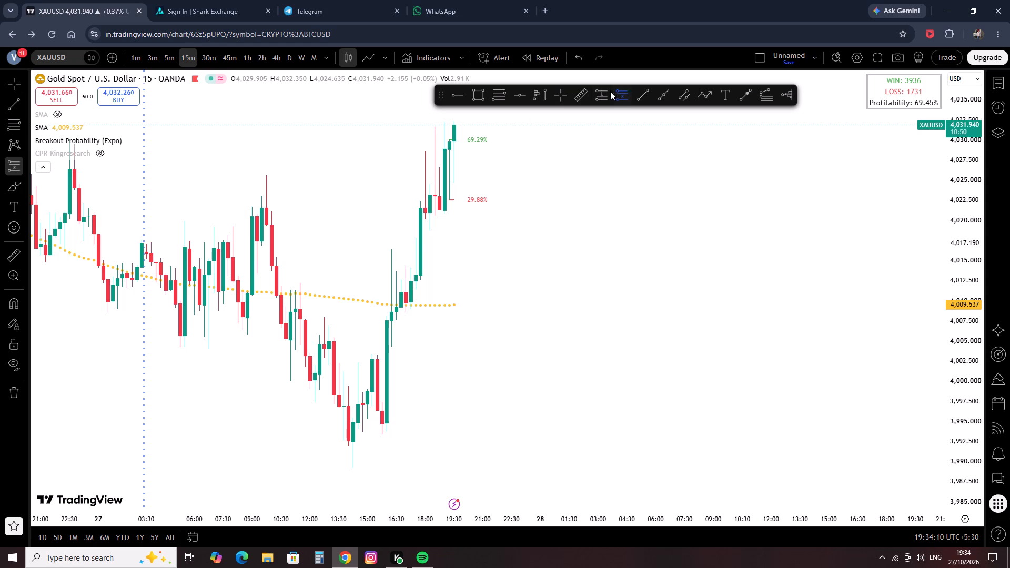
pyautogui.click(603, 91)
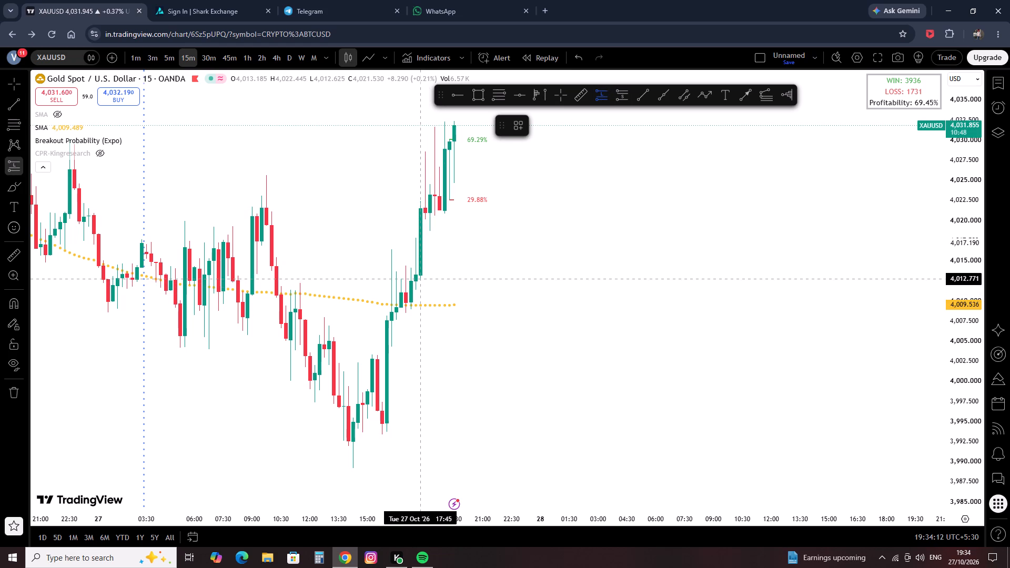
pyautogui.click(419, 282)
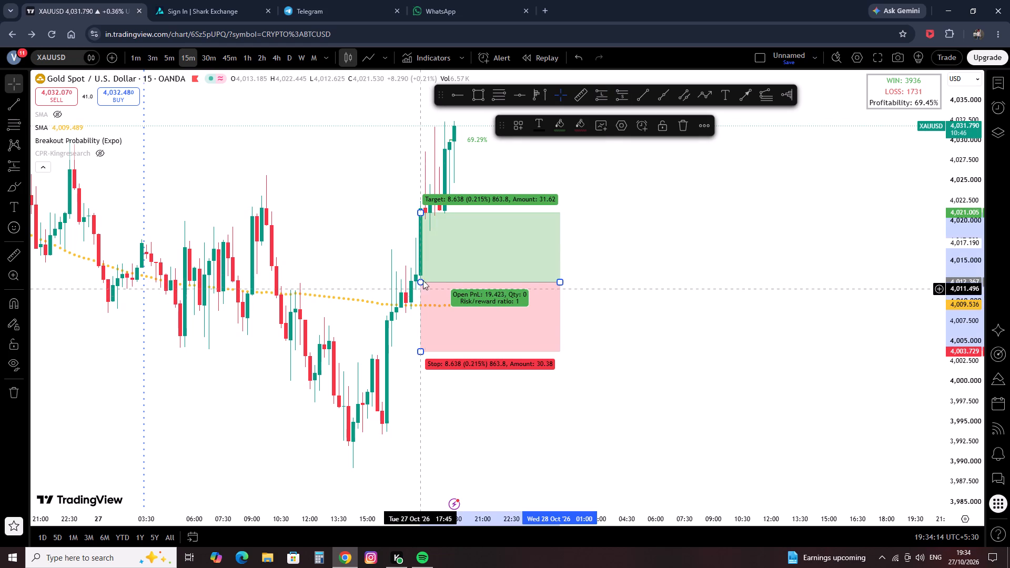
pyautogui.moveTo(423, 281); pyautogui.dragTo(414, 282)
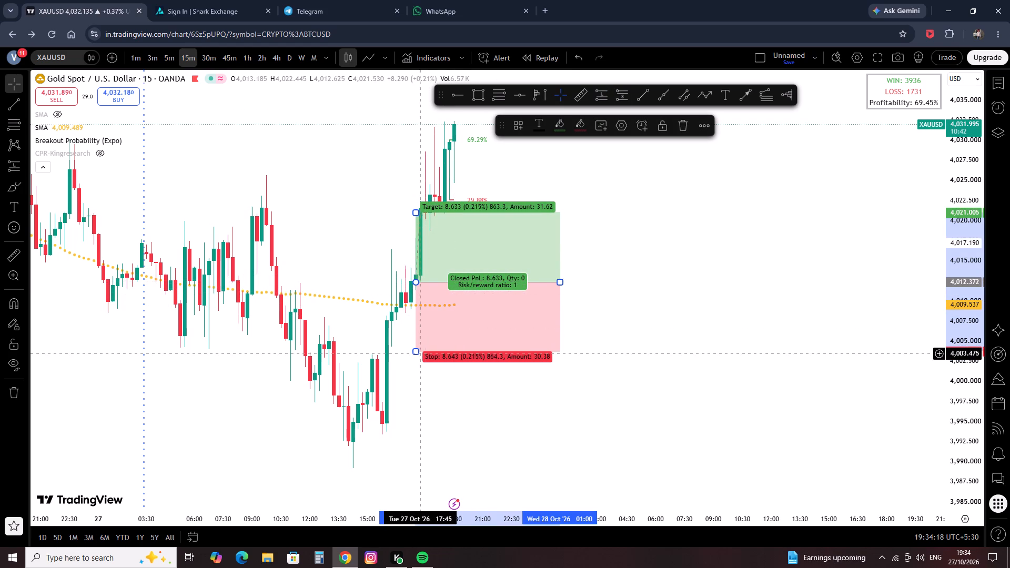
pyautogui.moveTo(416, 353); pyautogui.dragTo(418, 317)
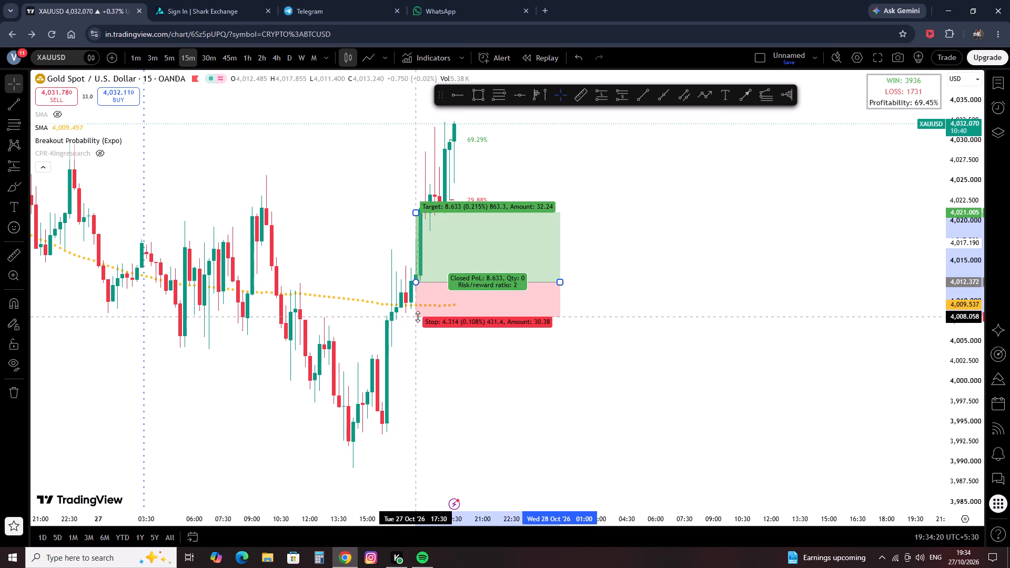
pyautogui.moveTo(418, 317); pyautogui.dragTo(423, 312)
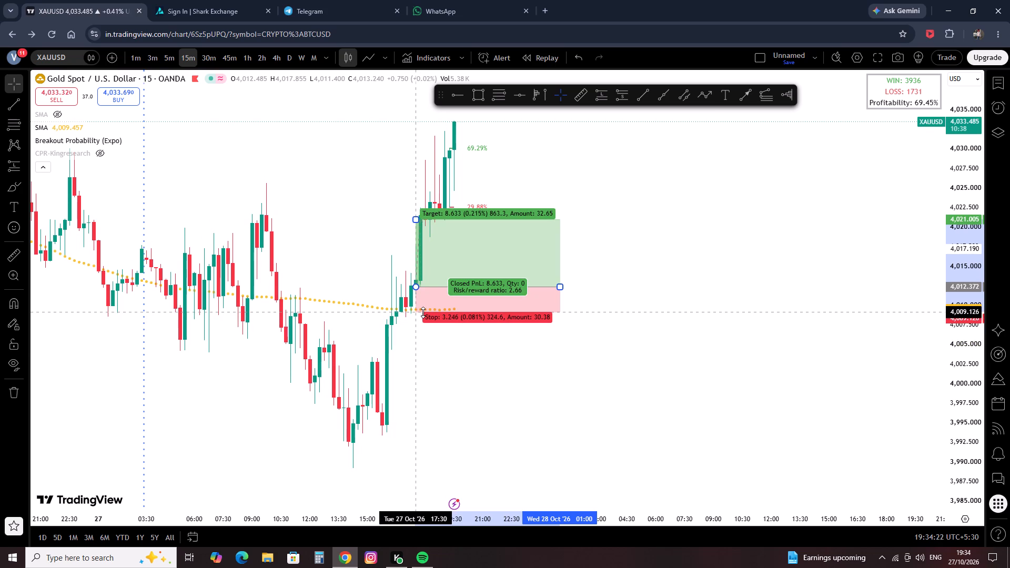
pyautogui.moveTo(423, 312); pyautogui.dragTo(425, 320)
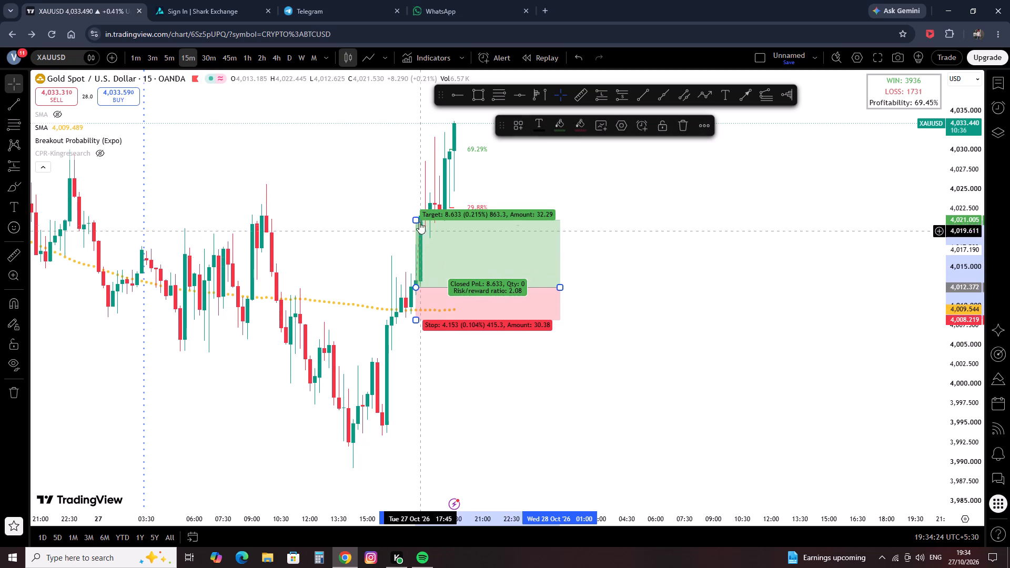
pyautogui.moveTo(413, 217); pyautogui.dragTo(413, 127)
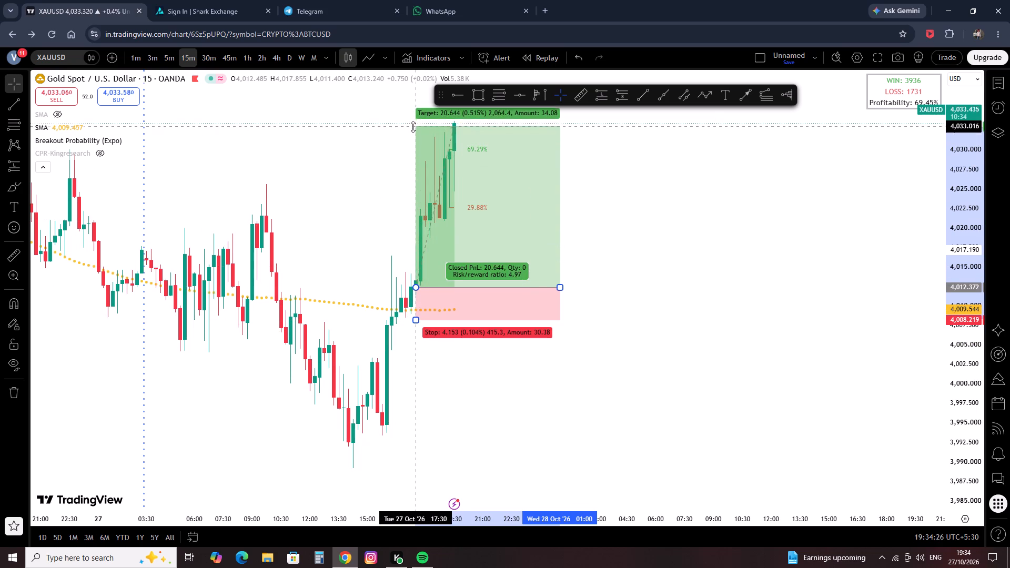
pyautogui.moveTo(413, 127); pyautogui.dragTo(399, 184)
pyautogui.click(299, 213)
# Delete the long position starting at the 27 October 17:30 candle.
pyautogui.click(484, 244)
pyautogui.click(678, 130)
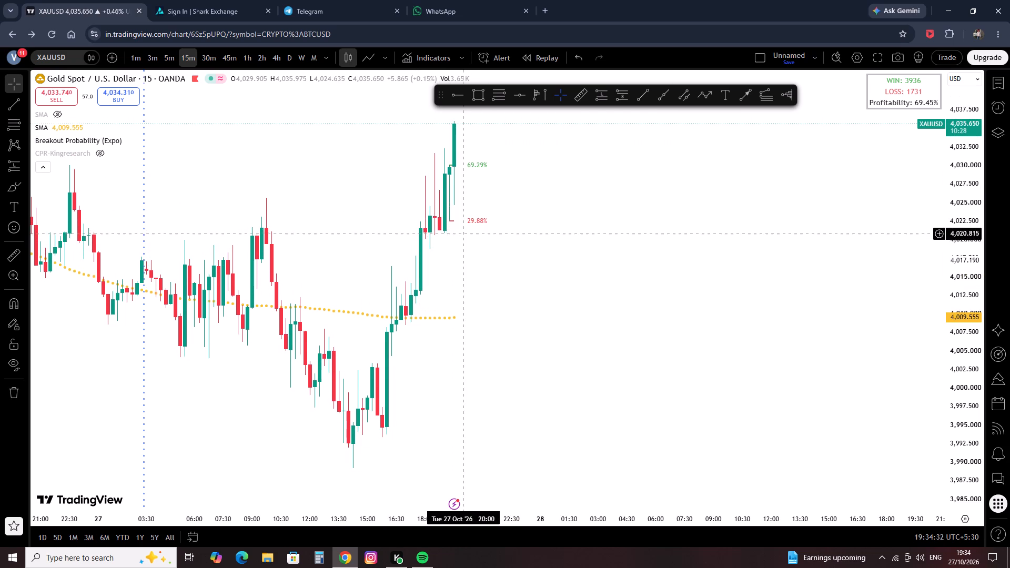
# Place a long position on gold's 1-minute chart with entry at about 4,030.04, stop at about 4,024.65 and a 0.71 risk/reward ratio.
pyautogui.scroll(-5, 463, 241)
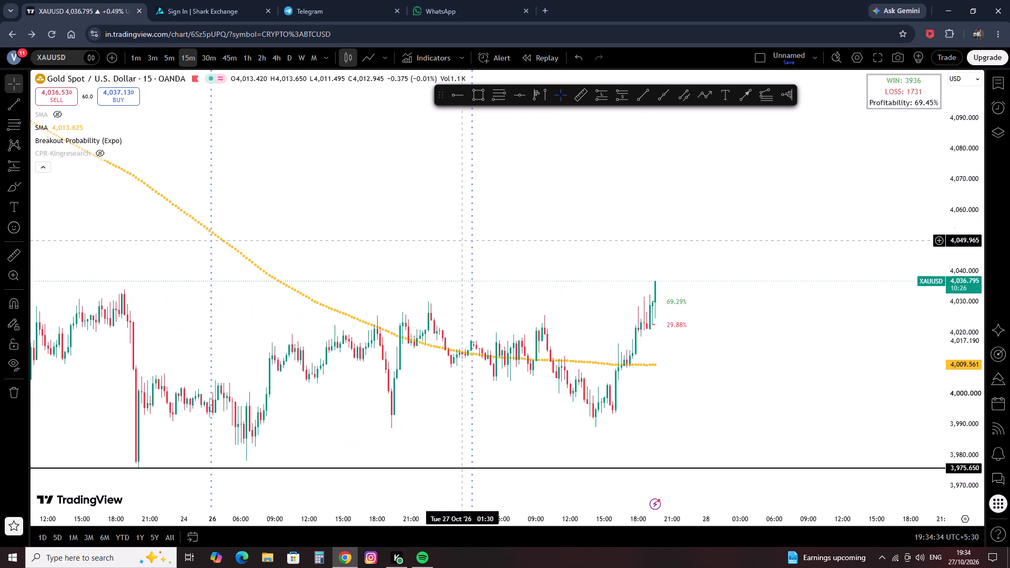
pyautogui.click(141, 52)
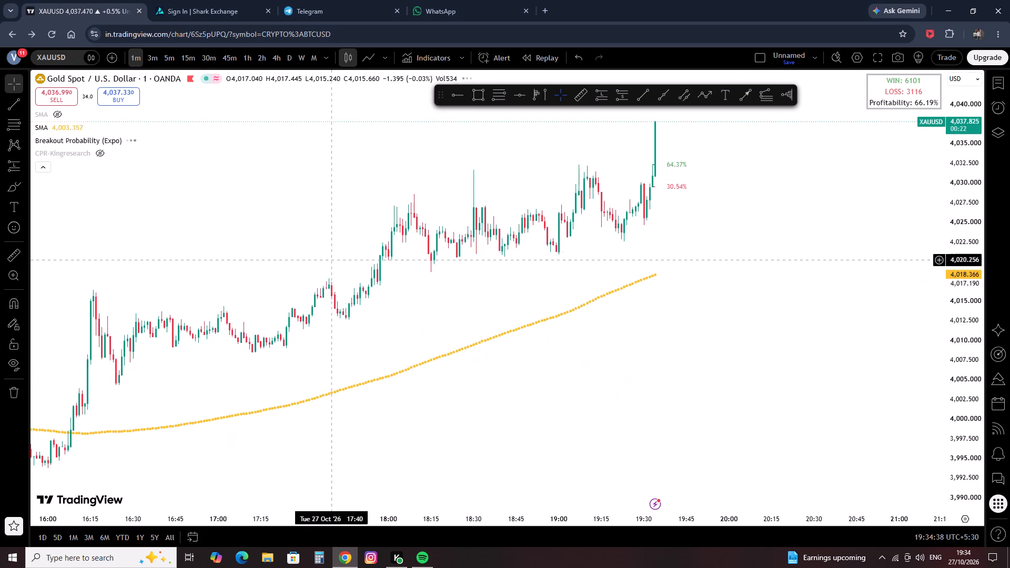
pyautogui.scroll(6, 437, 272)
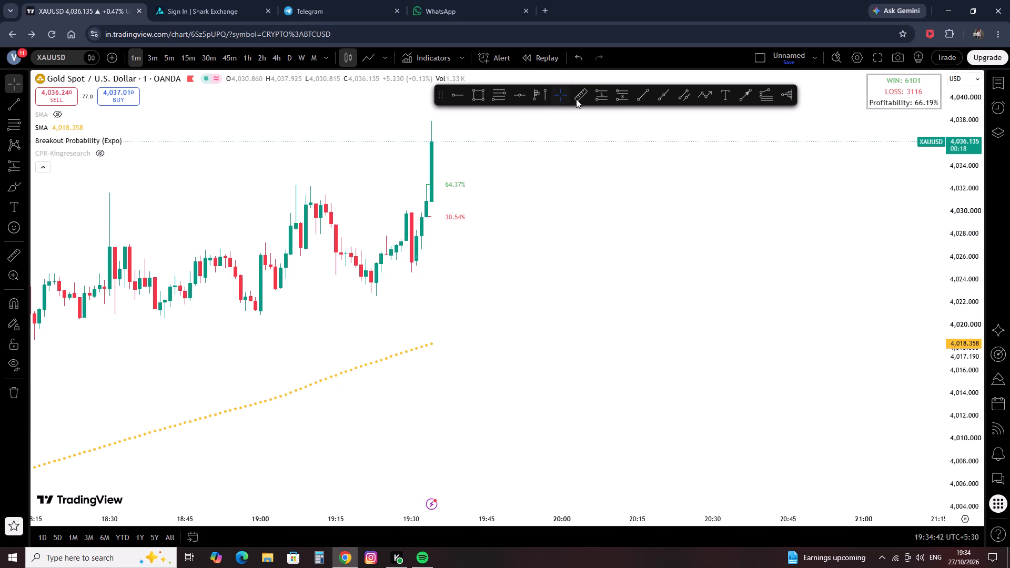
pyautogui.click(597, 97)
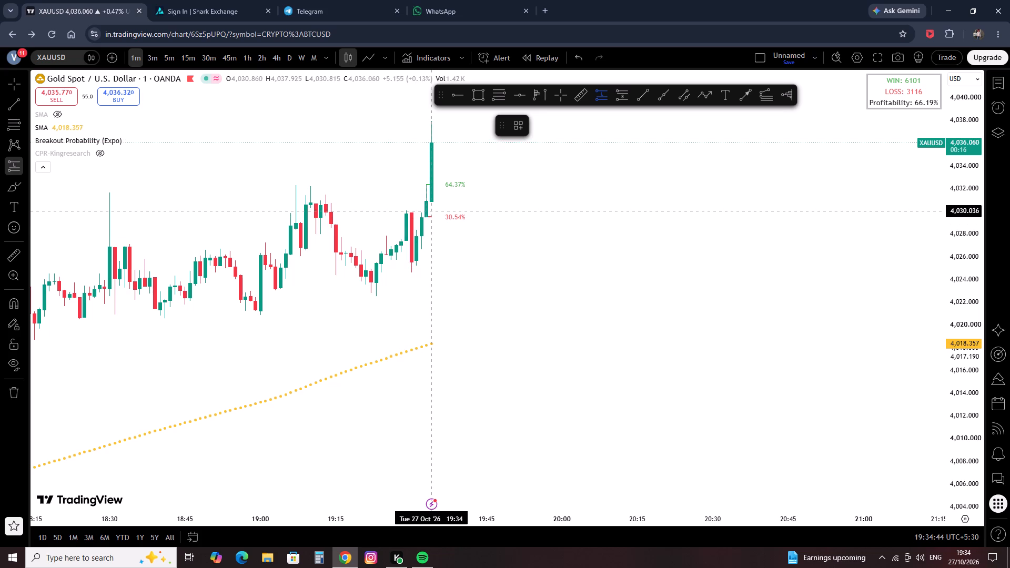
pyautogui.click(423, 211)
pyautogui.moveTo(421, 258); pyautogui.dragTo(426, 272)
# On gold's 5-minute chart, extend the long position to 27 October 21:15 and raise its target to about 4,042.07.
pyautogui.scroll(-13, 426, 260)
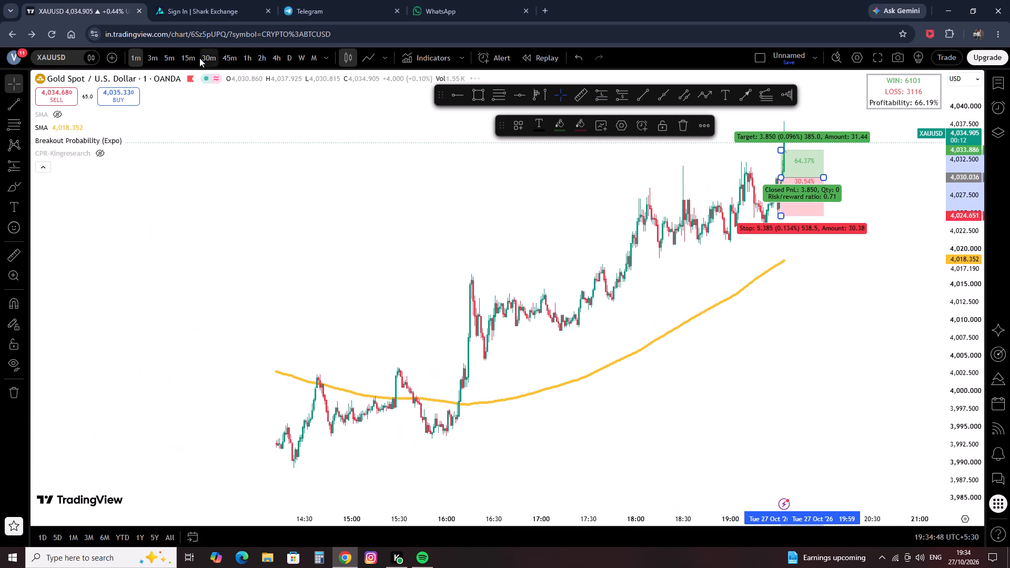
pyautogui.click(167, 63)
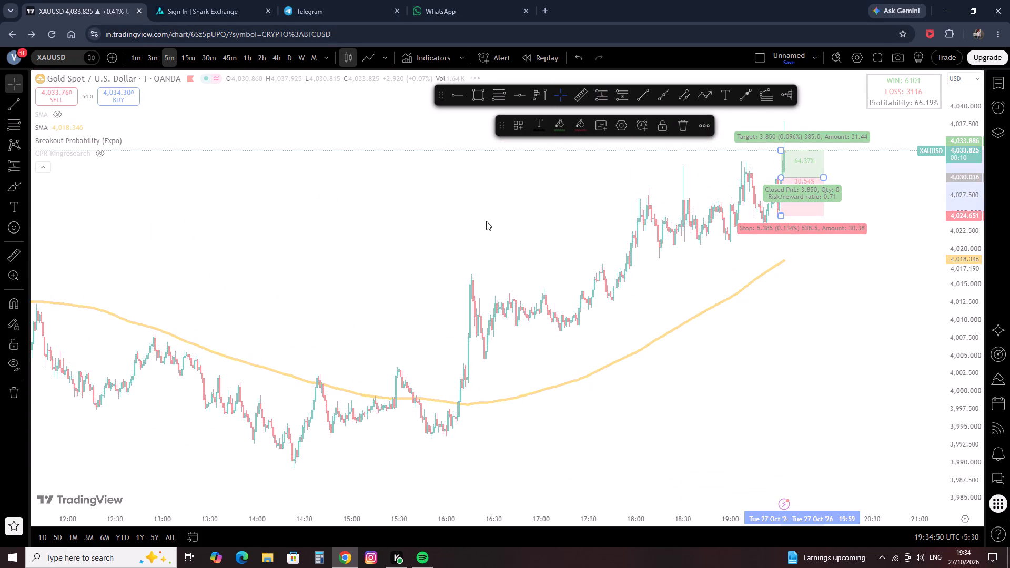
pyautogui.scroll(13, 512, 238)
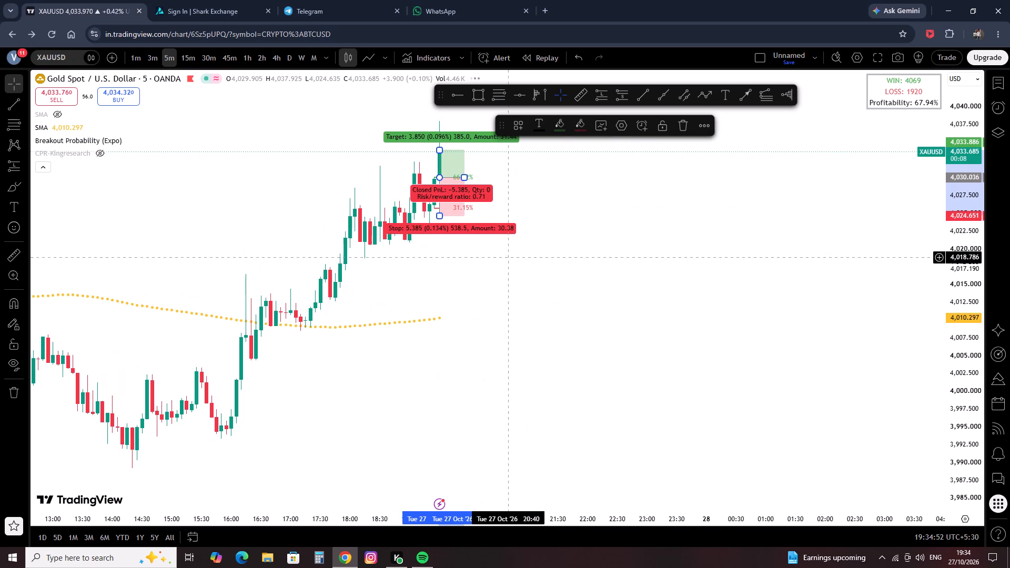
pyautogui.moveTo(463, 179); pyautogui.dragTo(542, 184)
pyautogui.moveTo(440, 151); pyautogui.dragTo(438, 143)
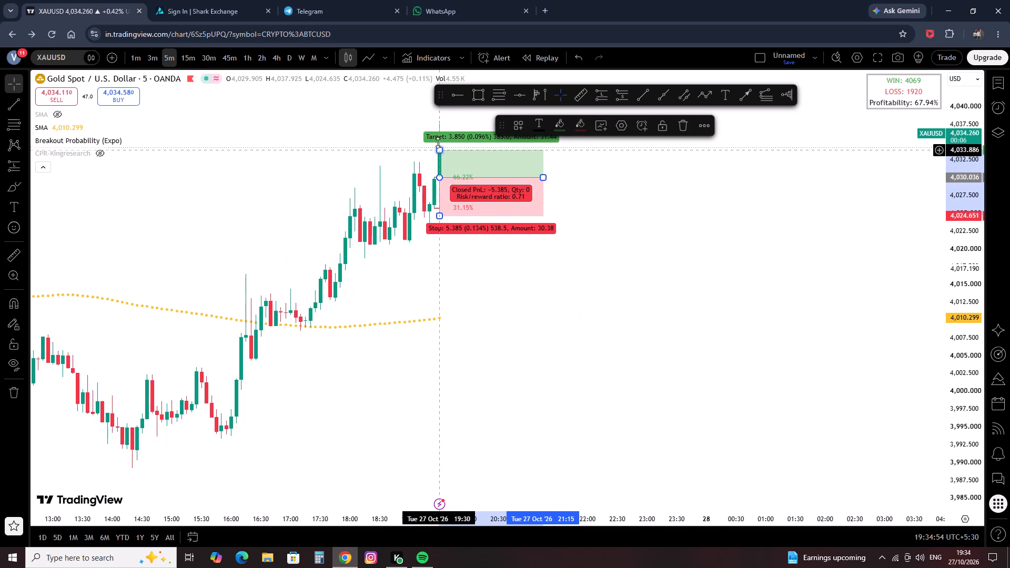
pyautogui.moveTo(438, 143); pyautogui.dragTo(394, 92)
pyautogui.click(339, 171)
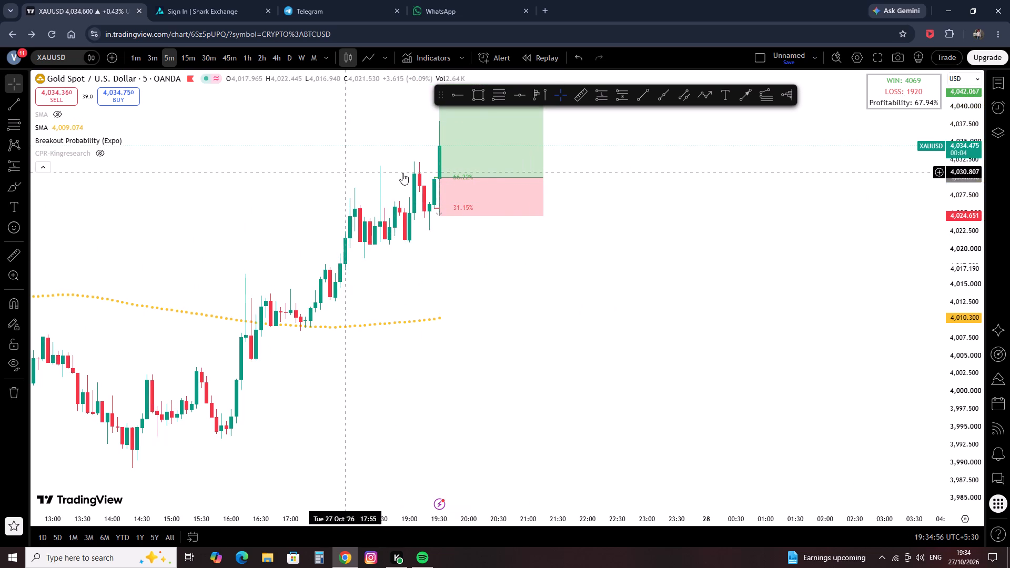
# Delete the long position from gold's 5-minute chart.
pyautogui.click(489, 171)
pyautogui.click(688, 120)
# Switch gold to the 15-minute timeframe and hide the Breakout Probability (Expo) indicator.
pyautogui.scroll(-10, 484, 306)
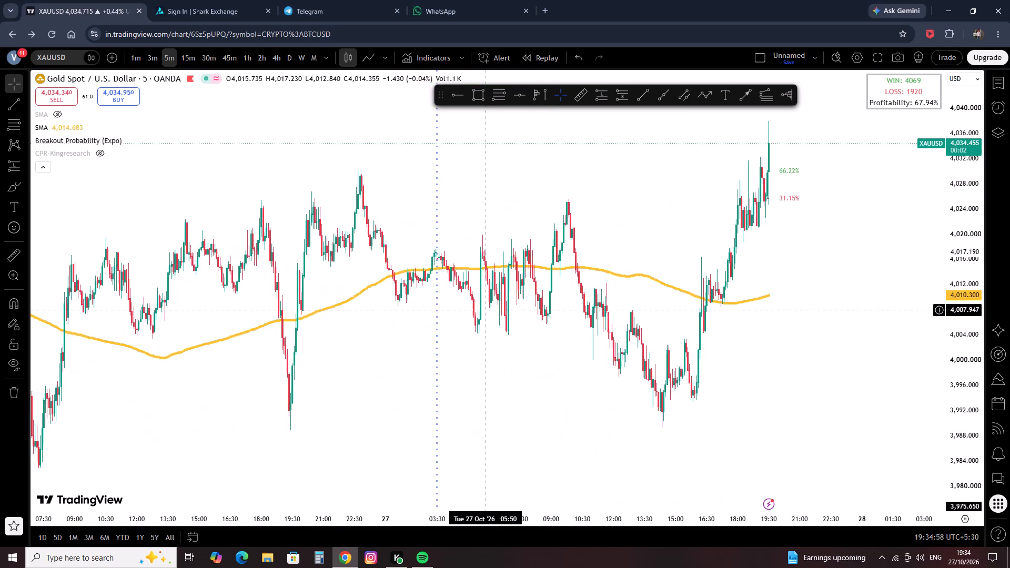
pyautogui.scroll(-7, 486, 310)
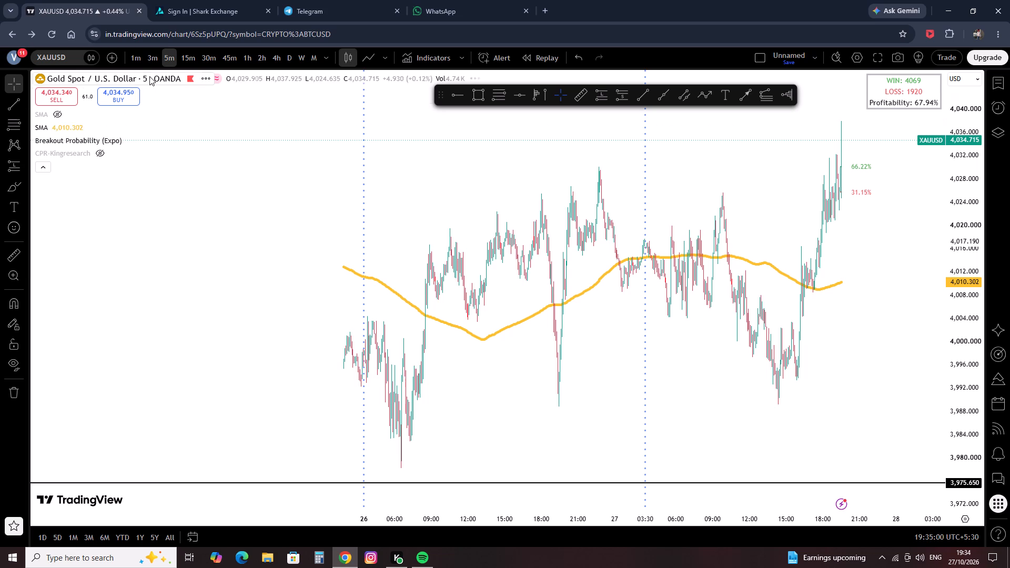
pyautogui.click(140, 56)
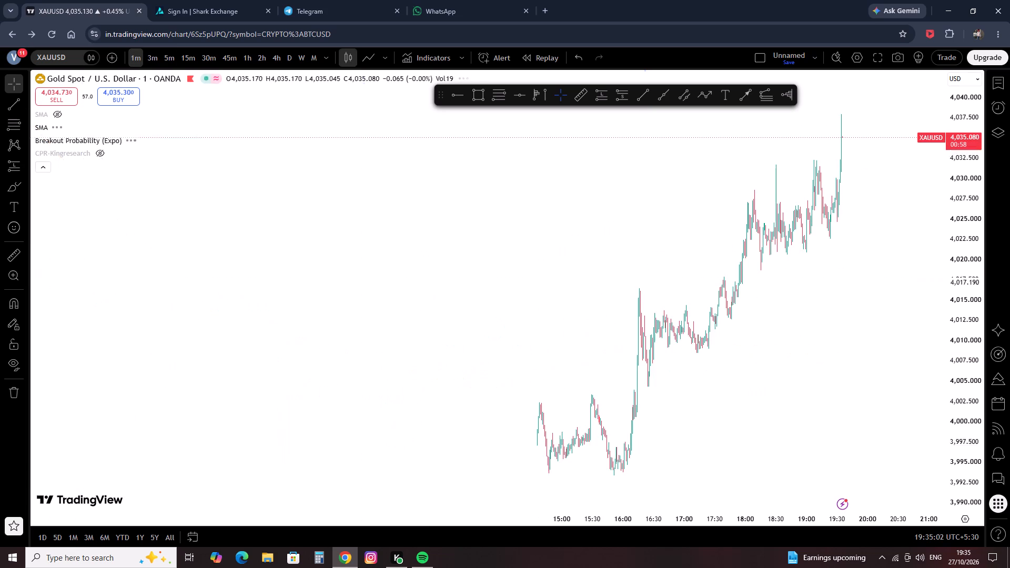
pyautogui.click(190, 53)
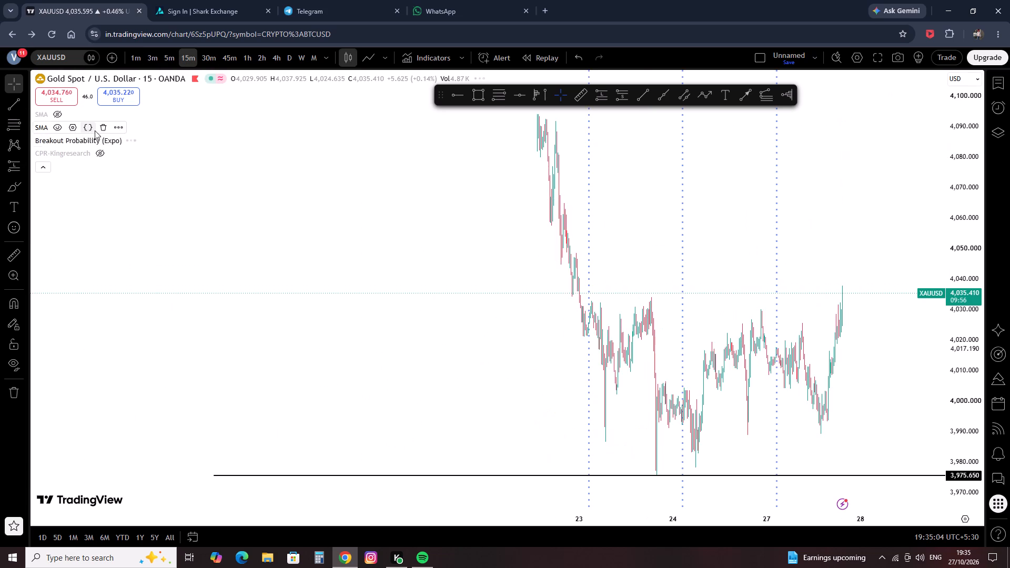
pyautogui.click(129, 135)
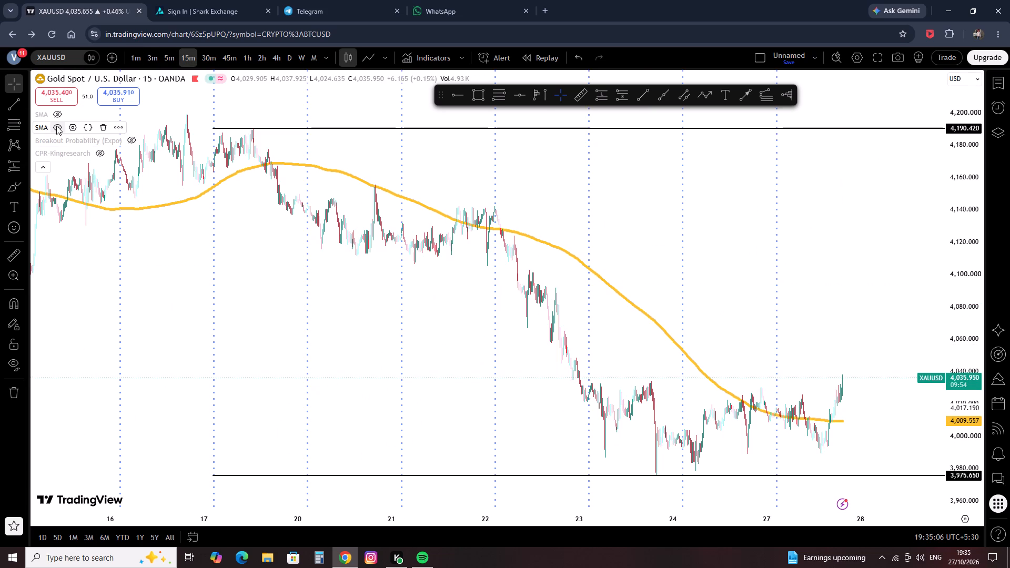
# On gold's 1-hour chart, draw a rectangle zone between about 4,033.24 and 4,023.75, from 23 October 05:30 to 29 October 04:30.
pyautogui.scroll(17, 408, 279)
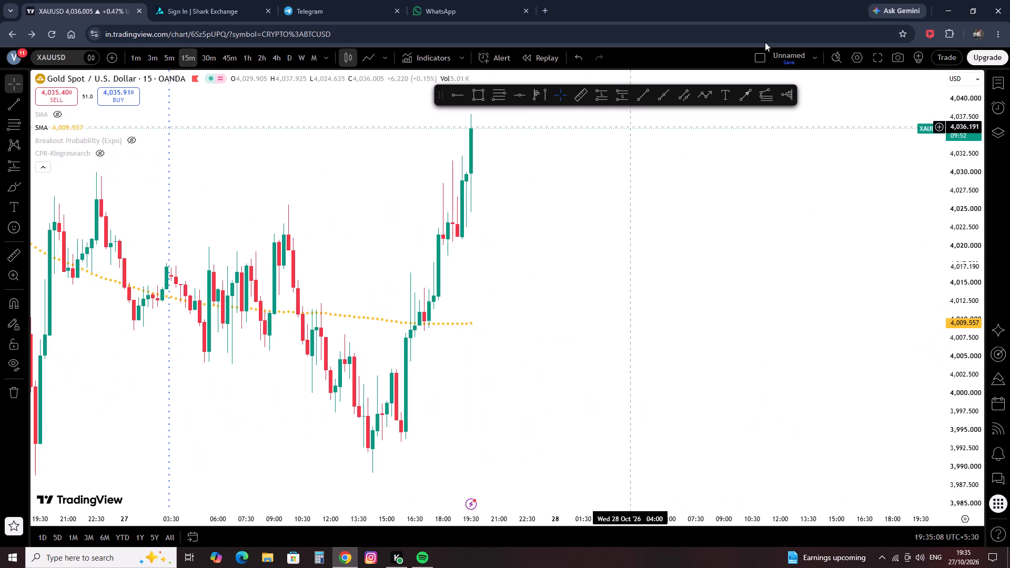
pyautogui.click(247, 57)
pyautogui.scroll(-4, 167, 266)
pyautogui.scroll(-4, 247, 290)
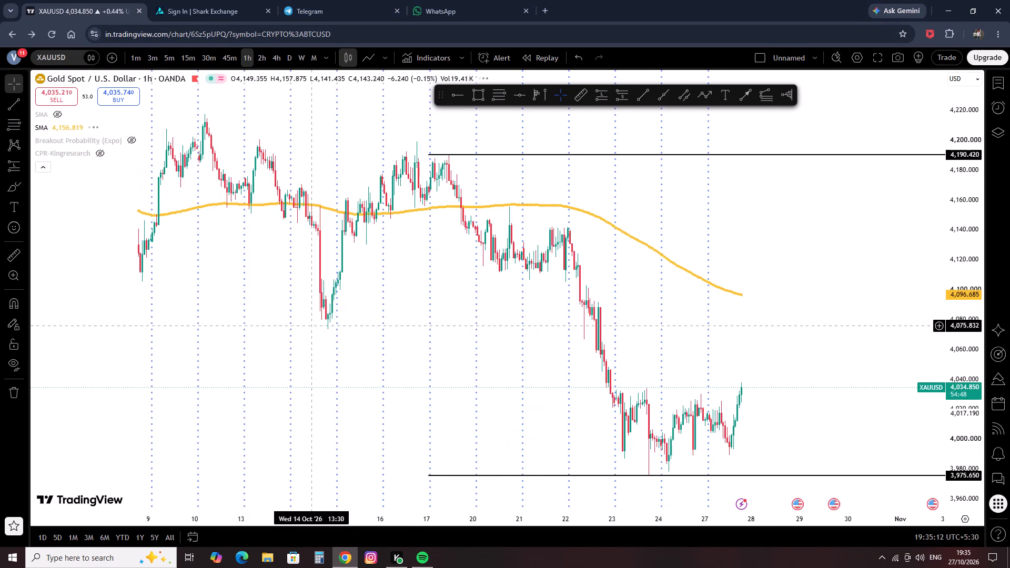
pyautogui.scroll(9, 375, 354)
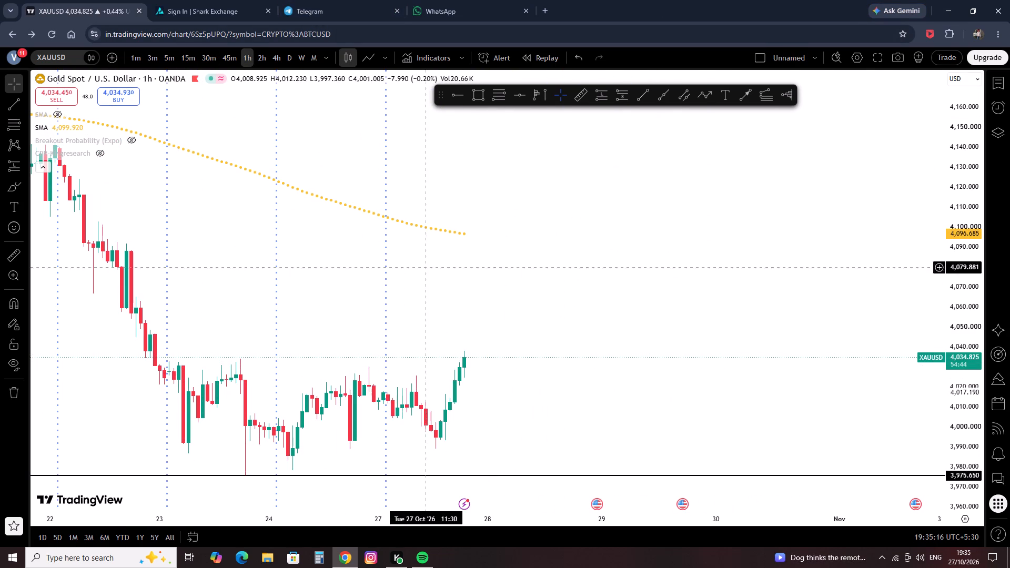
pyautogui.click(472, 99)
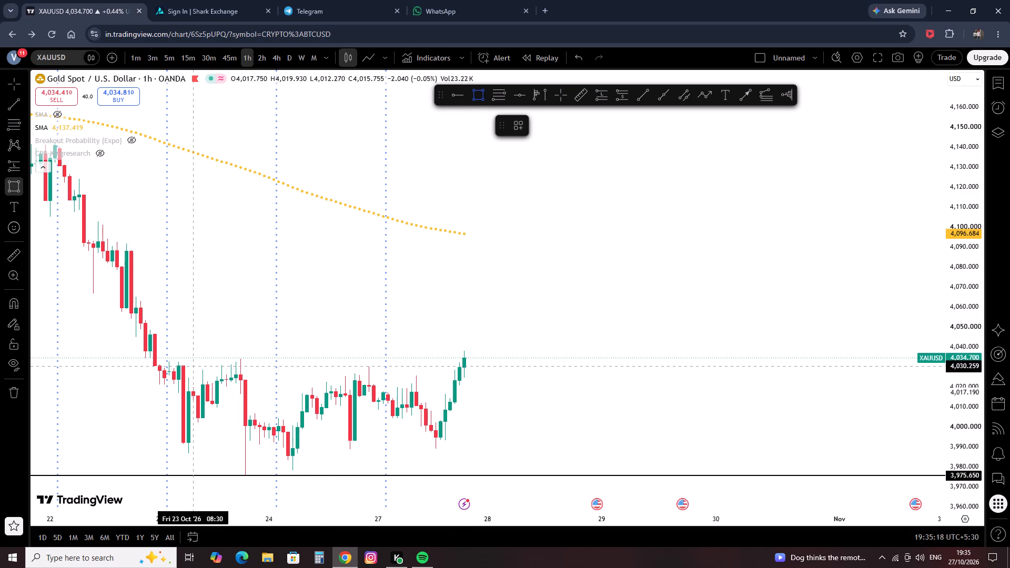
pyautogui.click(181, 360)
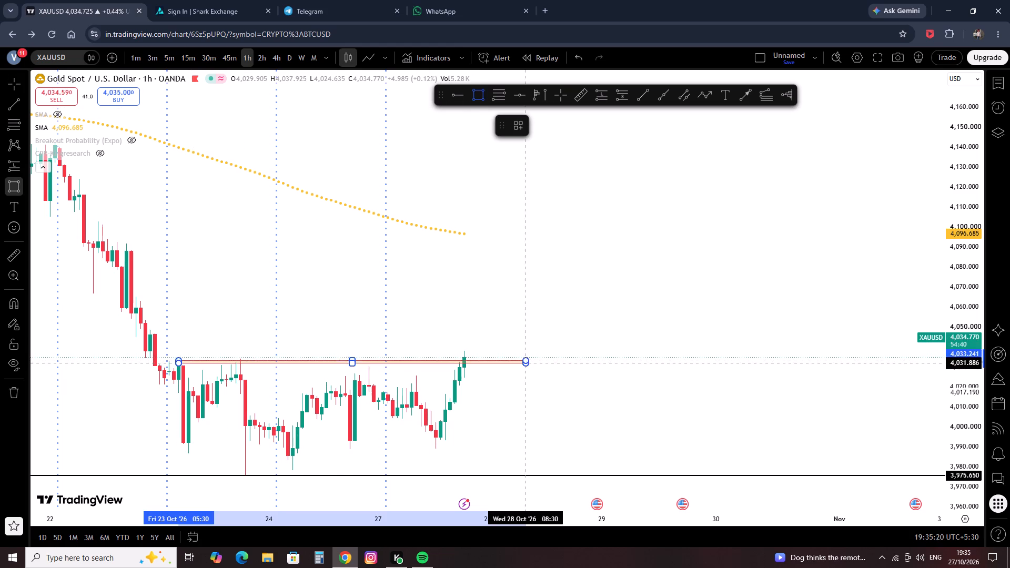
pyautogui.click(623, 379)
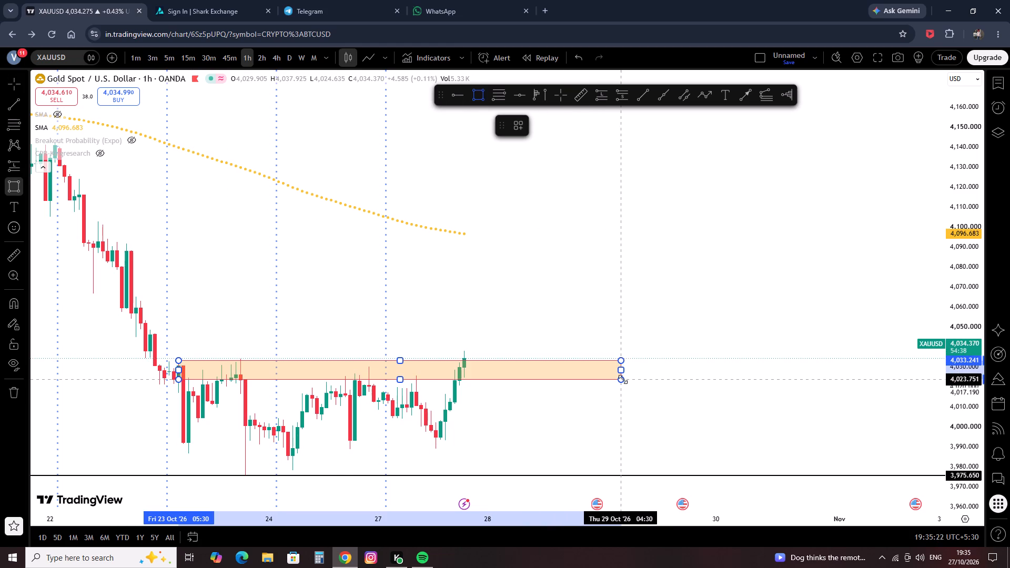
pyautogui.click(756, 285)
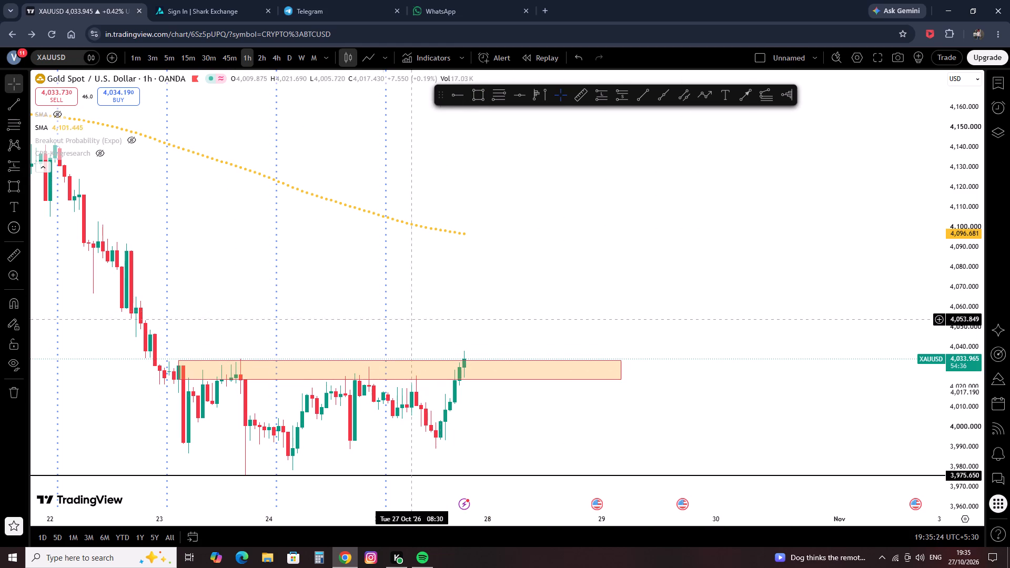
# Draw a lower rectangle zone between about 3,975.76 and 3,989.58, from 22 October 21:30 to 30 October 09:30.
pyautogui.click(473, 101)
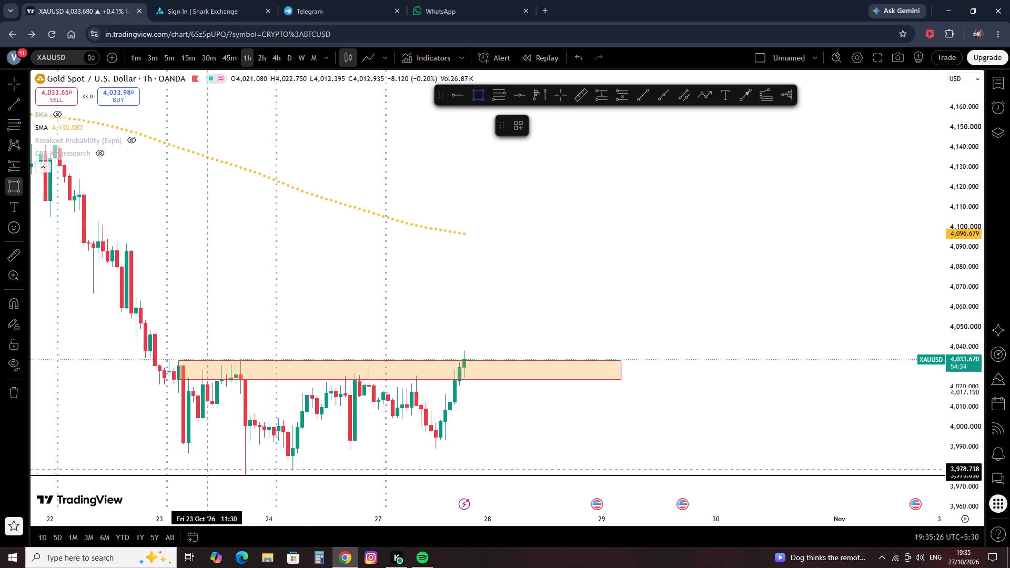
pyautogui.click(145, 475)
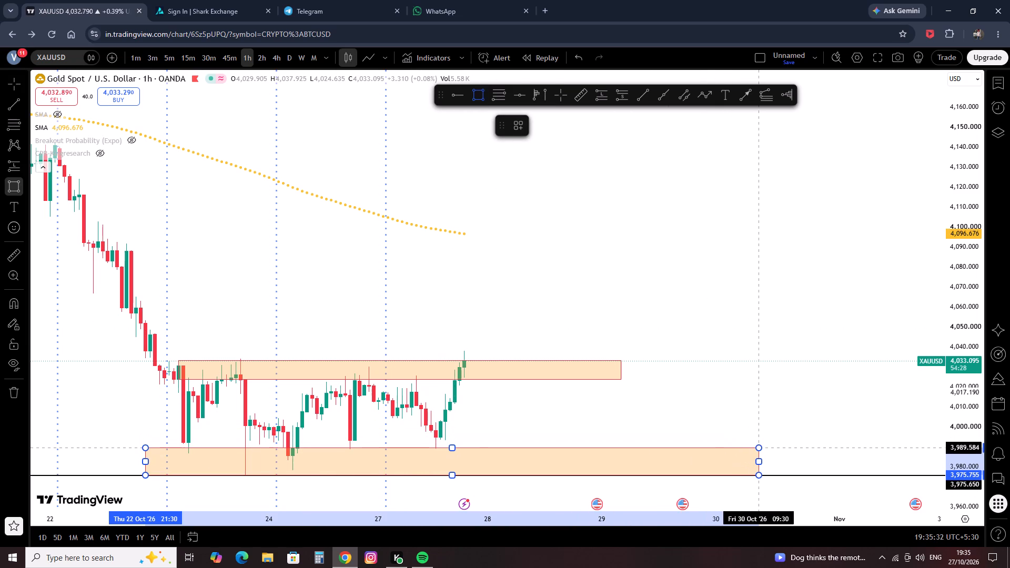
pyautogui.click(757, 448)
pyautogui.click(735, 405)
# Examine gold's price around both zones on the 15-minute, 30-minute and 5-minute timeframes, ending on the 5-minute chart.
pyautogui.scroll(1, 637, 444)
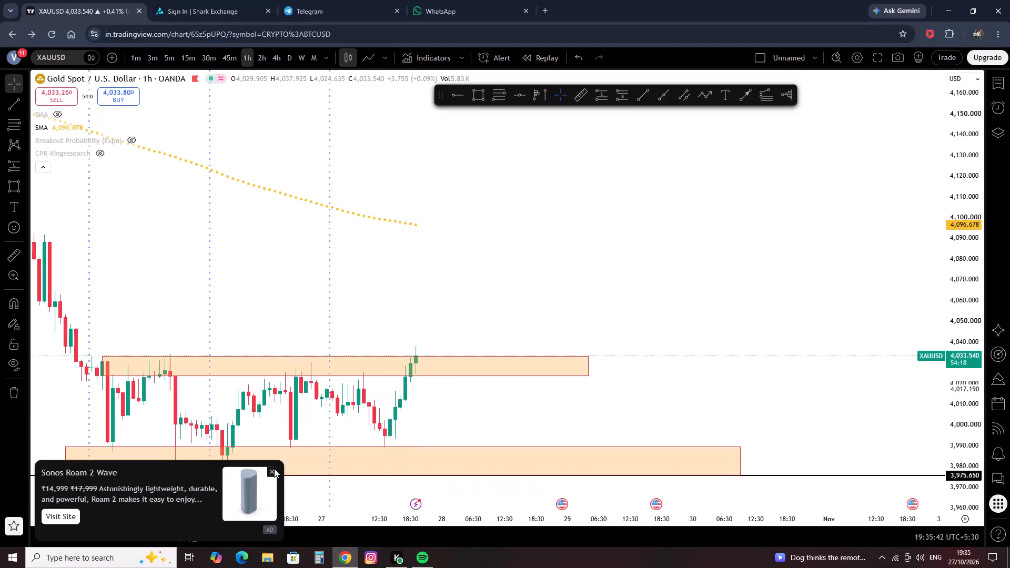
pyautogui.click(272, 470)
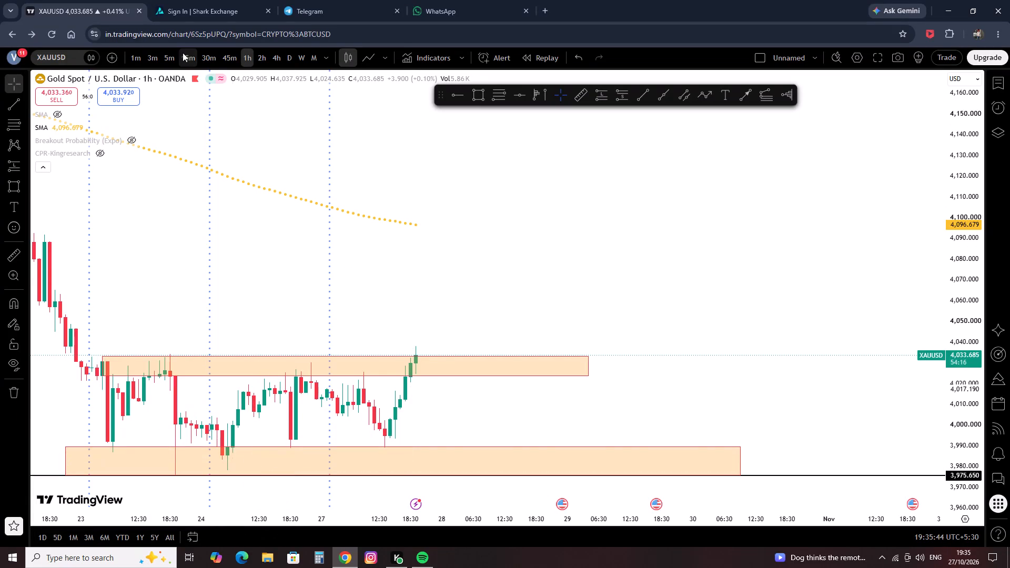
pyautogui.click(183, 53)
pyautogui.moveTo(103, 381); pyautogui.dragTo(342, 433)
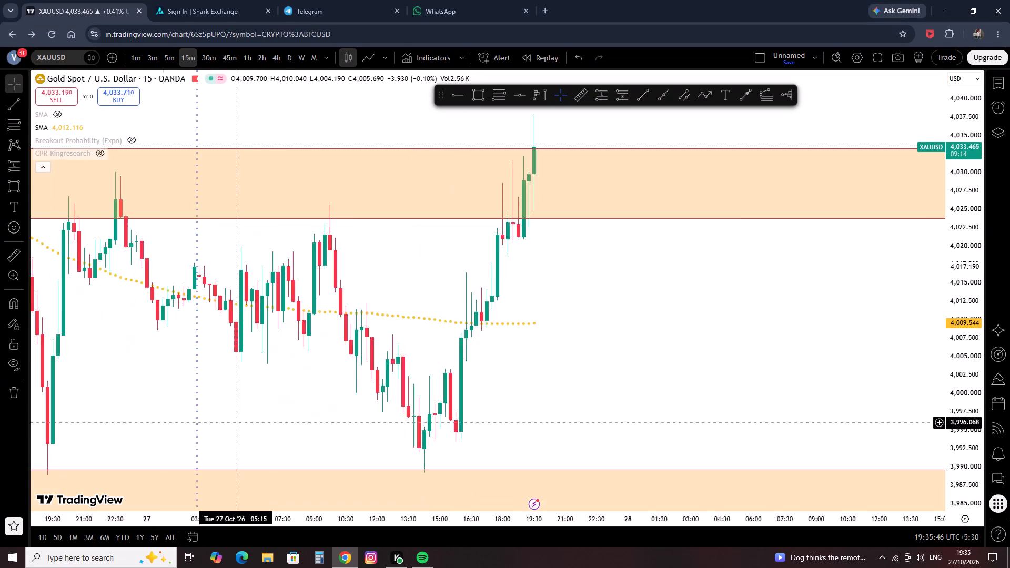
pyautogui.moveTo(342, 433); pyautogui.dragTo(469, 439)
pyautogui.scroll(-2, 469, 439)
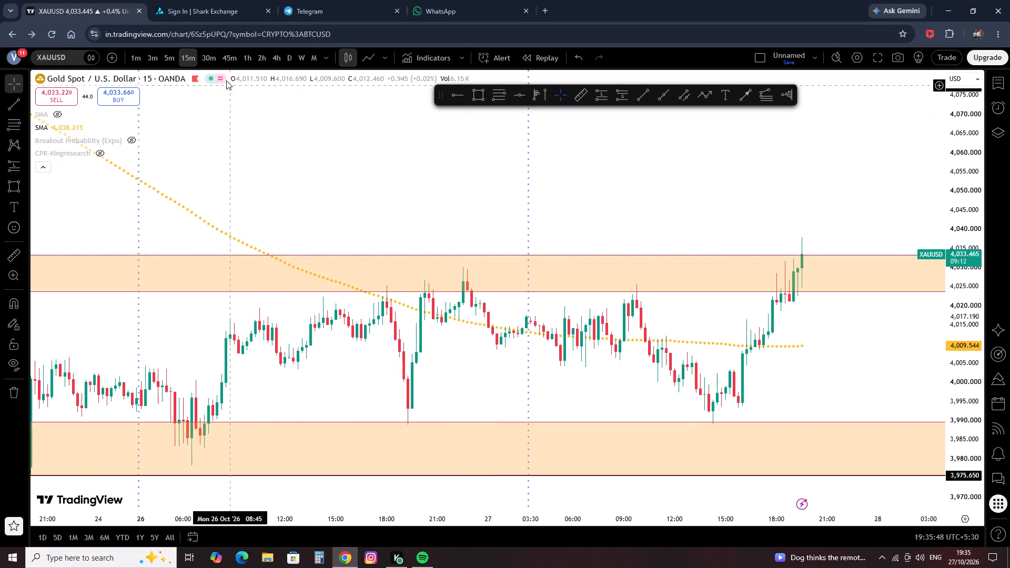
pyautogui.click(209, 56)
pyautogui.click(165, 54)
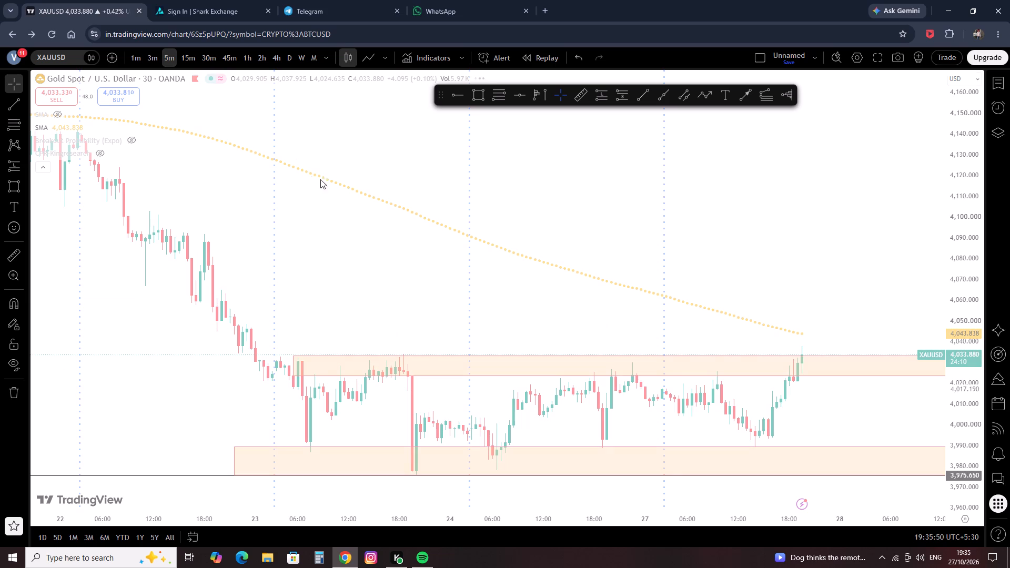
pyautogui.scroll(-8, 443, 353)
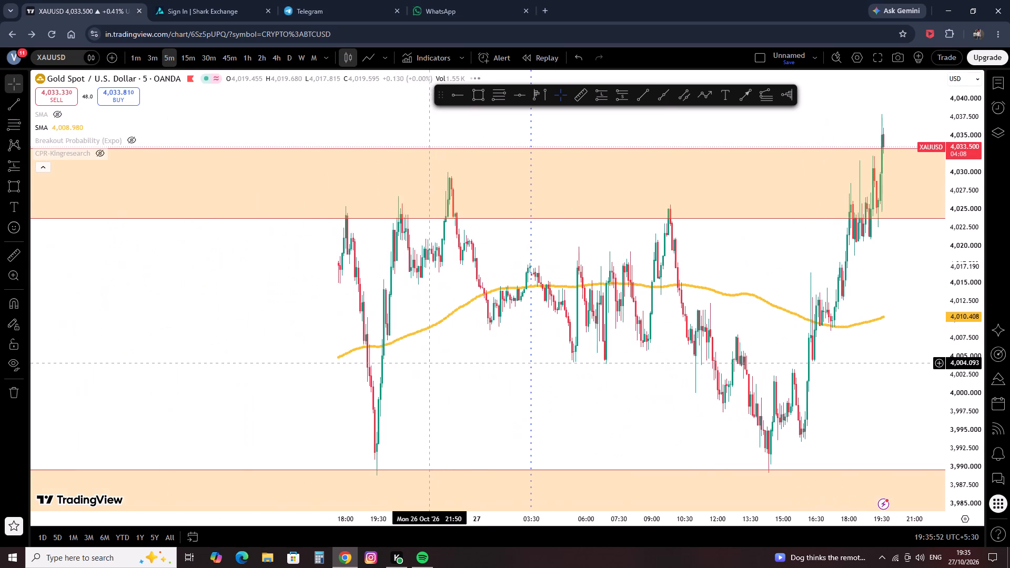
pyautogui.scroll(-2, 430, 370)
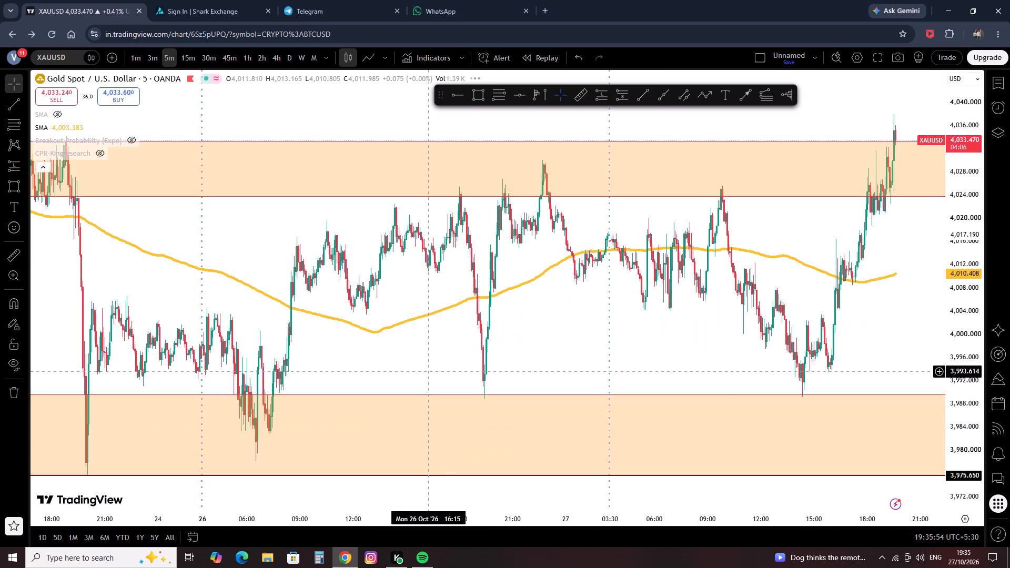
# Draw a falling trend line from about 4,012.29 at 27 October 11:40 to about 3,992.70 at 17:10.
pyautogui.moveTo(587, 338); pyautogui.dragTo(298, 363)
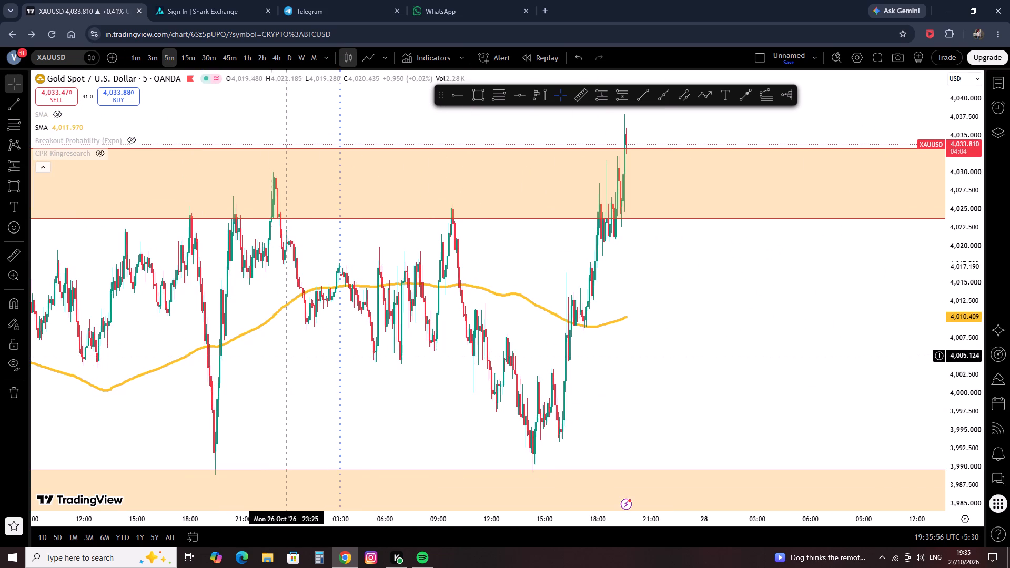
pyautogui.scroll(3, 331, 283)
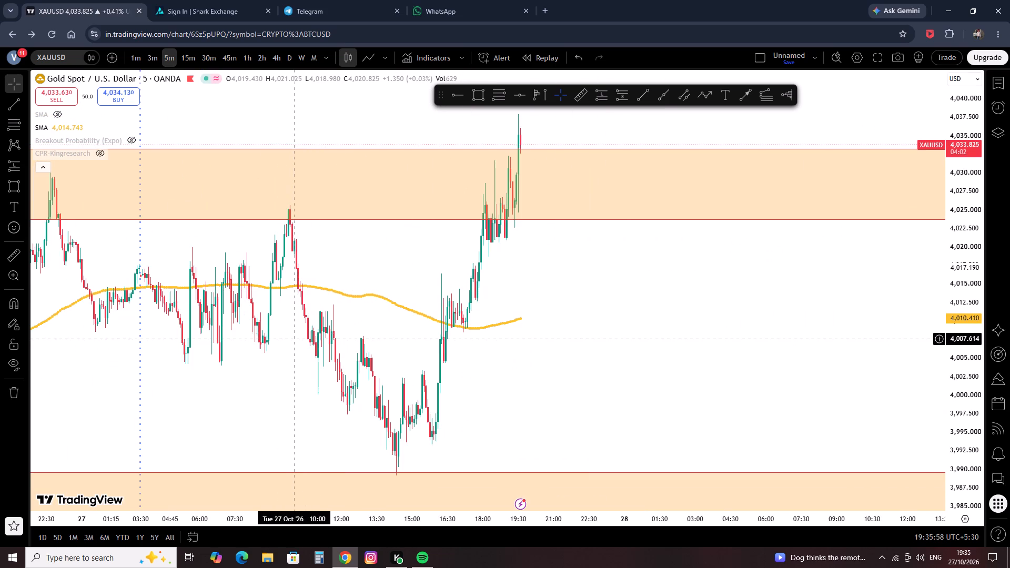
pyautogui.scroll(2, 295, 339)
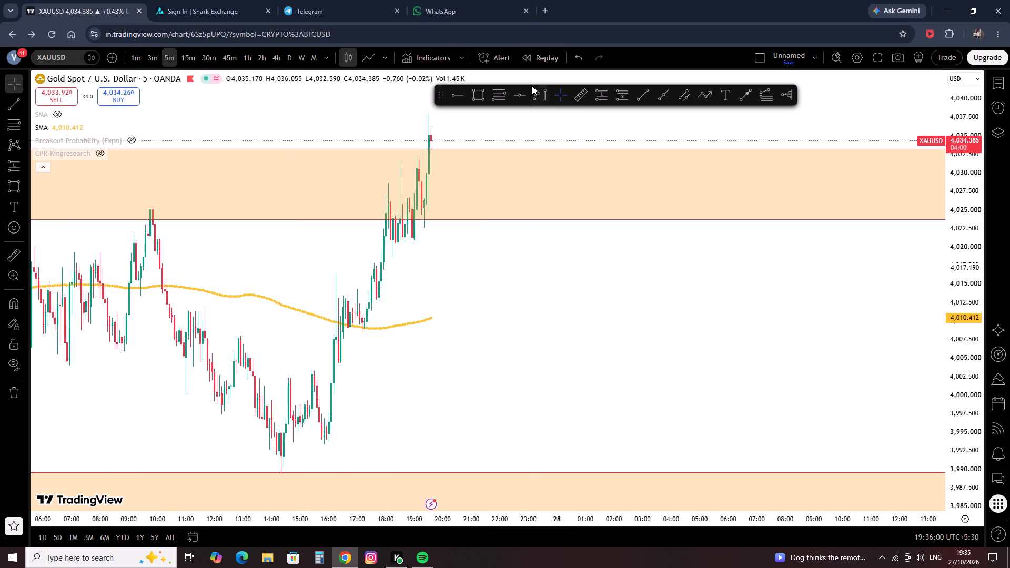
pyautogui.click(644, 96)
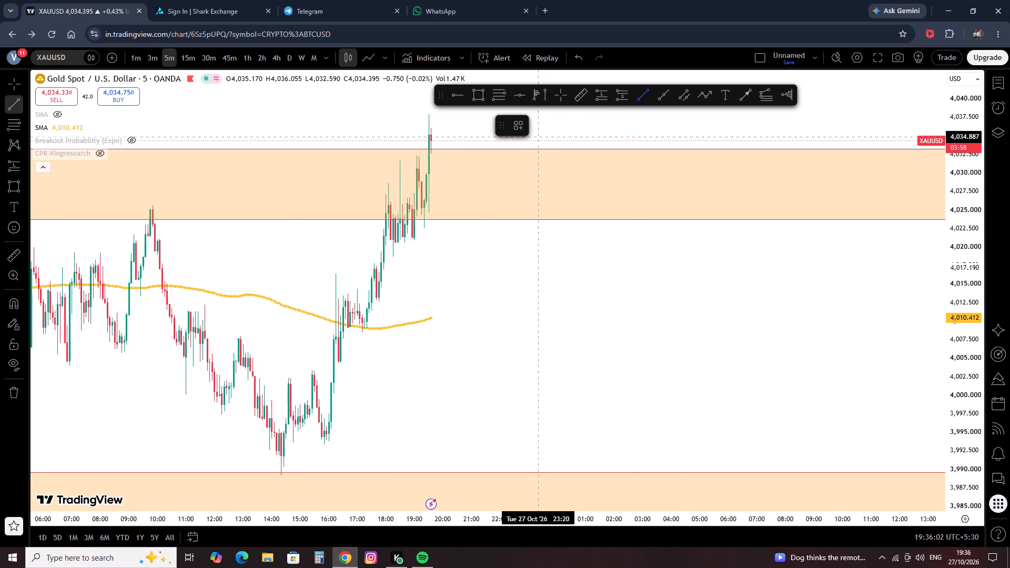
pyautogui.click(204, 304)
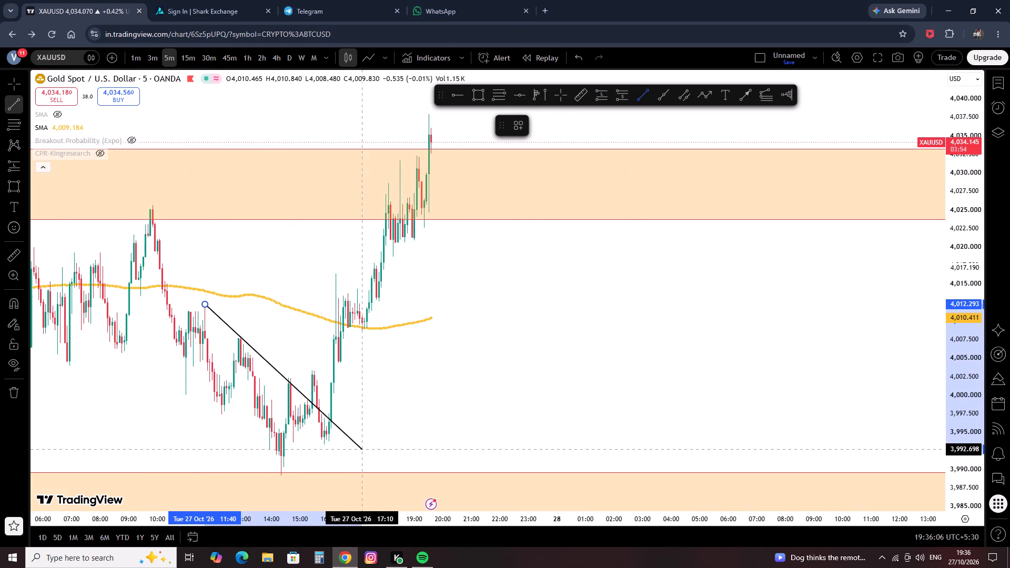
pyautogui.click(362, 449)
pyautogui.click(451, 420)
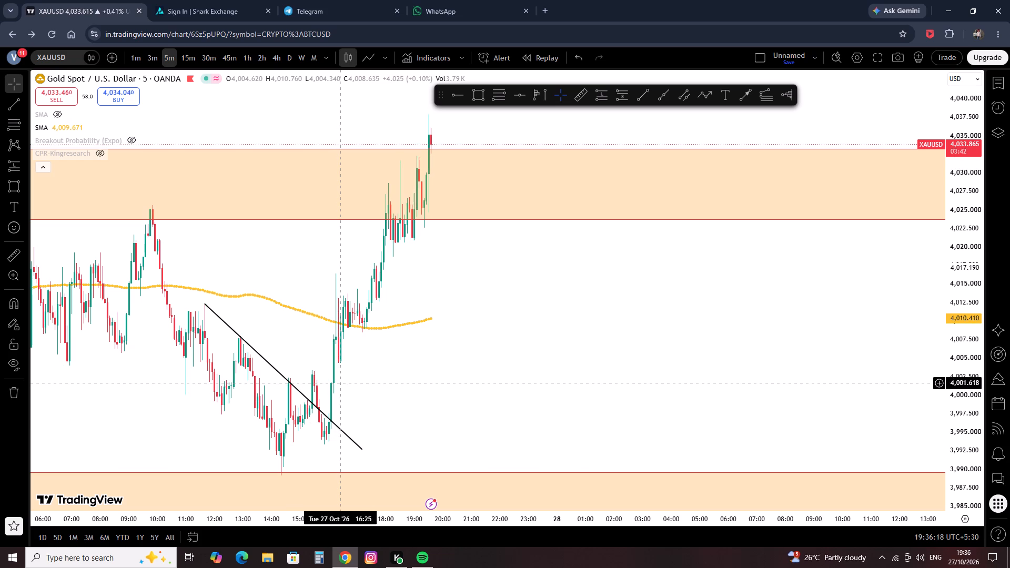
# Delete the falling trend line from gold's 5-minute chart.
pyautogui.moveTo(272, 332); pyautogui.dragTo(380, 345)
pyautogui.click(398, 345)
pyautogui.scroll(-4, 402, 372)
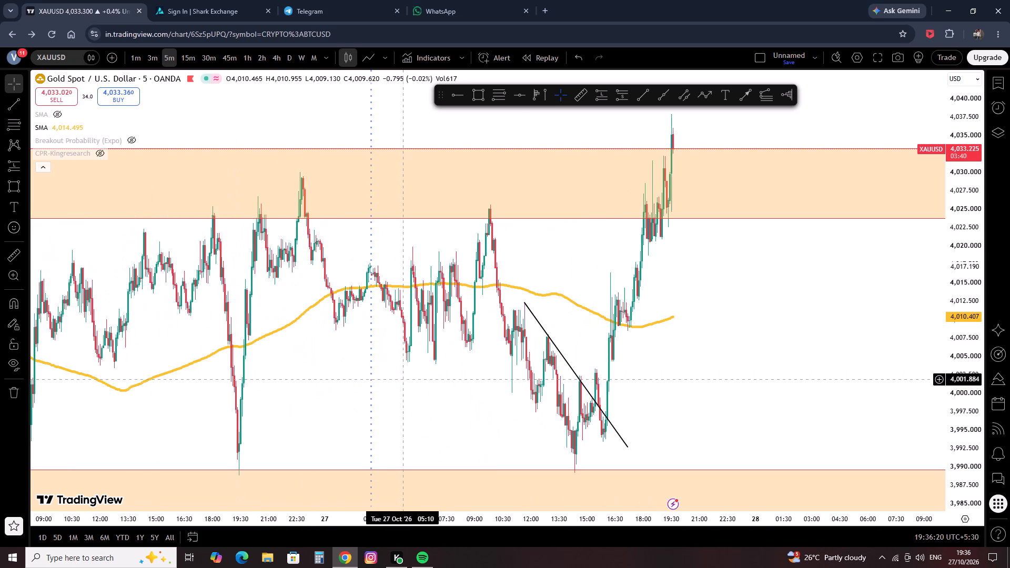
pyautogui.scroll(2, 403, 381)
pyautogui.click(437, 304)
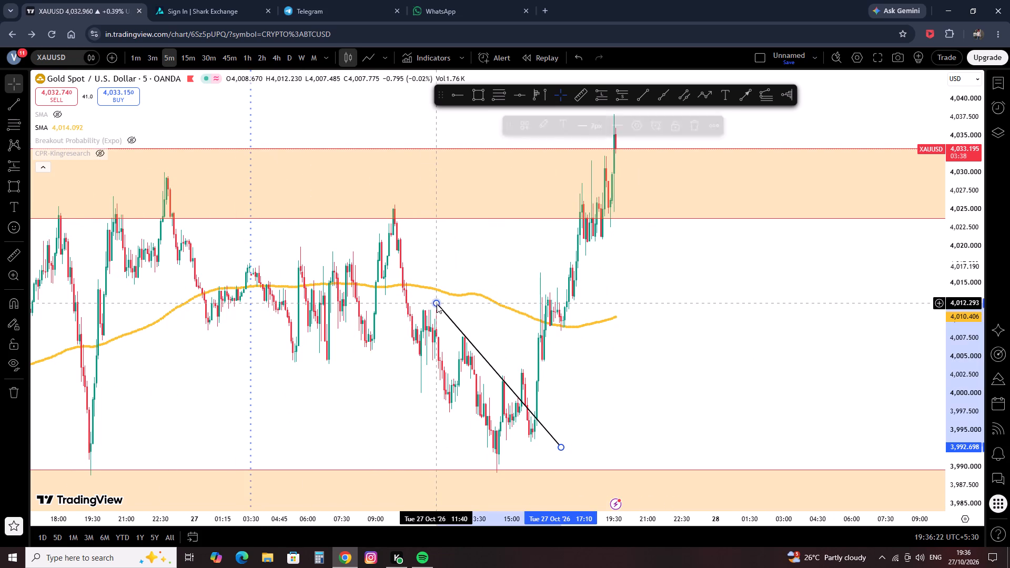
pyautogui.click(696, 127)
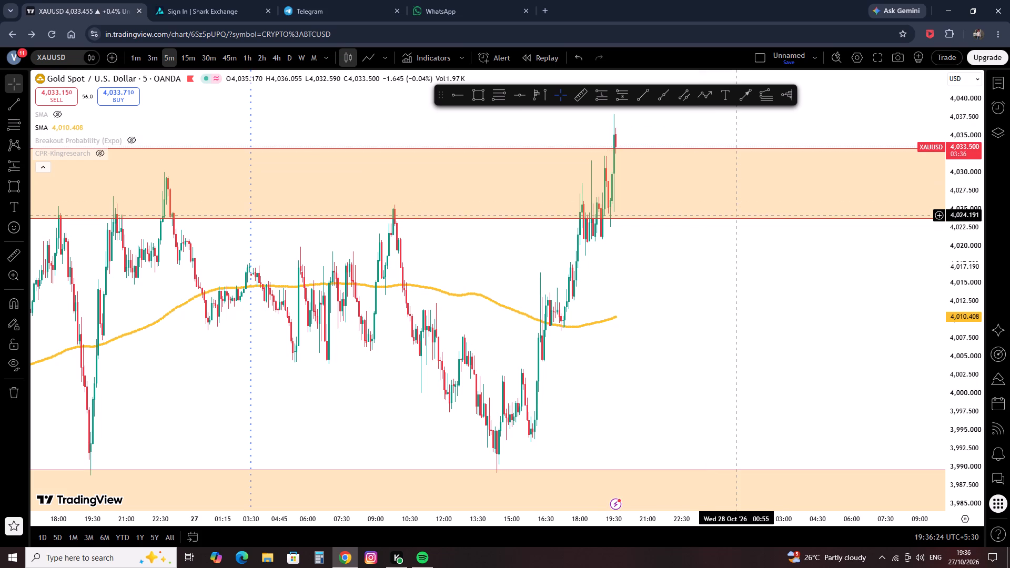
# Draw a falling parallel channel from about 4,012.49 at 27 October 11:40 to 3,994.15 at 19:20, with its lower line ending near 3,991.63.
pyautogui.scroll(-5, 333, 215)
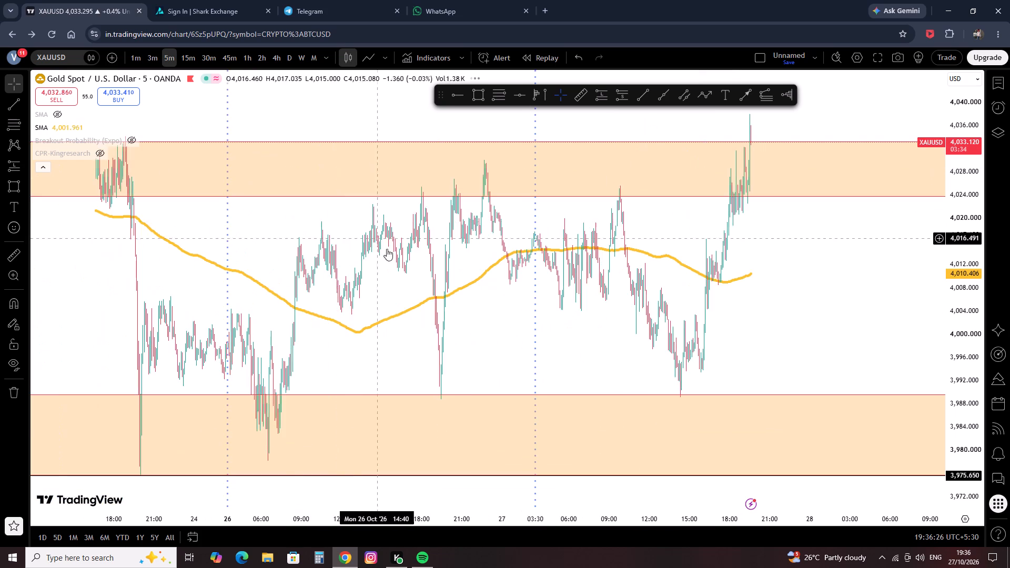
pyautogui.scroll(-5, 397, 264)
pyautogui.scroll(11, 429, 307)
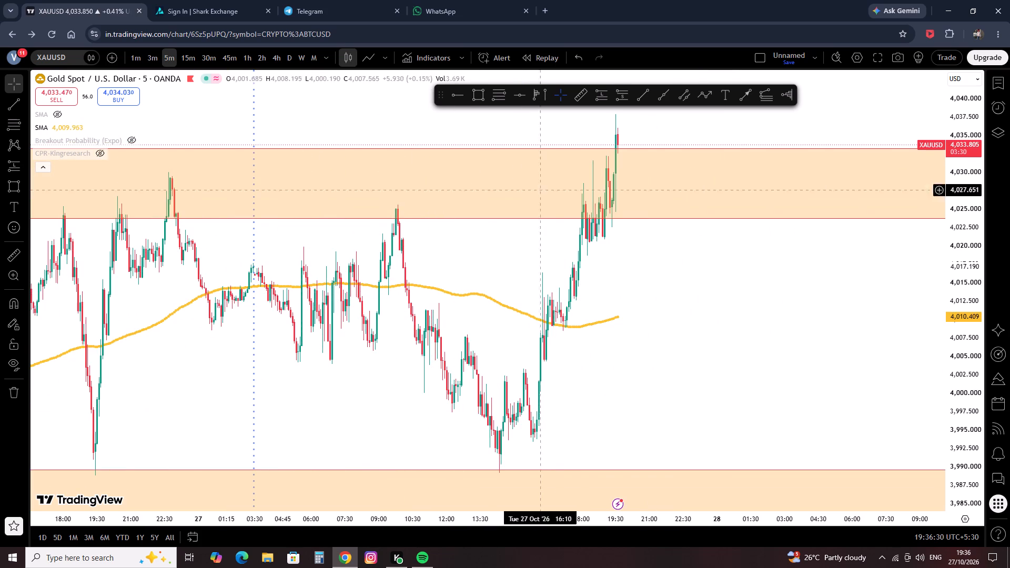
pyautogui.click(687, 92)
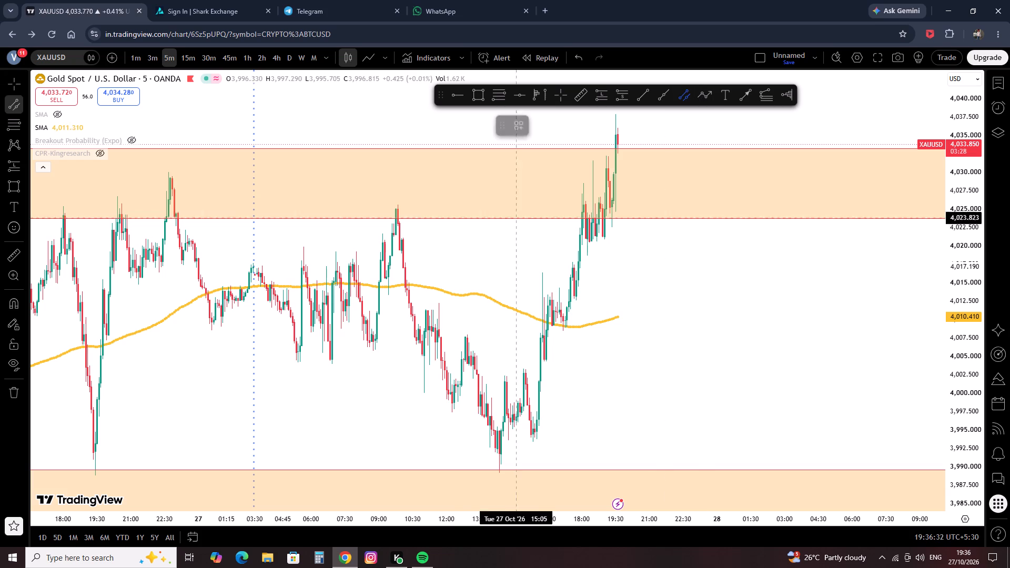
pyautogui.click(439, 301)
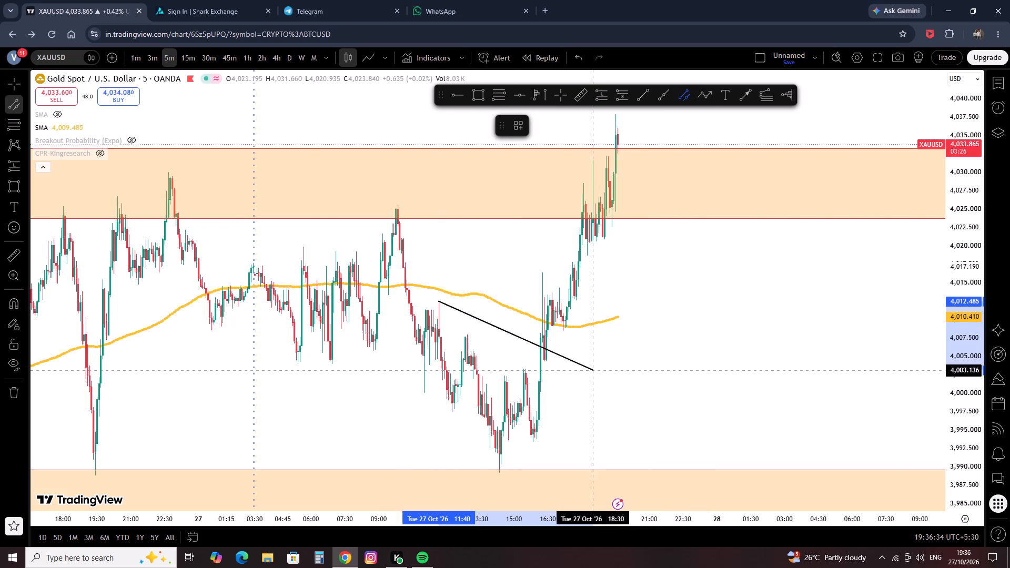
pyautogui.click(612, 437)
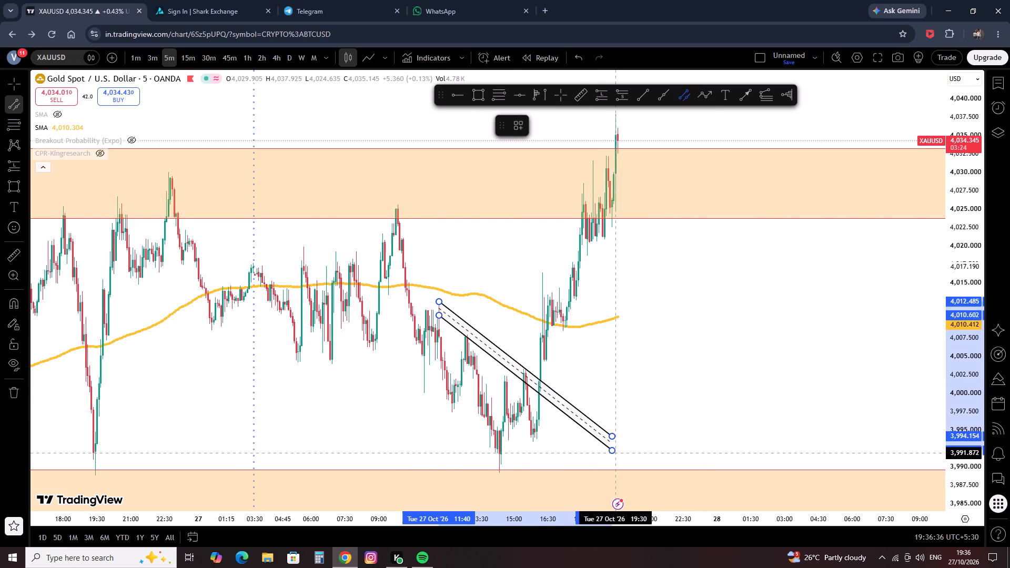
pyautogui.click(614, 457)
pyautogui.click(677, 414)
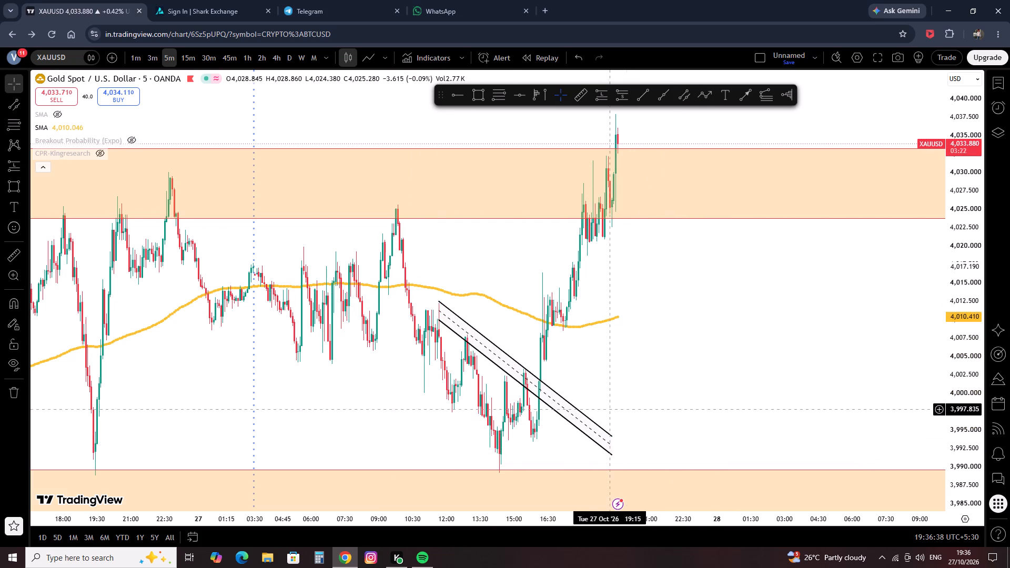
# Move the upper starting point of the parallel channel slightly lower, to about 4,012 at 27 October 11:40.
pyautogui.scroll(3, 678, 387)
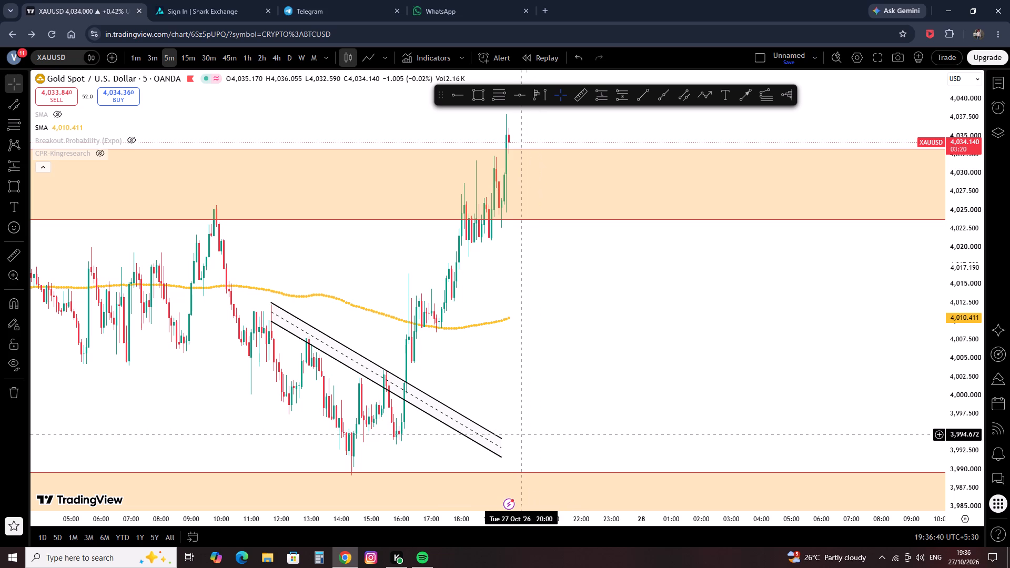
pyautogui.click(271, 302)
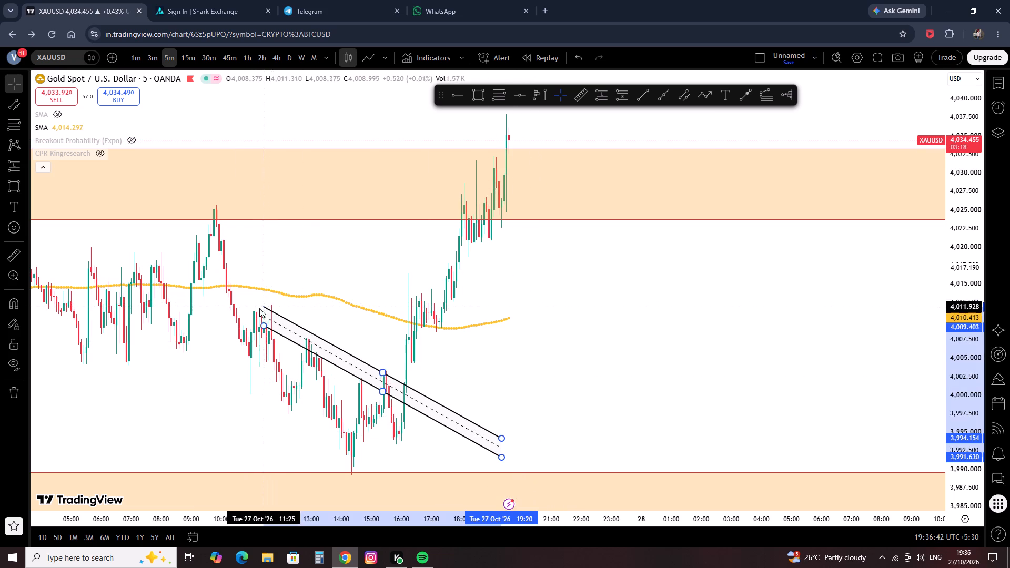
pyautogui.click(349, 292)
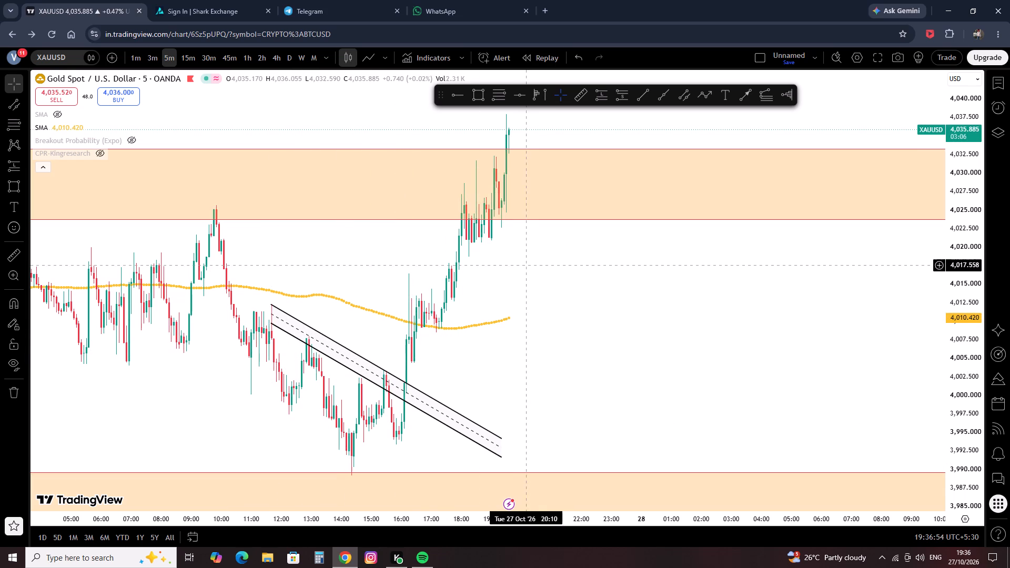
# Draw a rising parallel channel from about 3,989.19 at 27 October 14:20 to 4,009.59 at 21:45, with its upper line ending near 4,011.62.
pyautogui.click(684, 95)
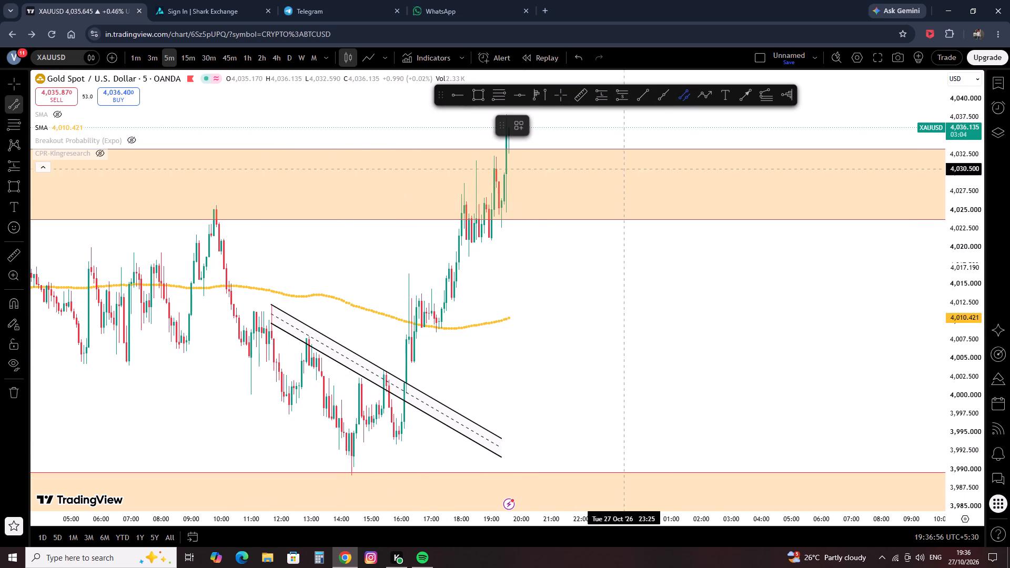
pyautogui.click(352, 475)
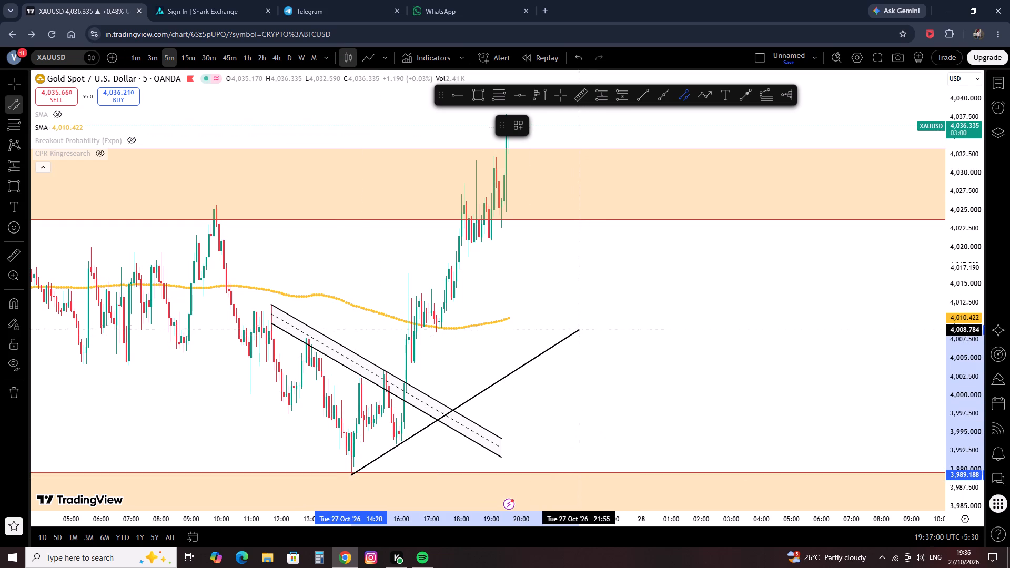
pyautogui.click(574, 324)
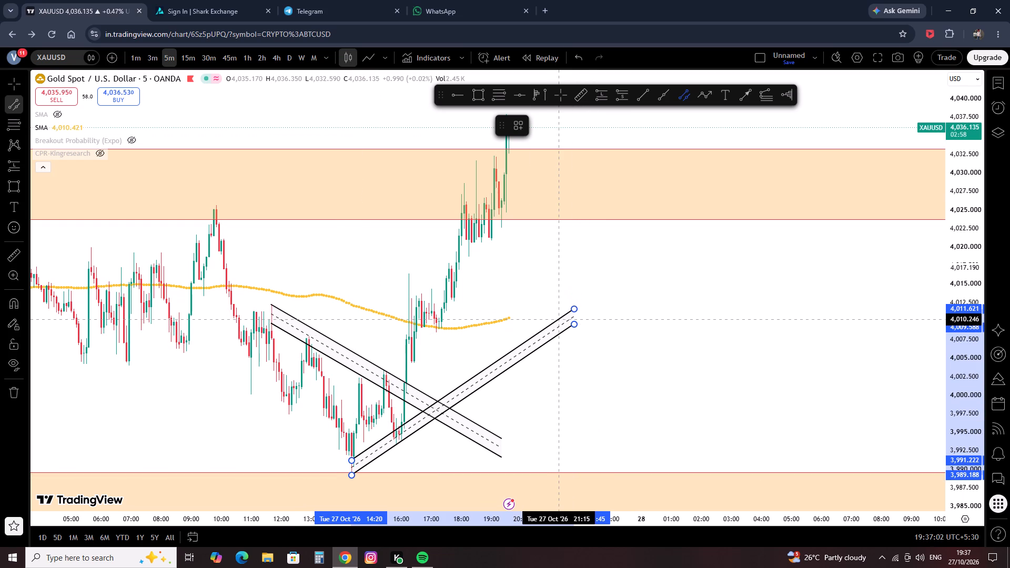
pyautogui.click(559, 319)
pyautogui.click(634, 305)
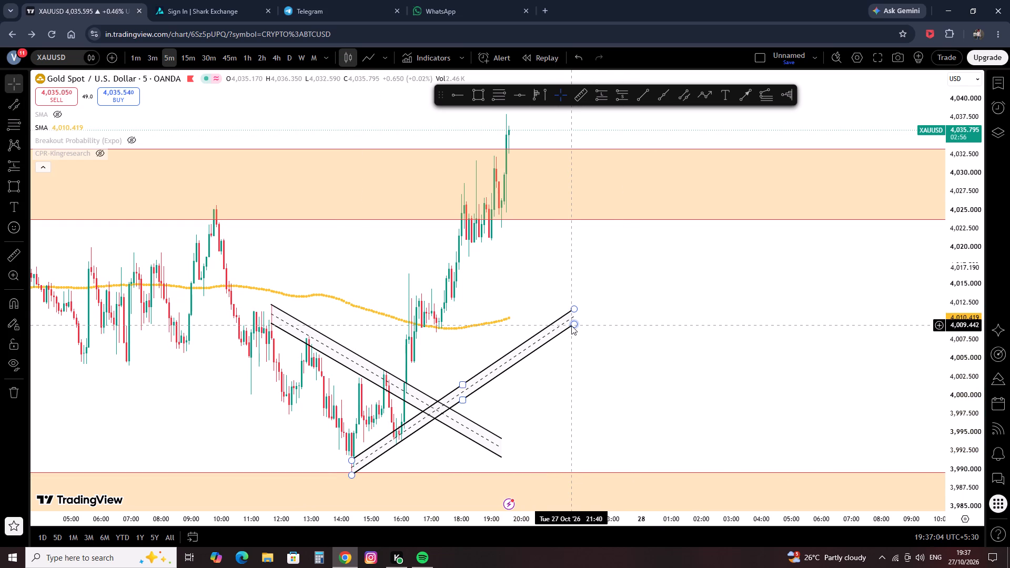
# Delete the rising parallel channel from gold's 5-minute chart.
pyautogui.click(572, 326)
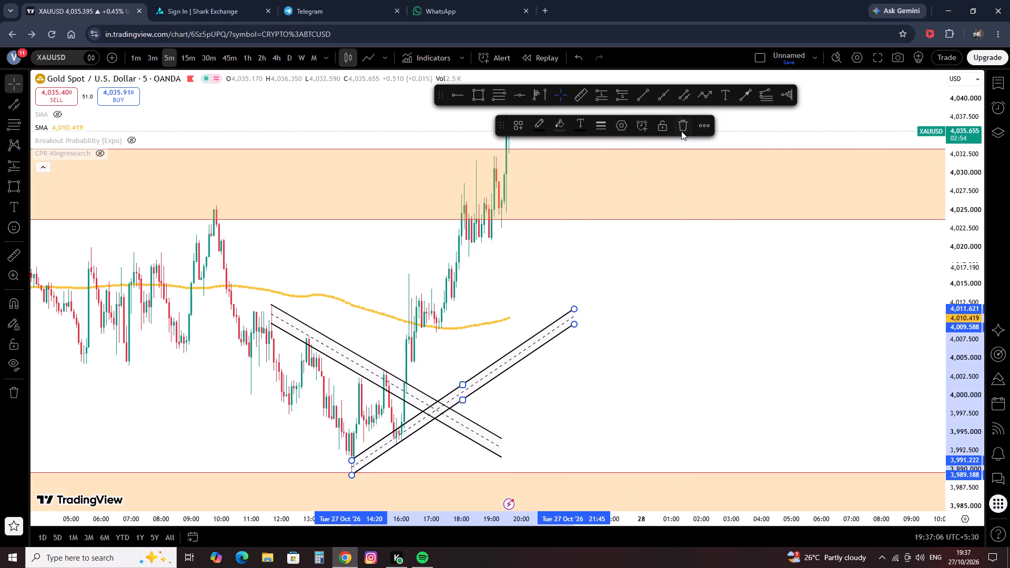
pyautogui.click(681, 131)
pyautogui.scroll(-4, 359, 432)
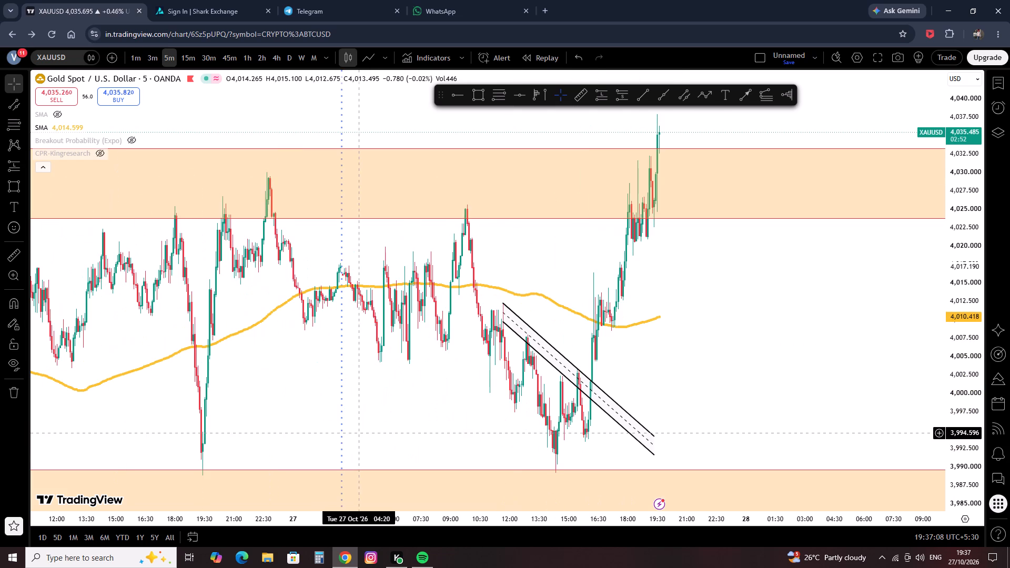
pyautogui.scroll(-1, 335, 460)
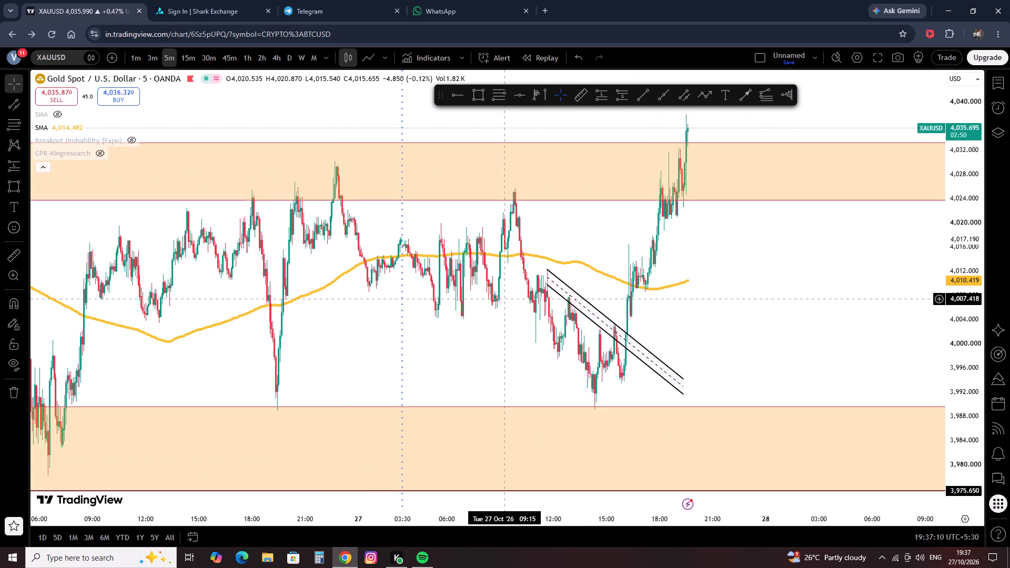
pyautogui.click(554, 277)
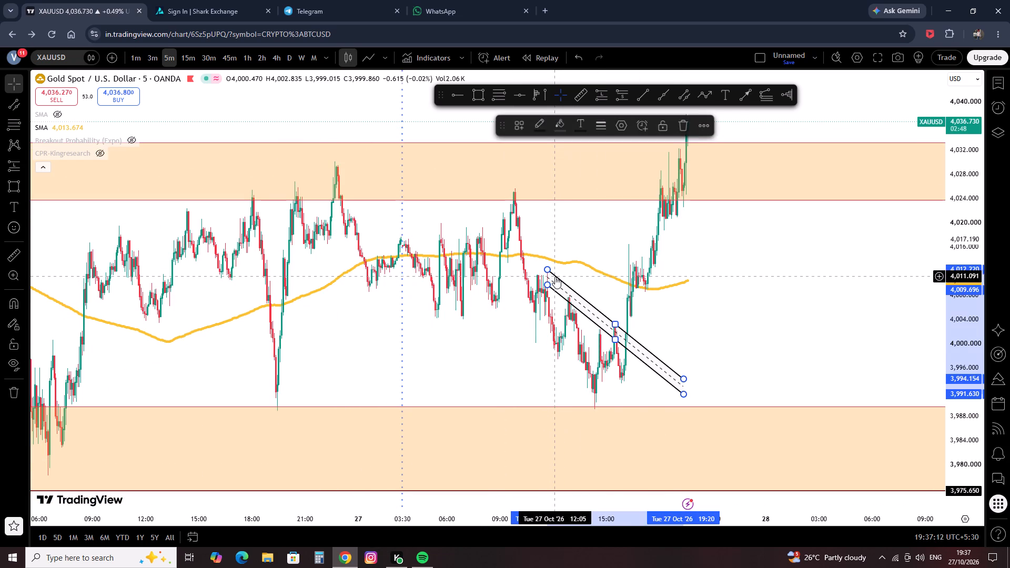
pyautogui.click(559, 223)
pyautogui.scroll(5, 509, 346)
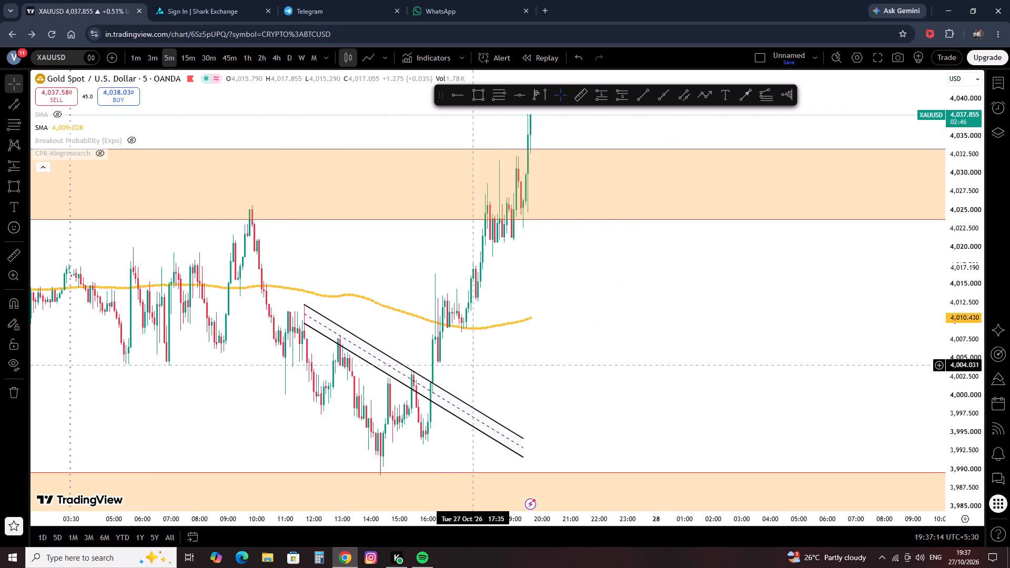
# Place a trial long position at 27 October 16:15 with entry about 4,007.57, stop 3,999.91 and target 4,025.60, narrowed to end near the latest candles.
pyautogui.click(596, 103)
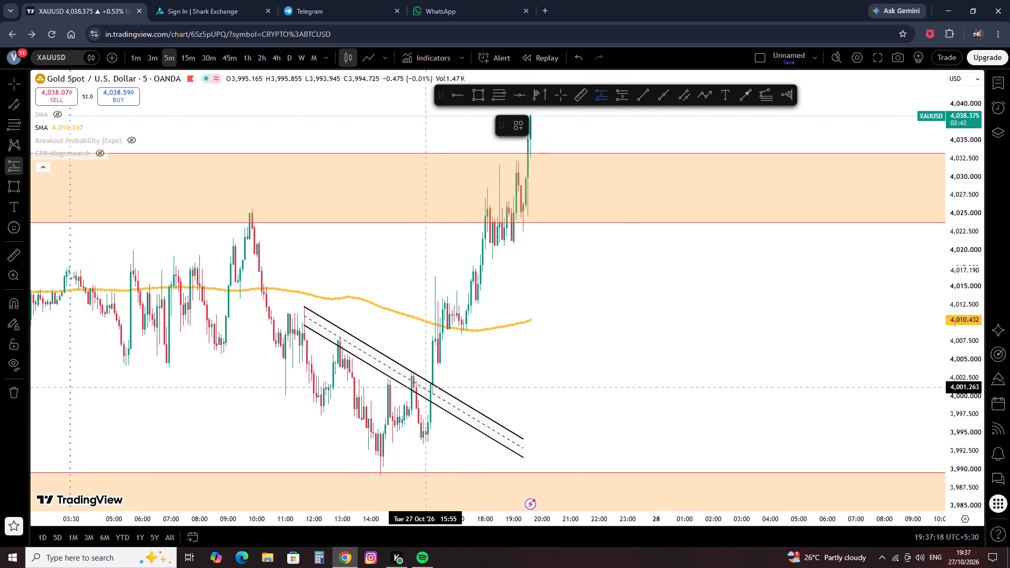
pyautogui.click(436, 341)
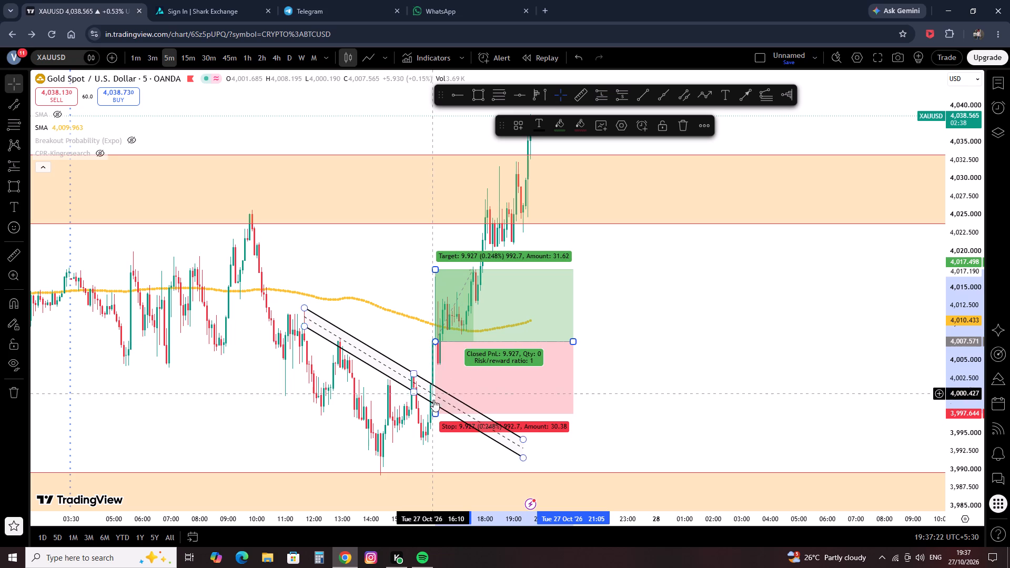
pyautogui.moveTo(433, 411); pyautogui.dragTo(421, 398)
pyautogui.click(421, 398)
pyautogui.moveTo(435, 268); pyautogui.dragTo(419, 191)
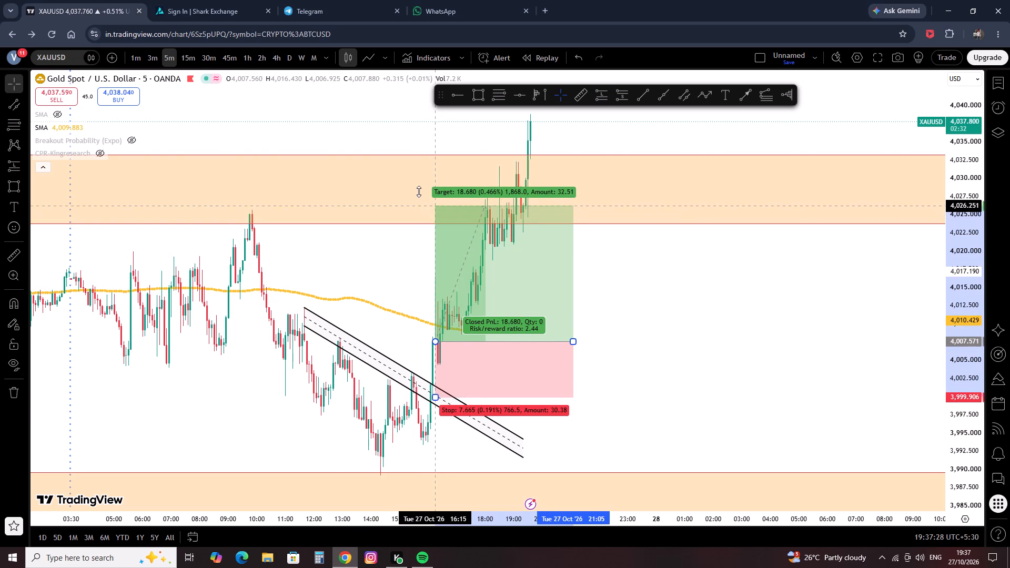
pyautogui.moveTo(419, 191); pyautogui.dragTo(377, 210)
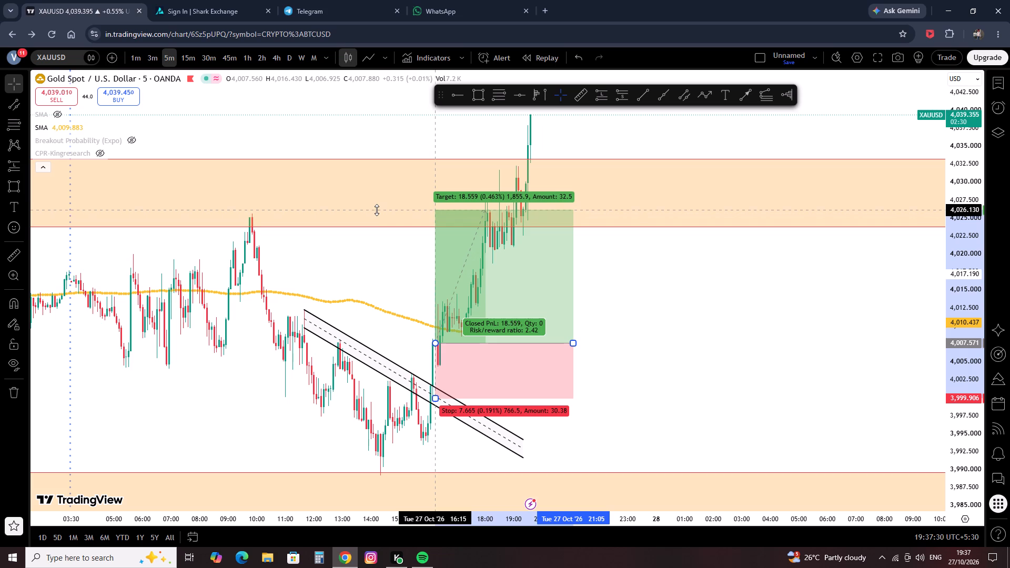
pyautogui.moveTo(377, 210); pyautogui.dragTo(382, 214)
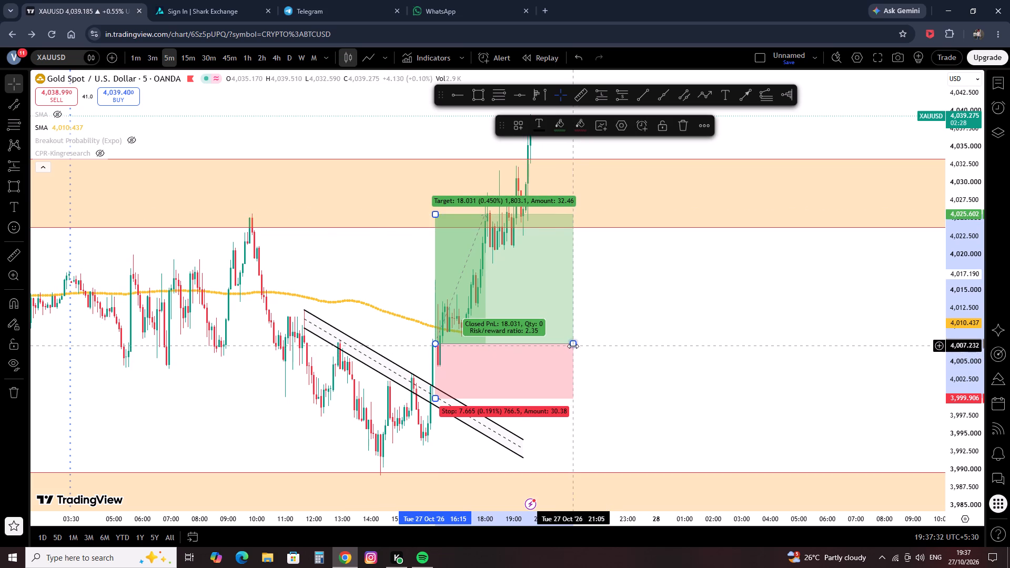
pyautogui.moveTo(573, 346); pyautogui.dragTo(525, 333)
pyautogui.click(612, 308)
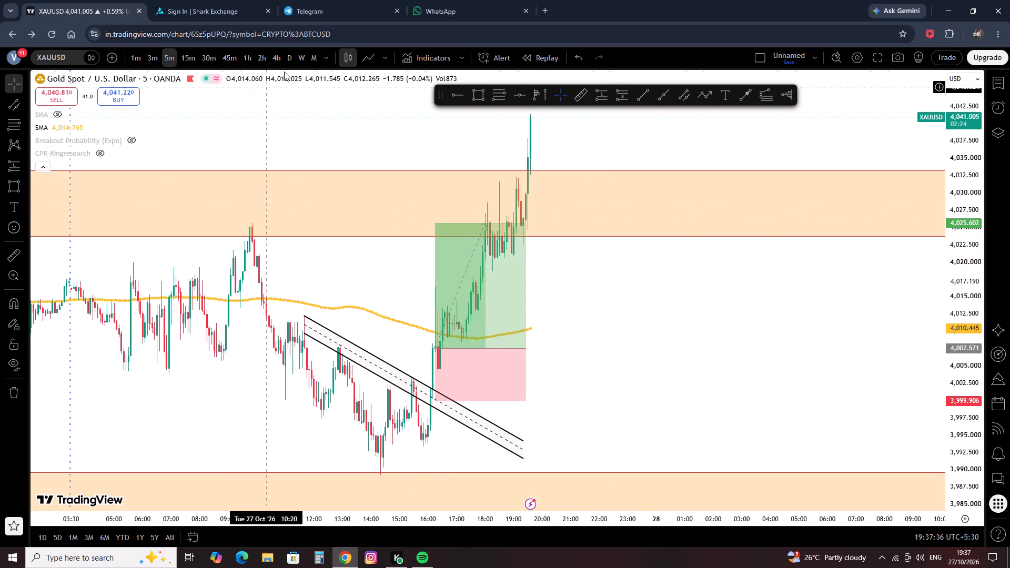
# Examine gold's 5-minute price action since 22 October around the two zones and the trial long position.
pyautogui.scroll(-7, 440, 179)
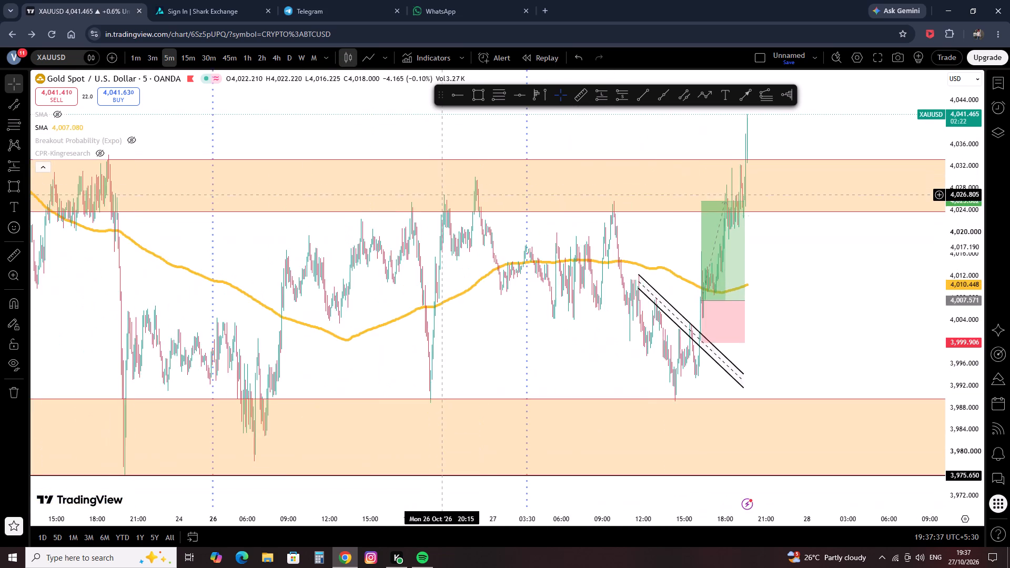
pyautogui.scroll(-5, 523, 225)
pyautogui.scroll(1, 531, 246)
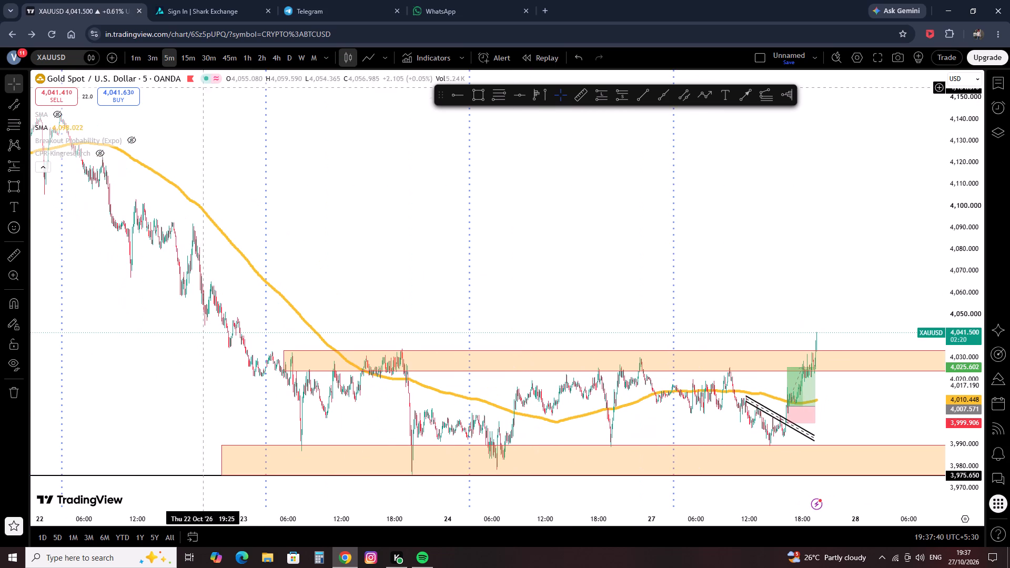
pyautogui.scroll(13, 437, 234)
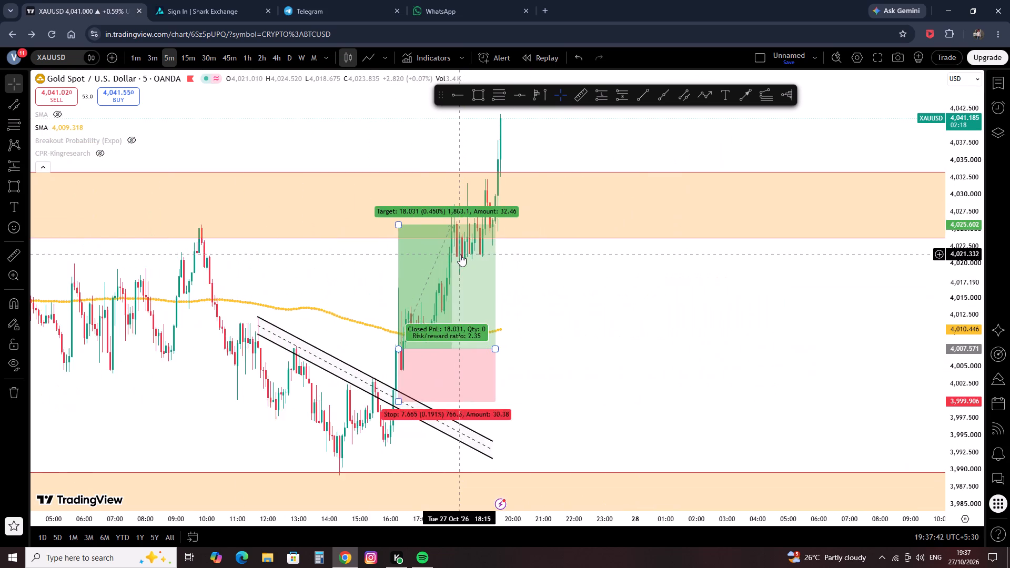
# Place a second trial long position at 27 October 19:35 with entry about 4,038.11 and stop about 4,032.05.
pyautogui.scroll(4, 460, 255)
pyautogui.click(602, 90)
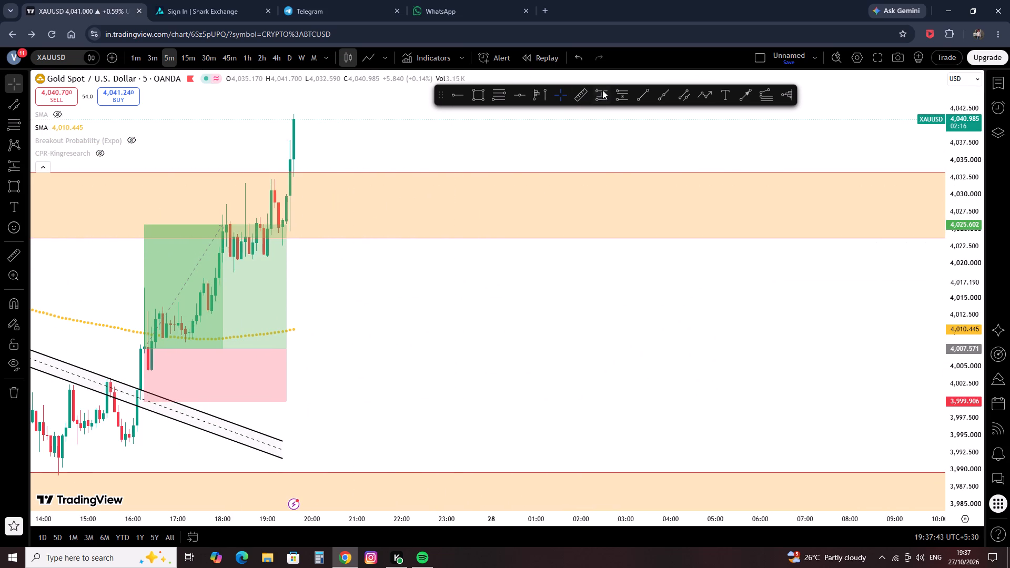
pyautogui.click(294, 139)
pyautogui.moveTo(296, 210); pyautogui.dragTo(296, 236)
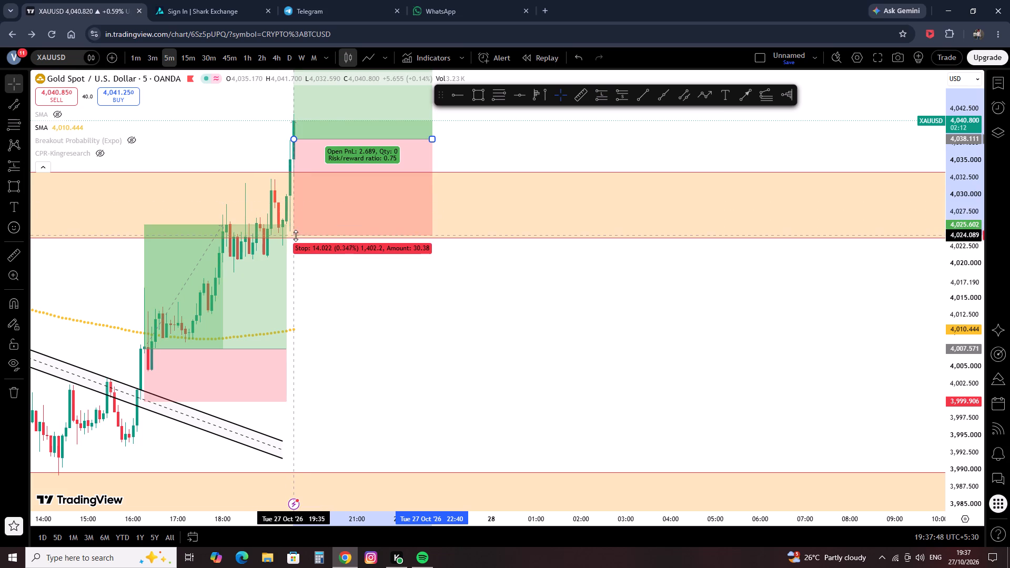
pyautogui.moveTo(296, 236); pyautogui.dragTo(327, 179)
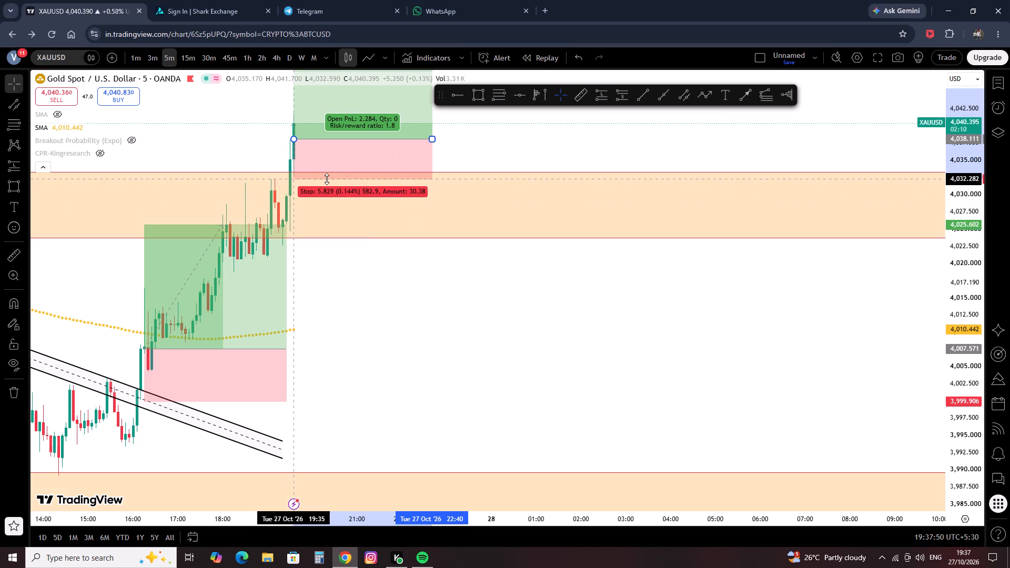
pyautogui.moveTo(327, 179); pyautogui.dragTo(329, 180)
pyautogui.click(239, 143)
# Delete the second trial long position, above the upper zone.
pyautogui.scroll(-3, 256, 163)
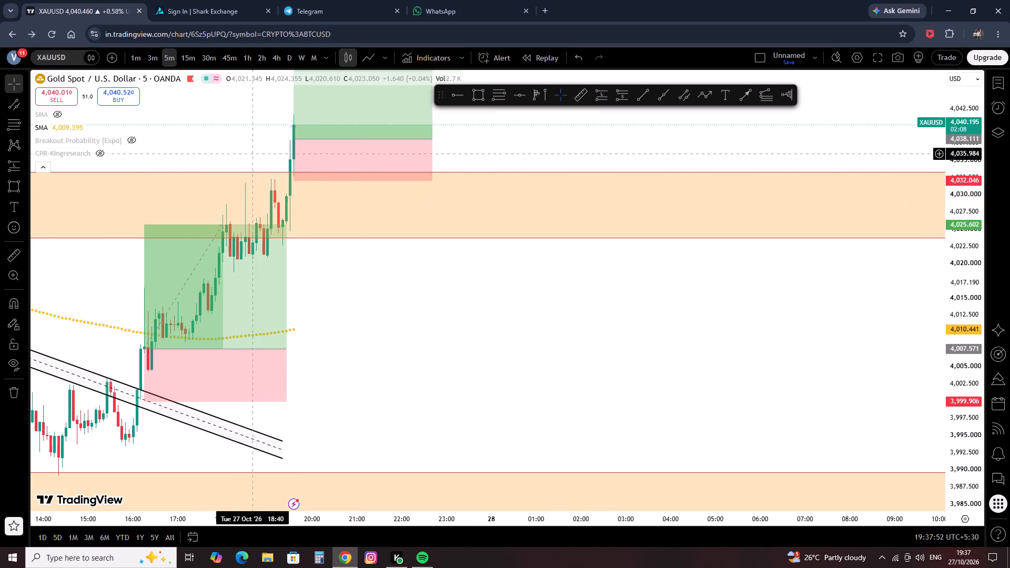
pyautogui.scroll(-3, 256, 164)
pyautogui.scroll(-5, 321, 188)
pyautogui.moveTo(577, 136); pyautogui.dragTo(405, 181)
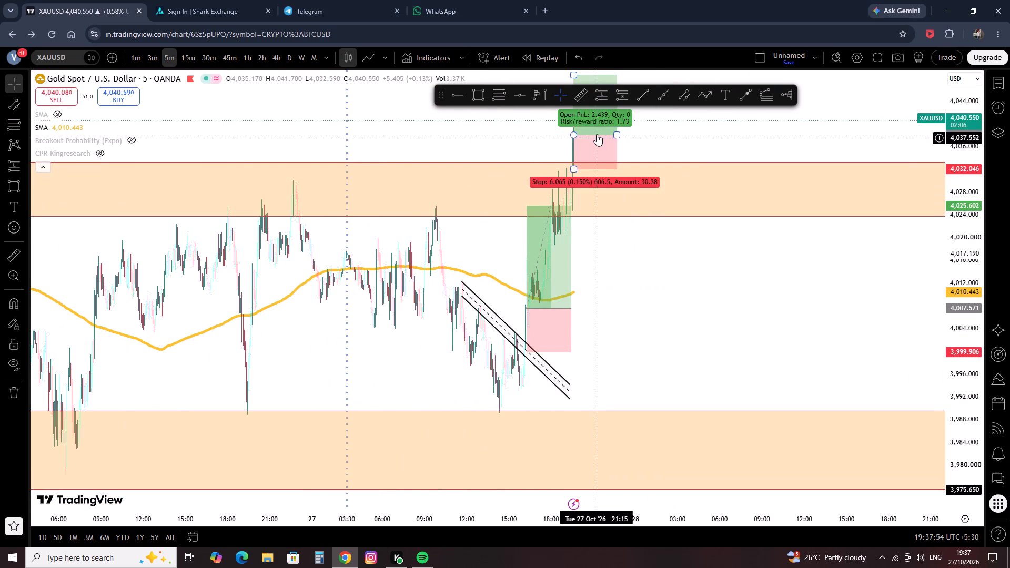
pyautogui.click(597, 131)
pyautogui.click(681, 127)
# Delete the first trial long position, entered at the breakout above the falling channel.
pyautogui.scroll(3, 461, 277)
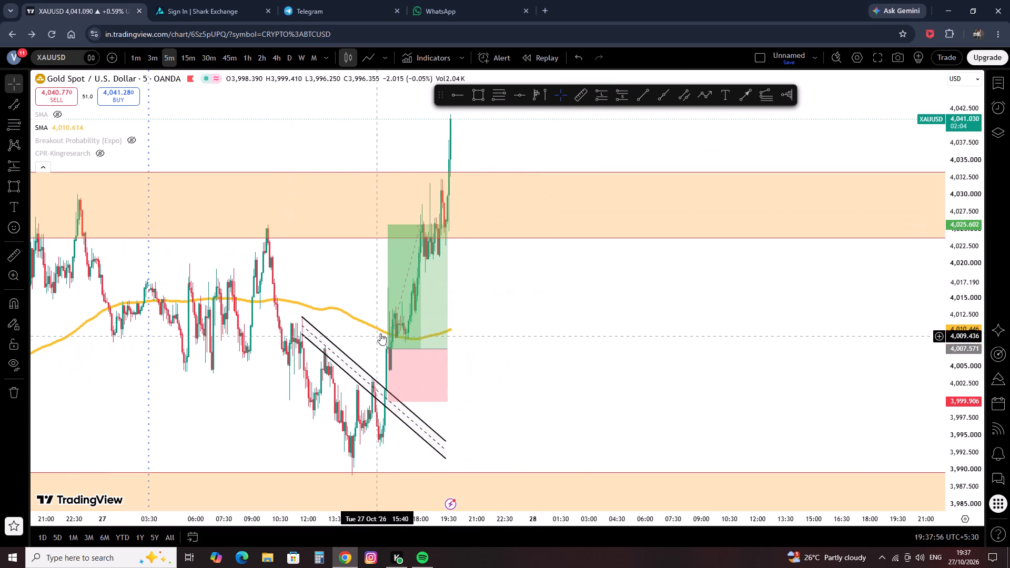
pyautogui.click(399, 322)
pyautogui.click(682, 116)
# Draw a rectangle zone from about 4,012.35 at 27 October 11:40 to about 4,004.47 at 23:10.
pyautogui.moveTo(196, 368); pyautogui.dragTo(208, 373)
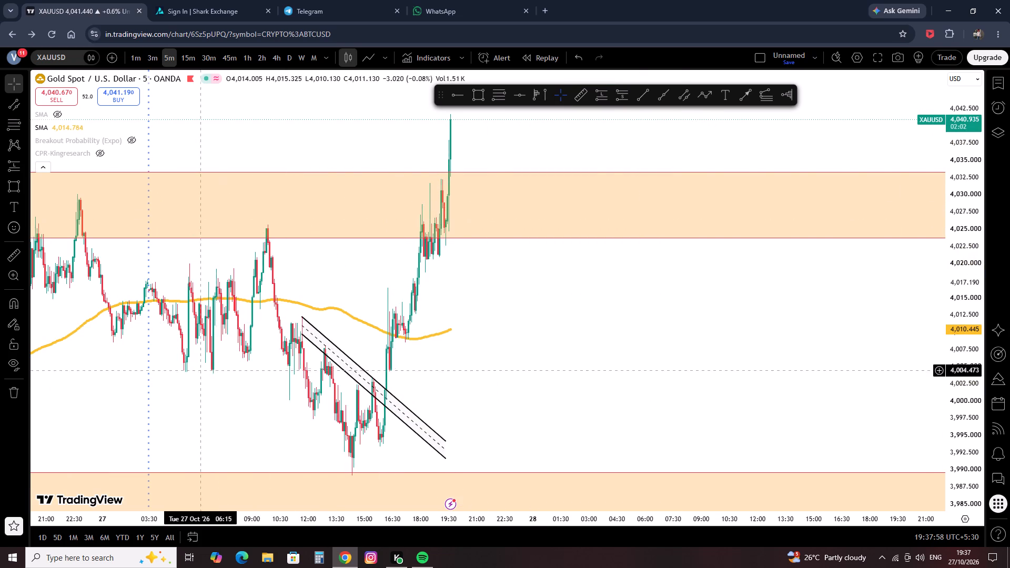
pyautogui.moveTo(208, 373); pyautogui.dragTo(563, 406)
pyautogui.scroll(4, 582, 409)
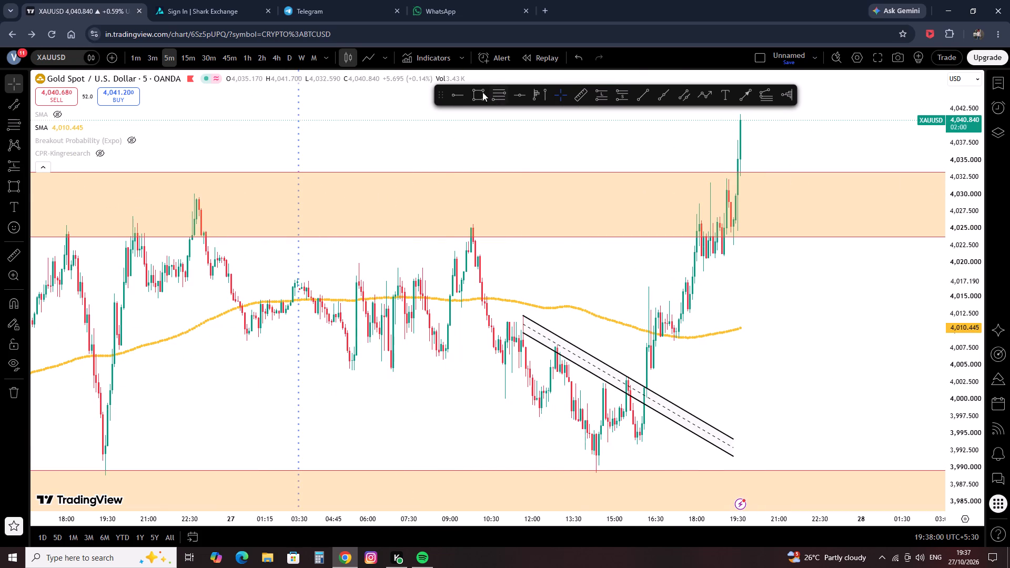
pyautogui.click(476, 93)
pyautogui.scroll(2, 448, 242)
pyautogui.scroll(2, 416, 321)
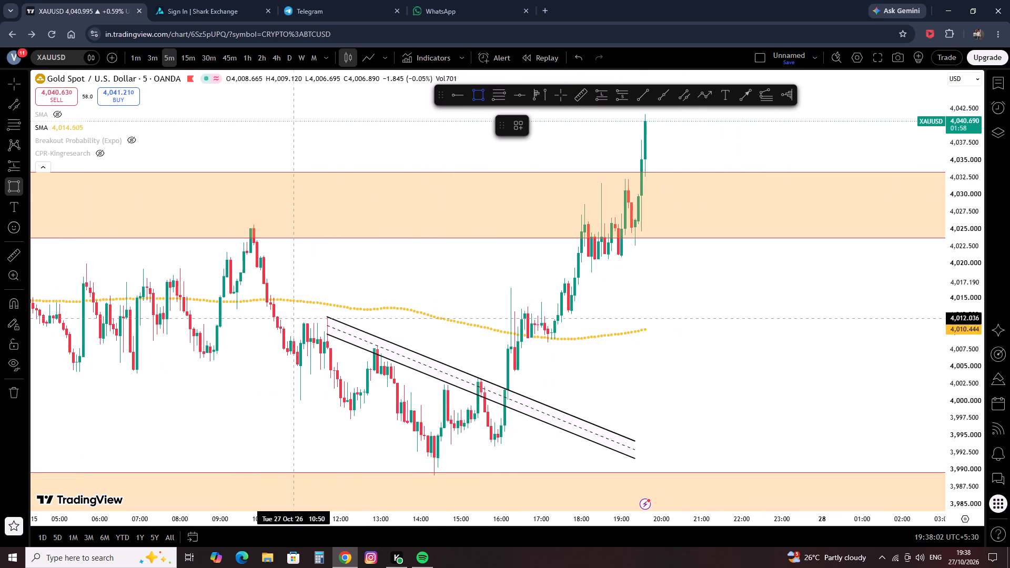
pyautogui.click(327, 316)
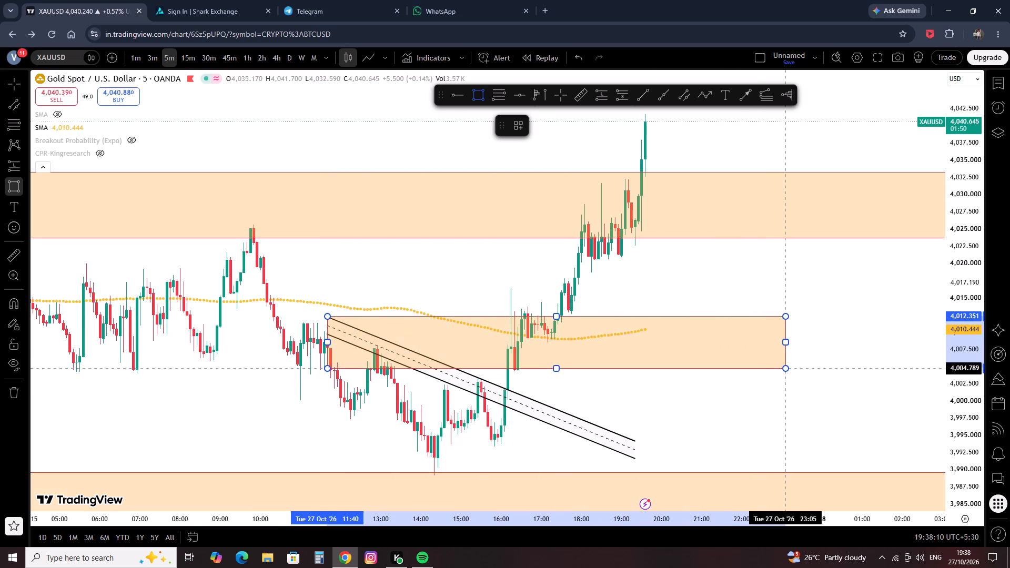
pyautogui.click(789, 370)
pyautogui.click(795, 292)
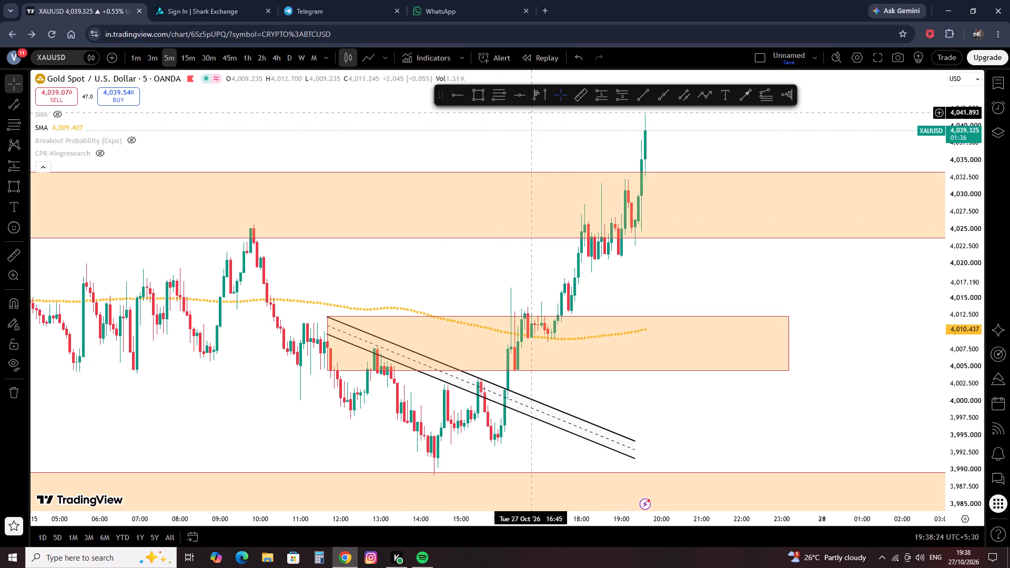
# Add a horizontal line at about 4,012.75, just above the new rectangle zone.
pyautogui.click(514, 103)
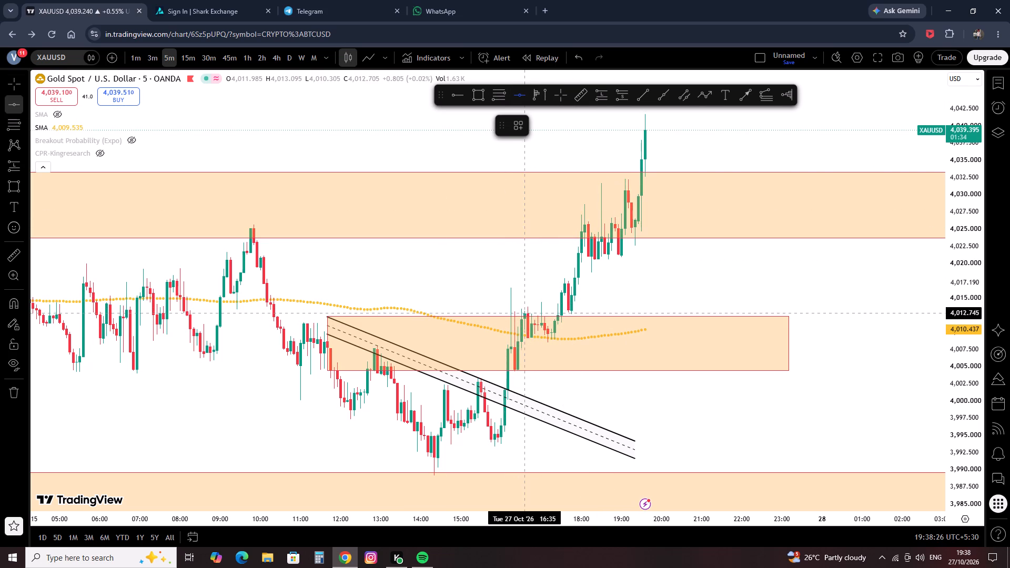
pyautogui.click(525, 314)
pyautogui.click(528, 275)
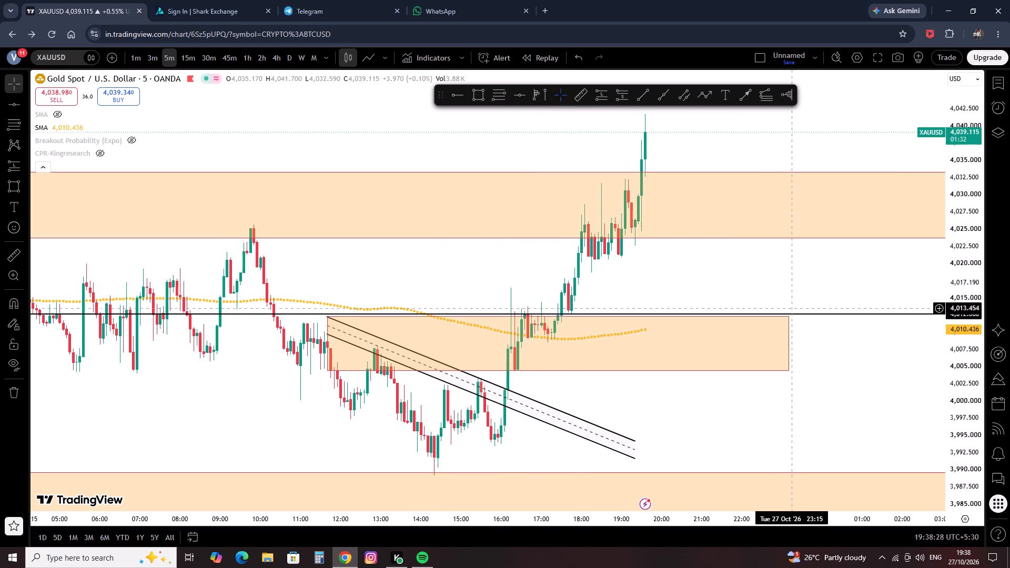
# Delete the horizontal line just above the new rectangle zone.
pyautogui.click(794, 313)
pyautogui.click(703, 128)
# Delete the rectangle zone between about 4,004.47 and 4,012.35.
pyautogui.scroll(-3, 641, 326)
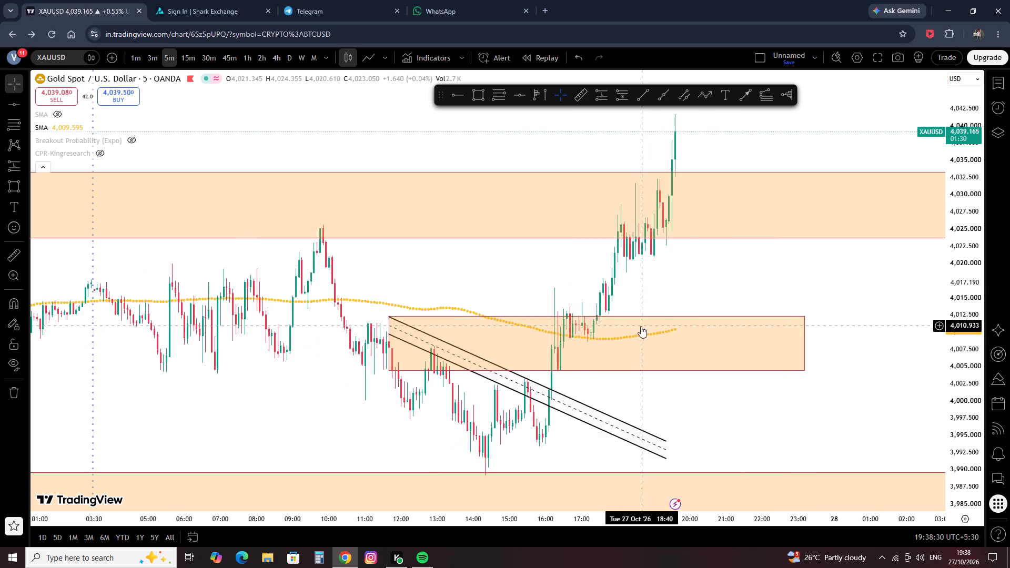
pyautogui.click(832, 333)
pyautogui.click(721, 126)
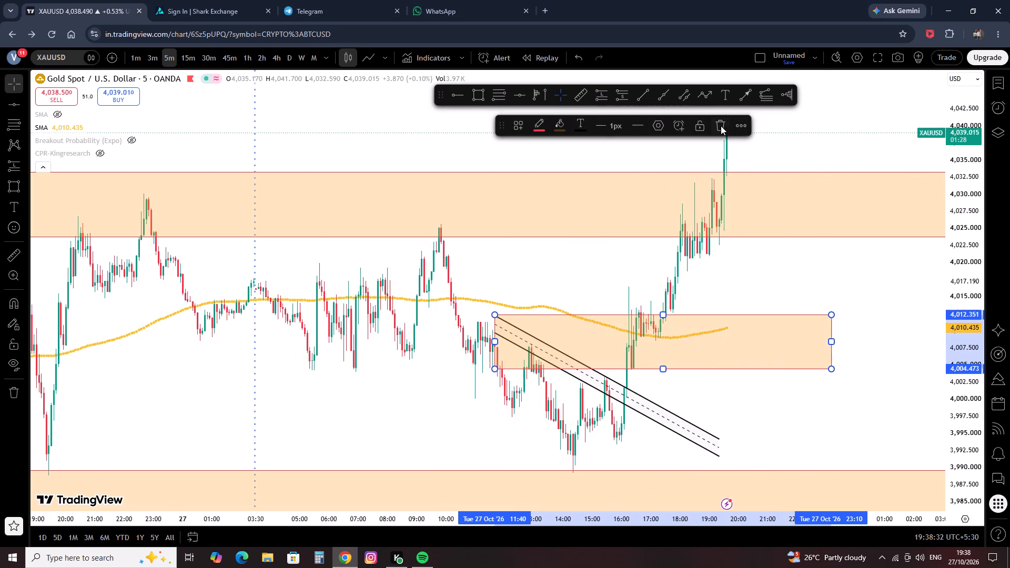
# Switch the gold chart to the 1-hour timeframe.
pyautogui.click(251, 55)
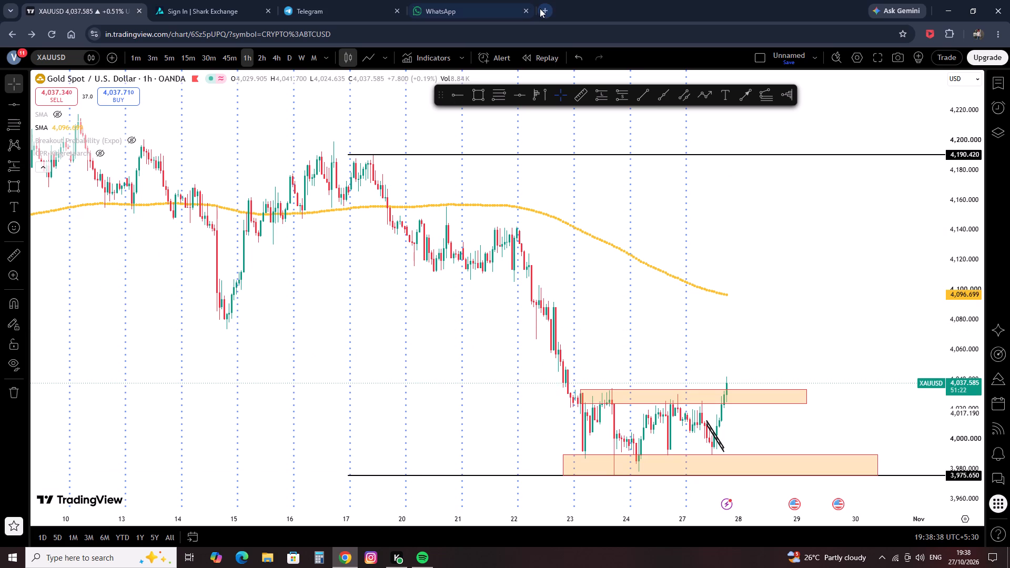
# Open YouTube in a new browser tab.
pyautogui.click(540, 8)
pyautogui.click(394, 291)
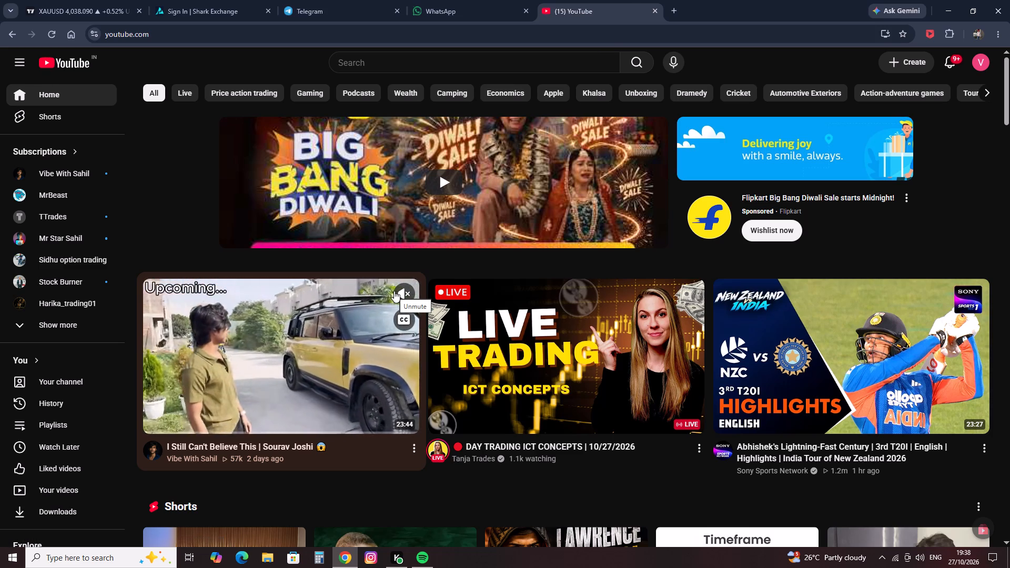
# Browse the subscriptions feed and open the CharanForexLab channel from its live stream entry.
pyautogui.scroll(1, 394, 291)
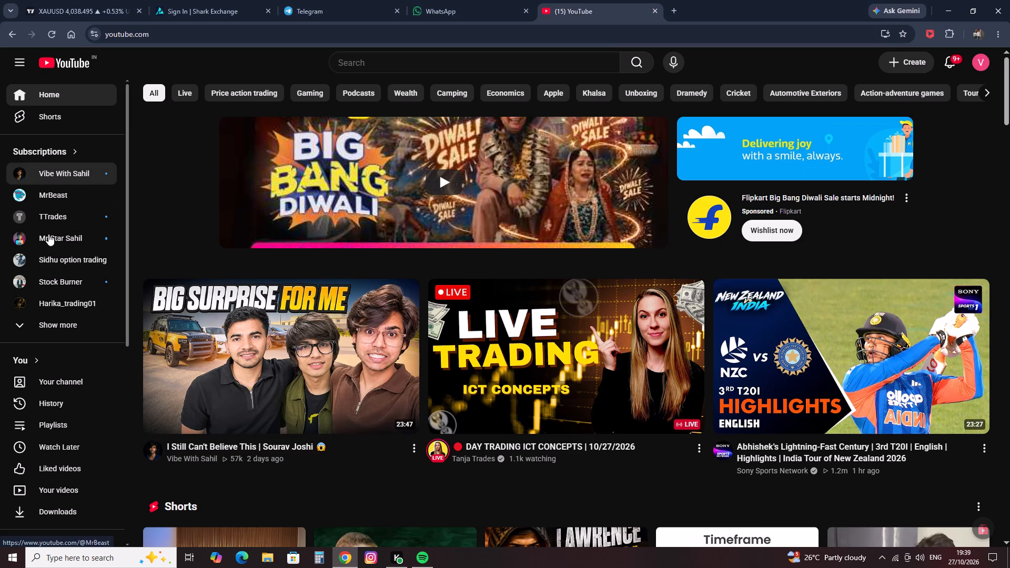
pyautogui.click(63, 318)
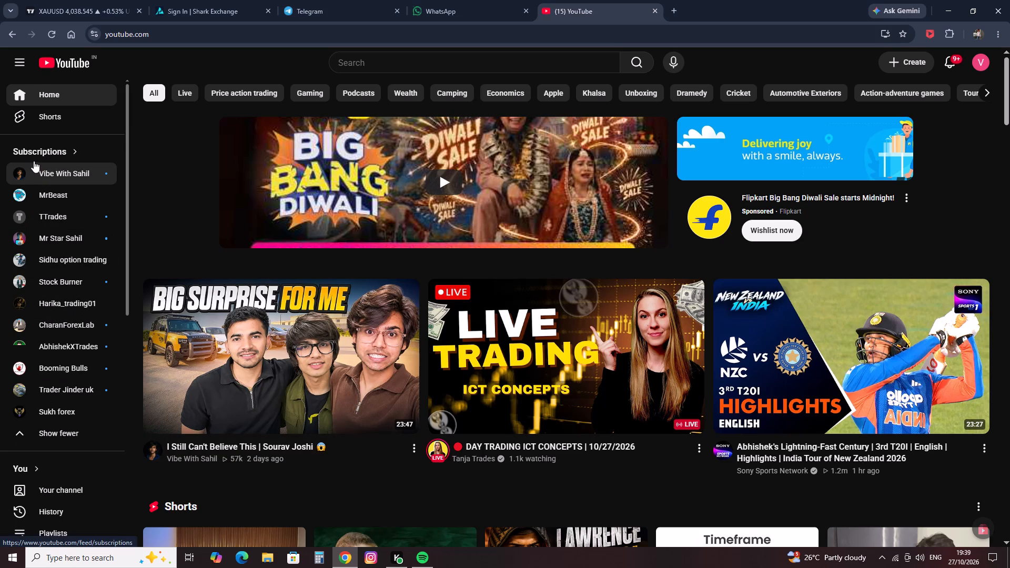
pyautogui.click(34, 161)
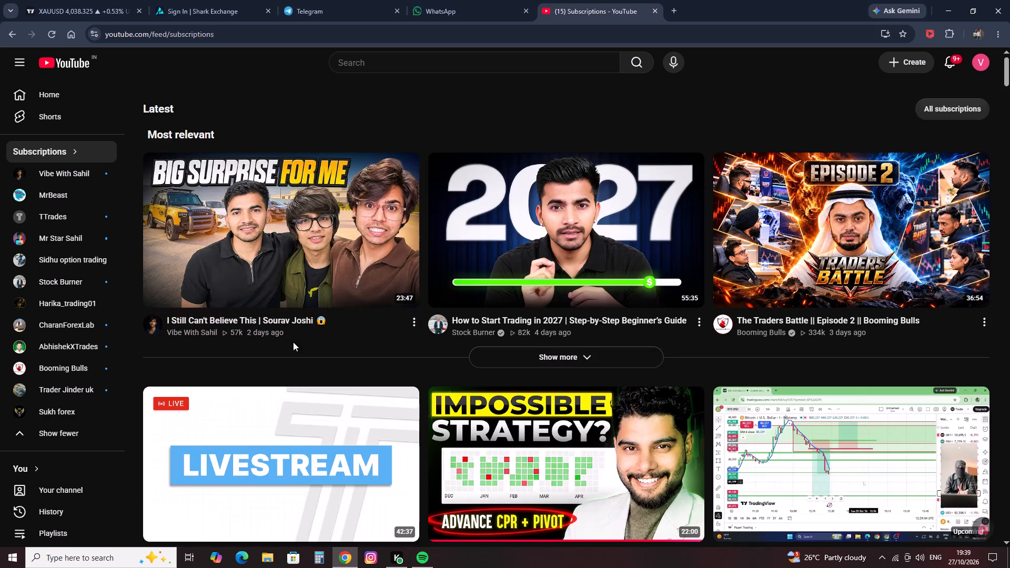
pyautogui.scroll(-10, 295, 353)
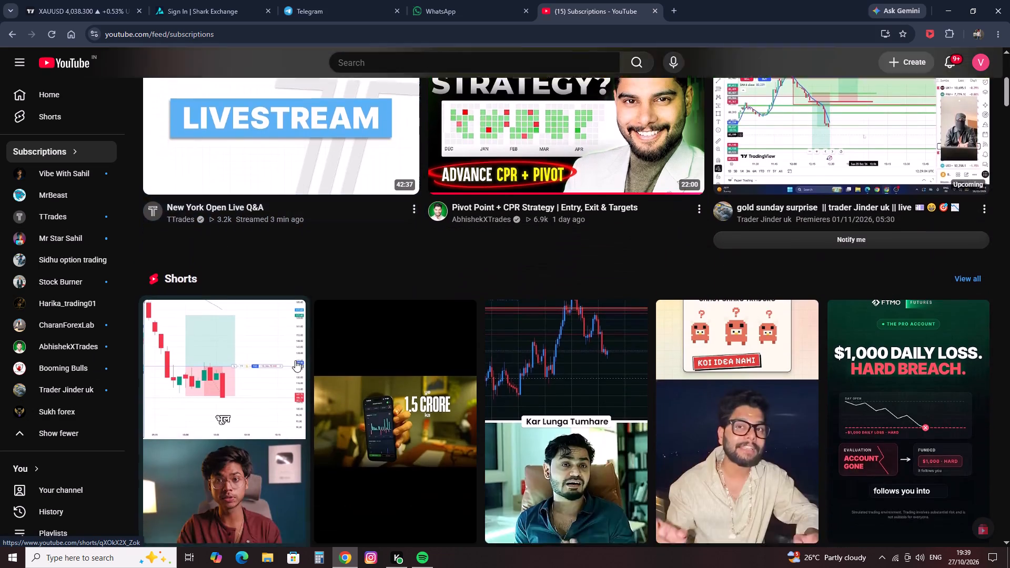
pyautogui.scroll(-2, 279, 409)
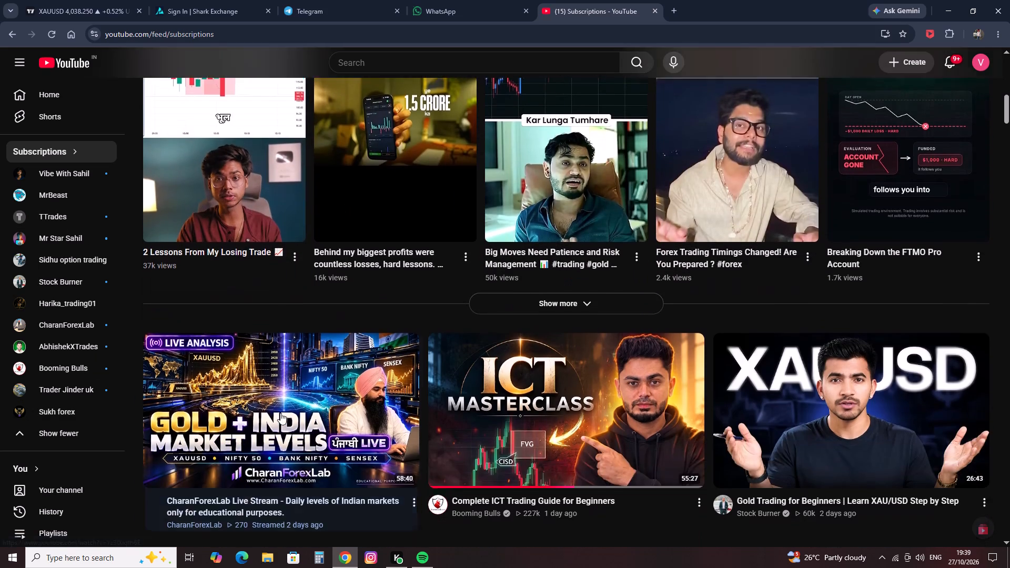
pyautogui.scroll(-3, 280, 413)
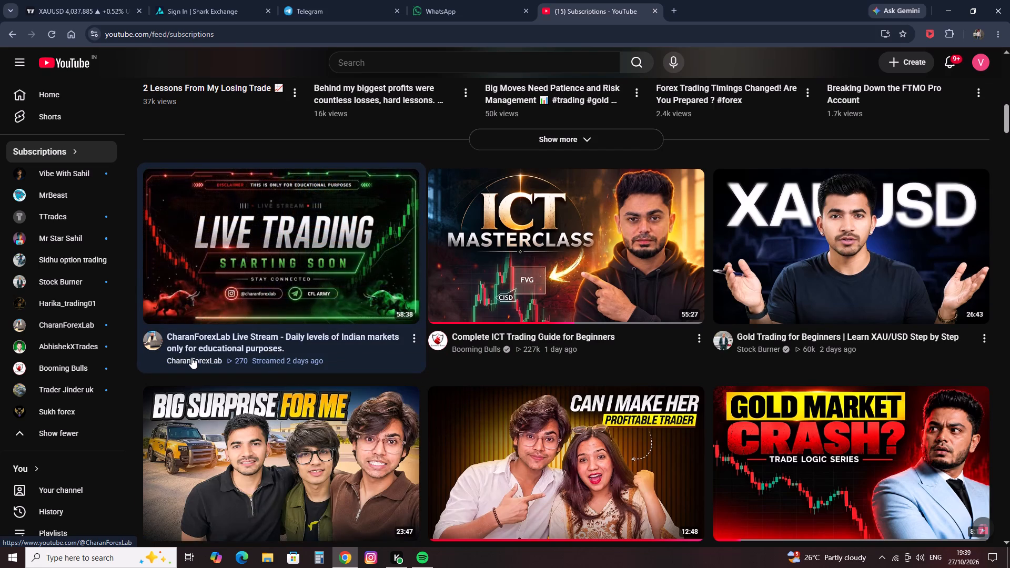
pyautogui.click(191, 357)
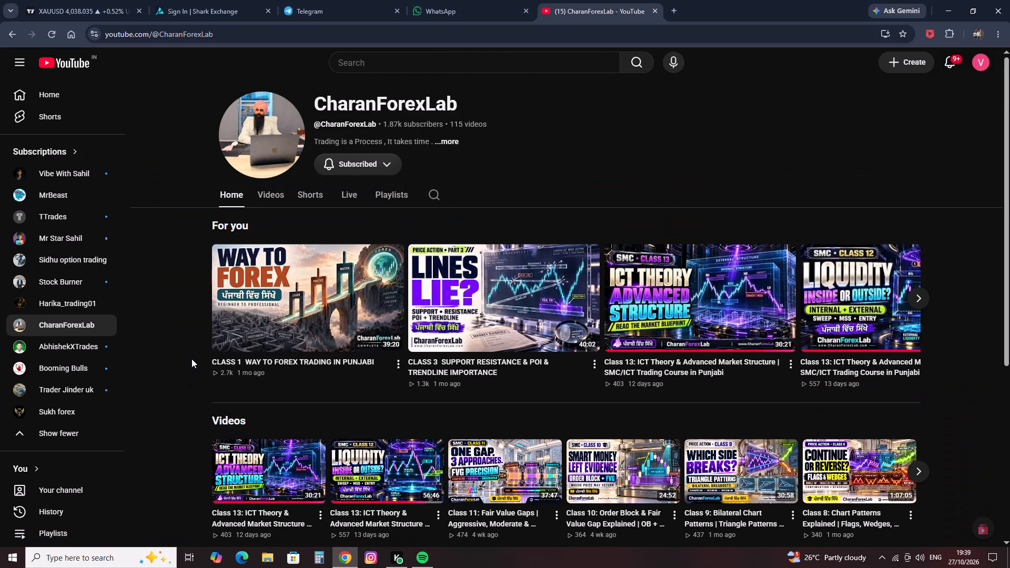
# Open the "CLASS 3 SUPPORT RESISTANCE & POI & TRENDLINE IMPORTANCE" video from the channel's videos in a new browser tab and switch to it.
pyautogui.click(287, 197)
pyautogui.click(283, 192)
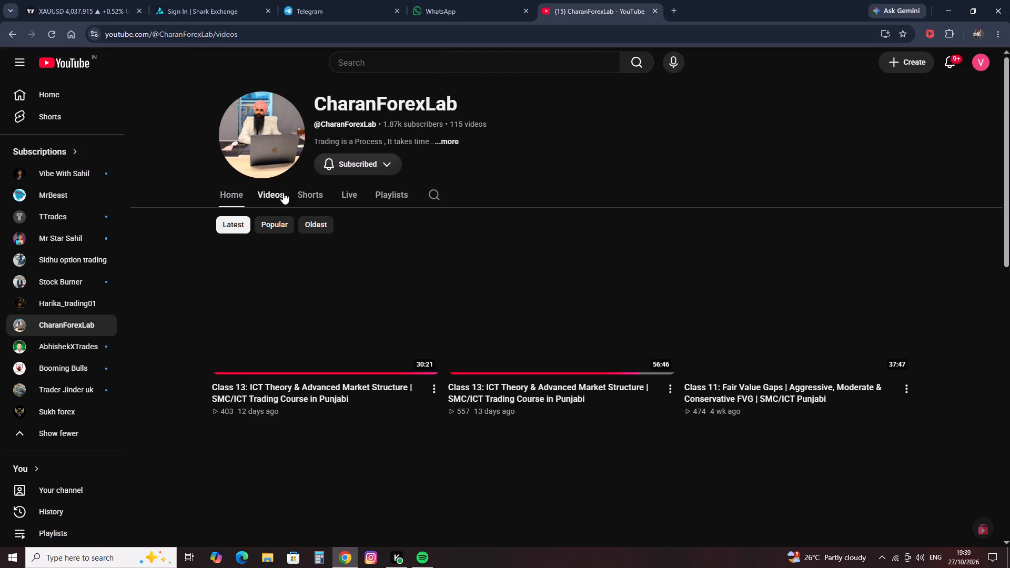
pyautogui.scroll(-5, 683, 386)
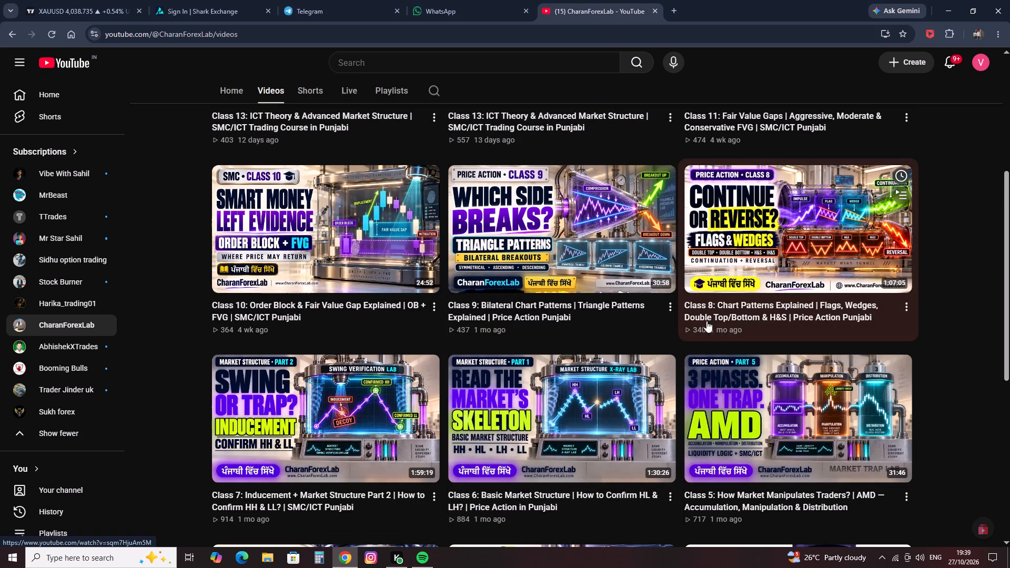
pyautogui.scroll(-2, 676, 379)
pyautogui.scroll(-2, 773, 416)
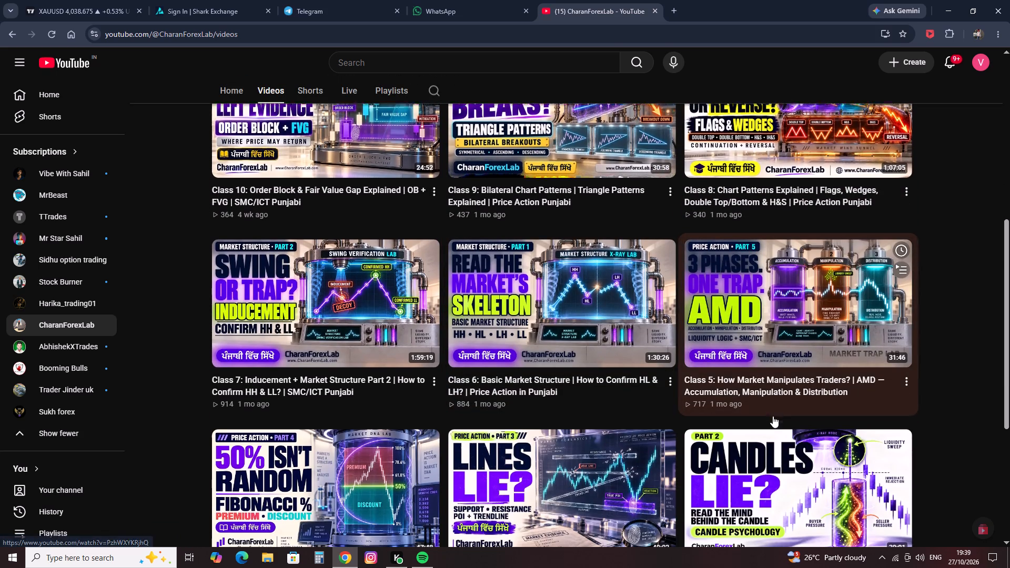
pyautogui.scroll(-2, 766, 429)
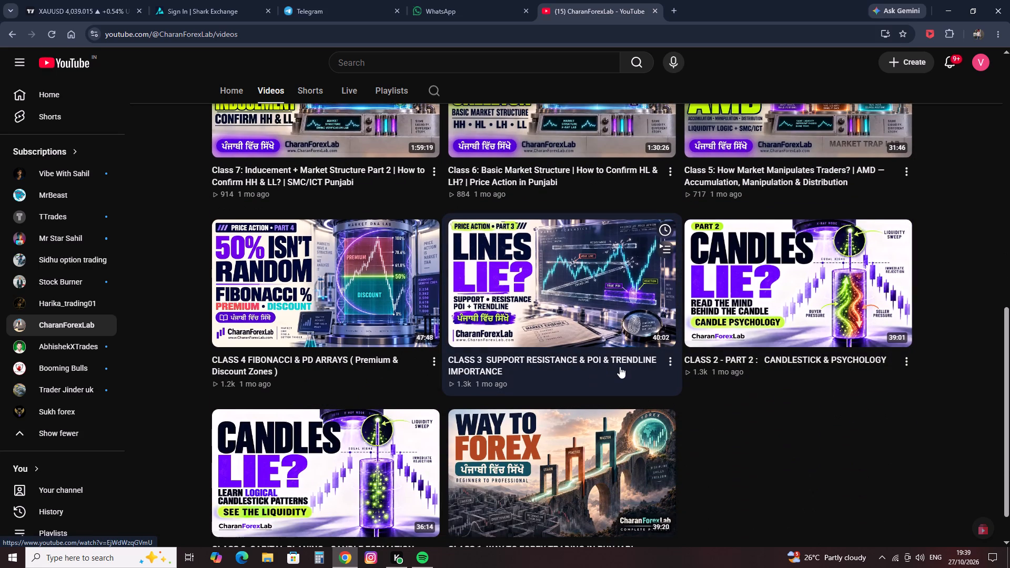
pyautogui.rightClick(569, 299)
pyautogui.click(596, 311)
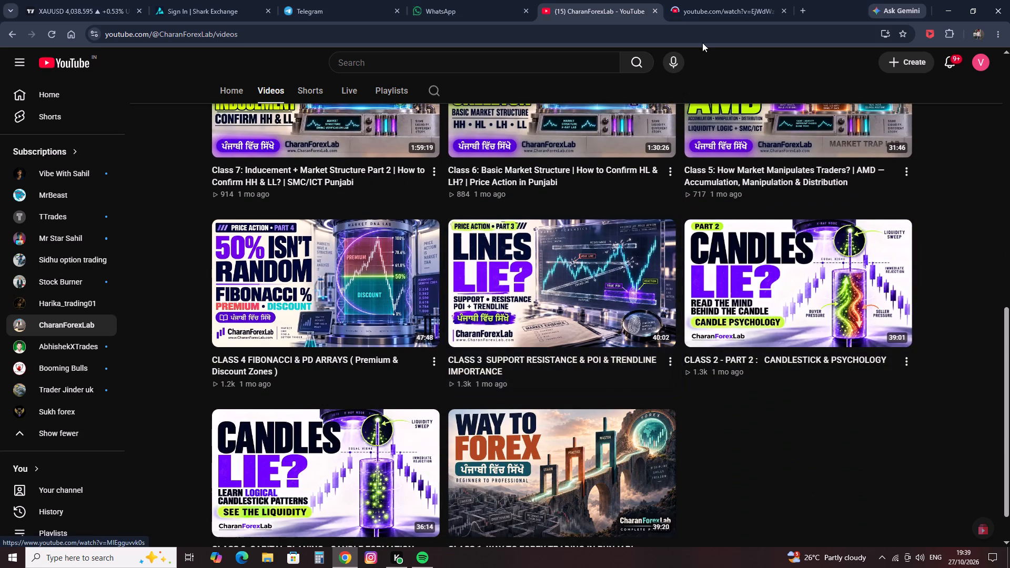
pyautogui.click(713, 2)
# Return to the TradingView gold chart and delete the small descending parallel channel between the two rectangle zones.
pyautogui.click(76, 0)
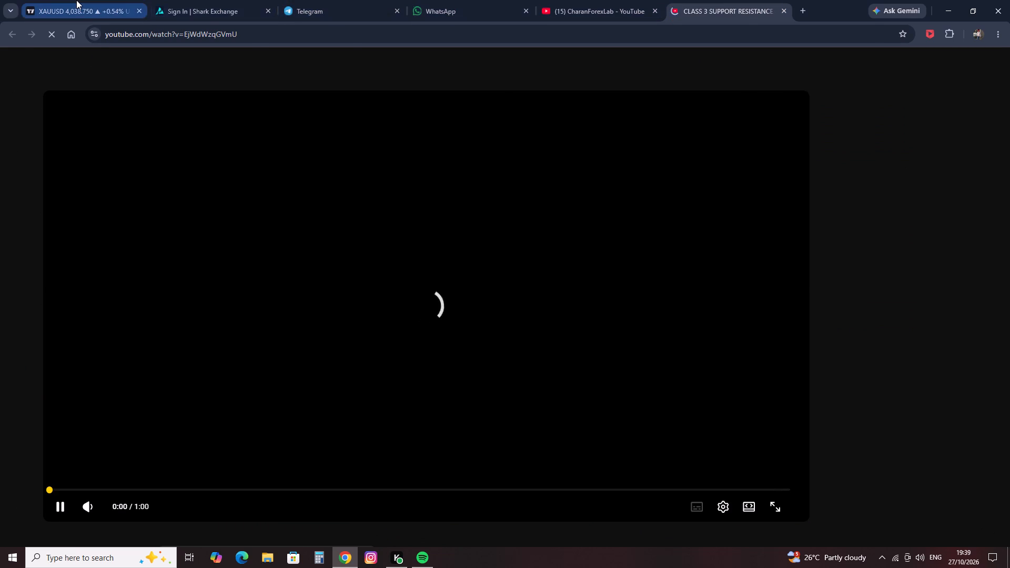
pyautogui.scroll(9, 691, 332)
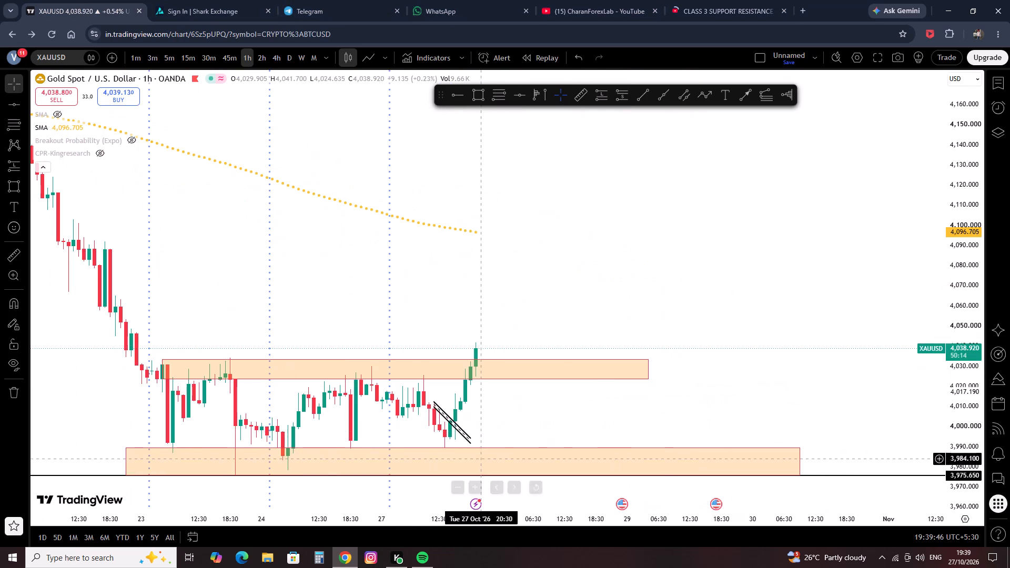
pyautogui.click(454, 428)
pyautogui.click(684, 126)
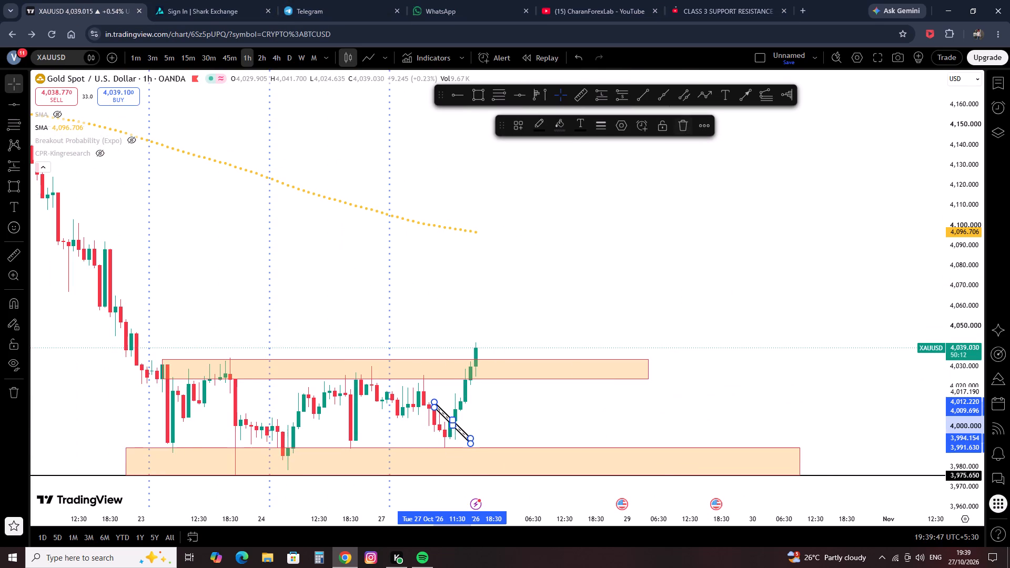
# Draw a descending trend line from about 4,030 on 26 Oct 22:30 to about 3,997 on 30 Oct.
pyautogui.scroll(-1, 196, 258)
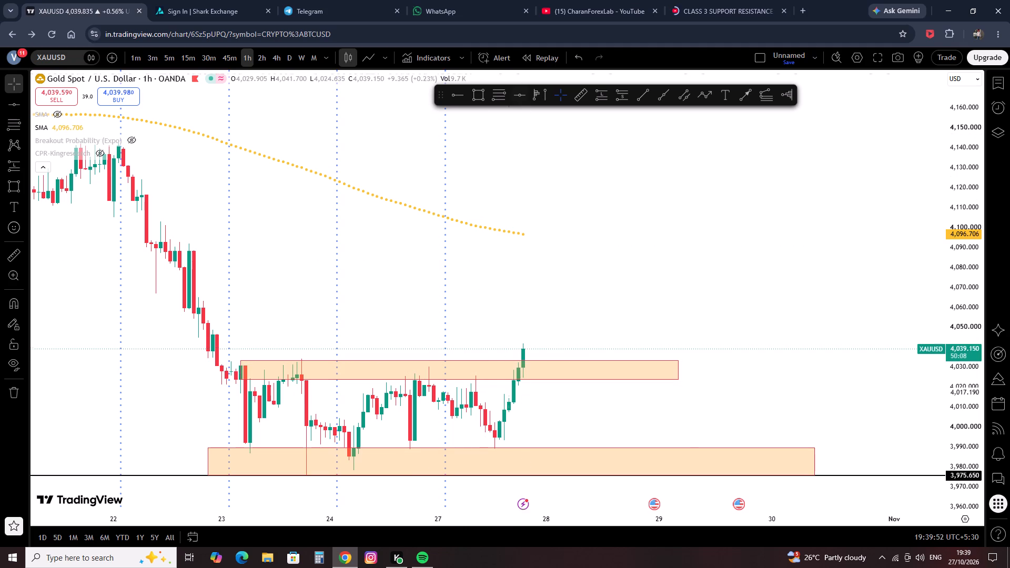
pyautogui.click(640, 98)
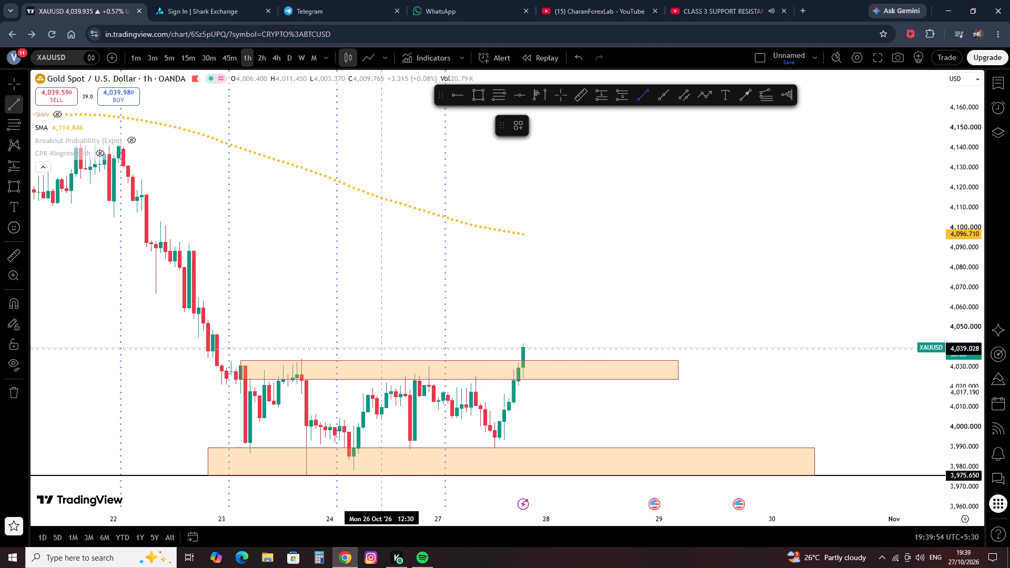
pyautogui.keyDown('ctrl'); pyautogui.click(429, 365); pyautogui.keyUp('ctrl')
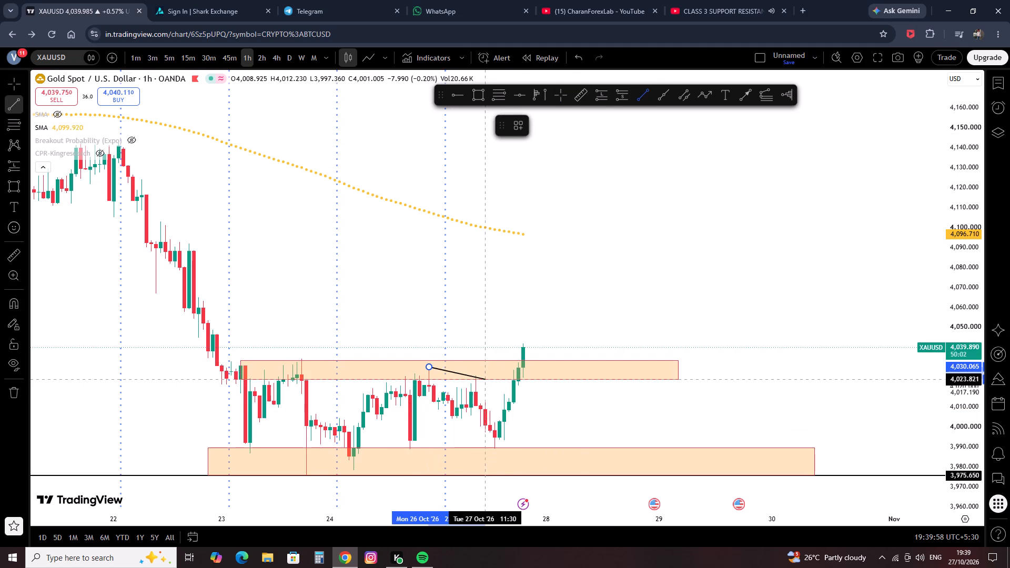
pyautogui.click(835, 434)
pyautogui.click(832, 413)
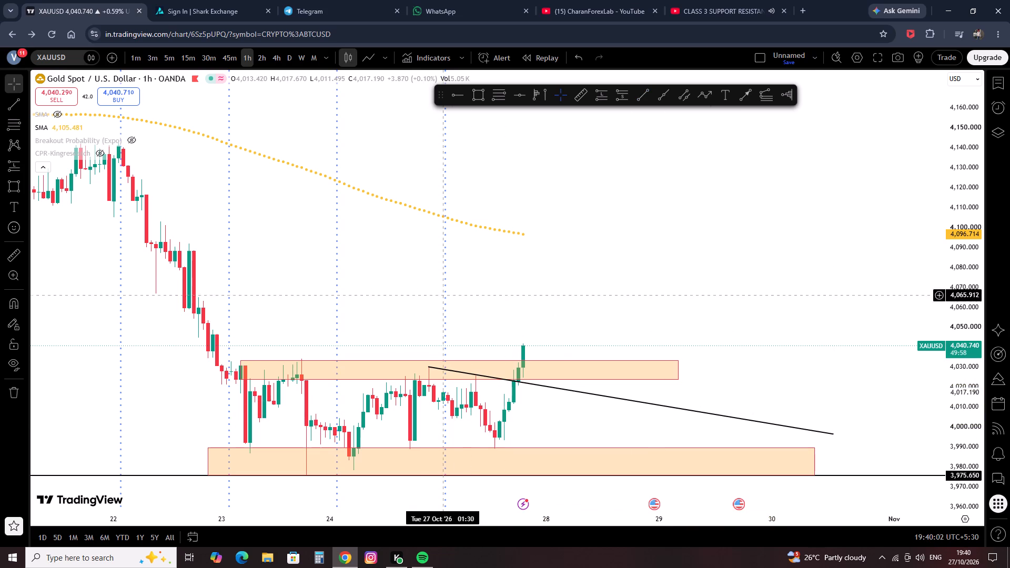
# Switch the gold chart to the 15-minute timeframe.
pyautogui.click(188, 58)
pyautogui.scroll(-2, 163, 306)
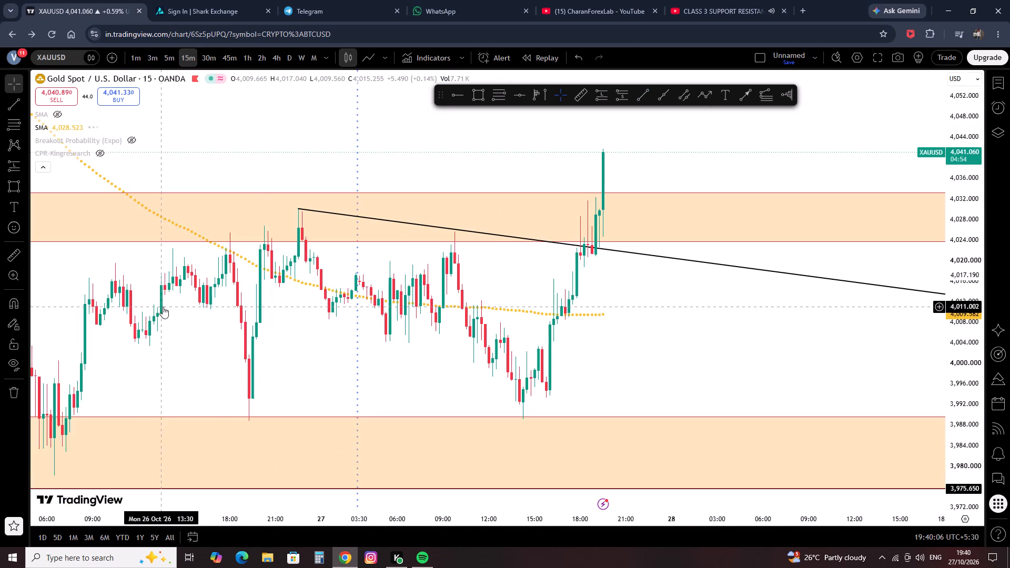
# Switch to the Class 3 support and resistance video on YouTube and skip its advertisement.
pyautogui.click(716, 0)
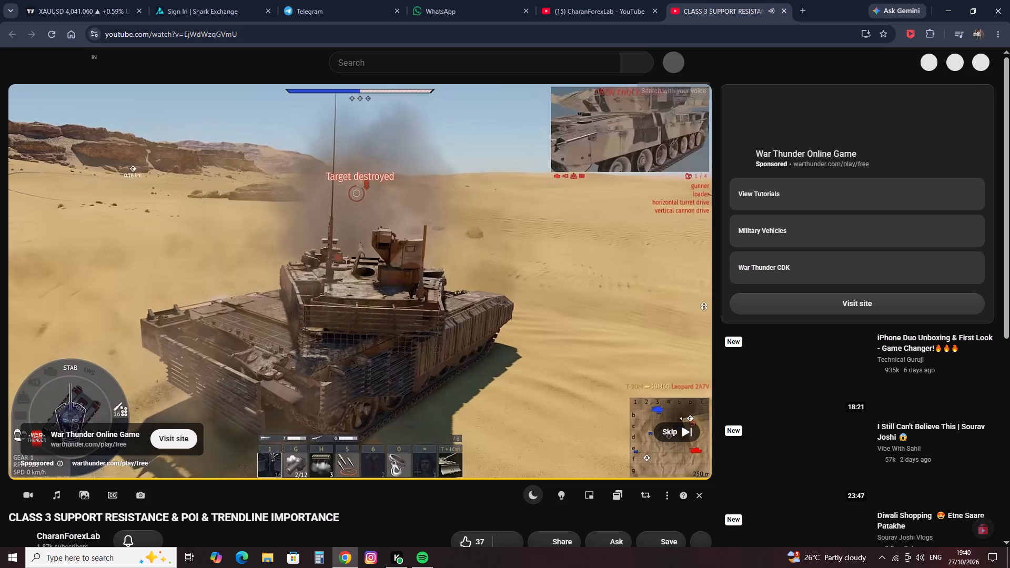
pyautogui.click(671, 429)
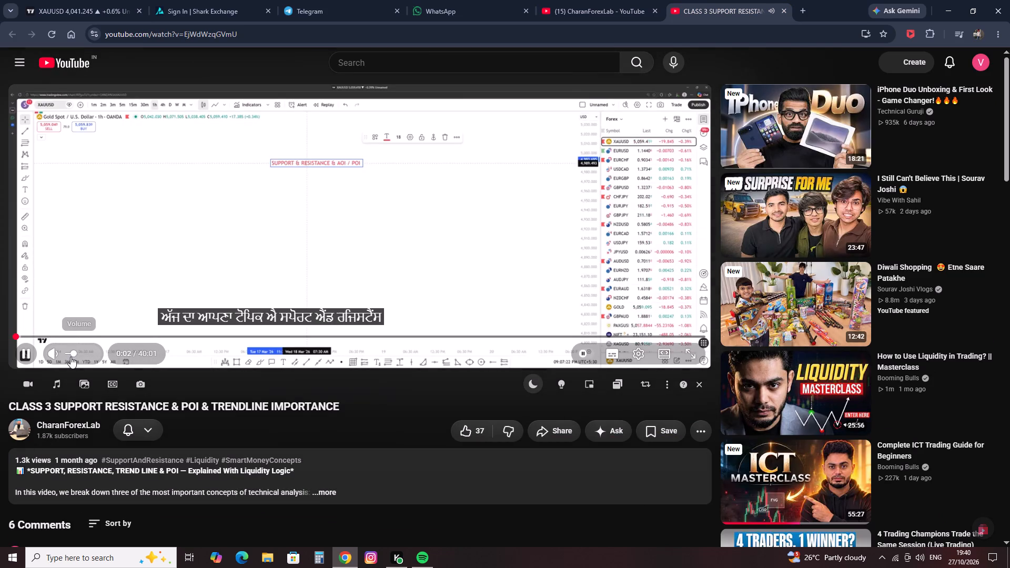
# Lower the video's volume slightly.
pyautogui.click(70, 357)
pyautogui.click(70, 350)
pyautogui.click(68, 351)
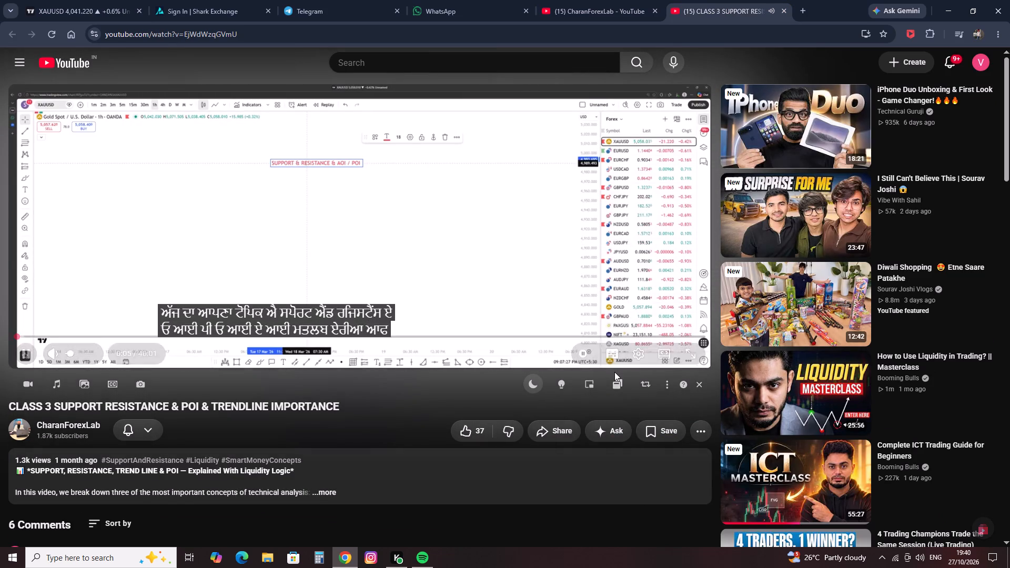
# Turn off the video's captions.
pyautogui.click(619, 354)
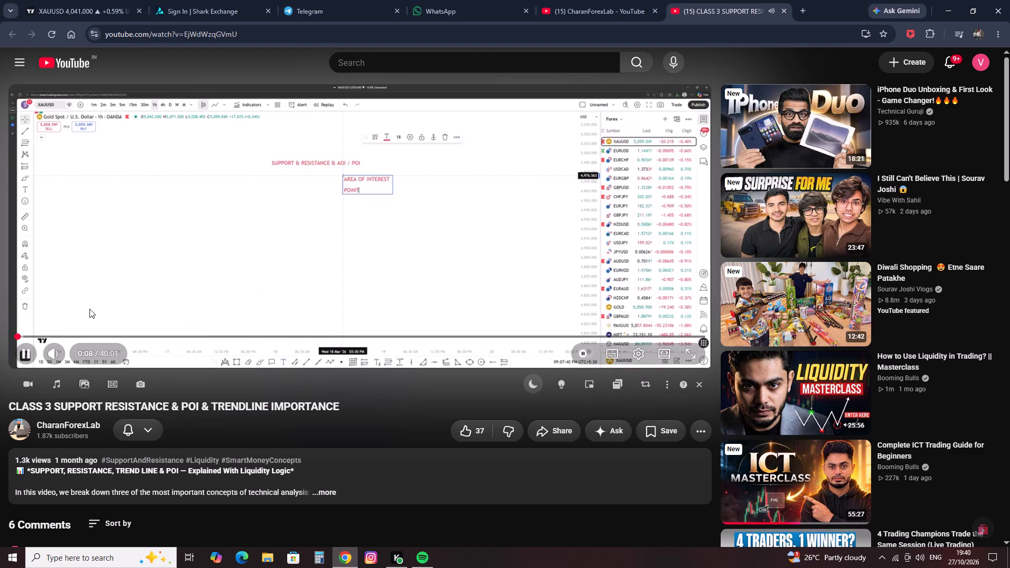
# Seek the video forward to about 7:13.
pyautogui.click(59, 340)
pyautogui.click(68, 338)
pyautogui.click(113, 337)
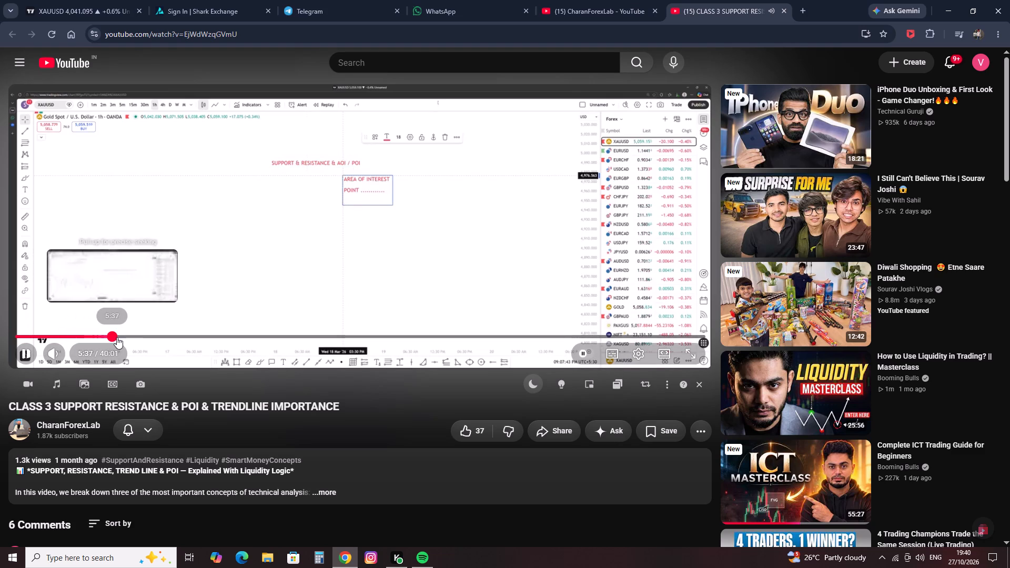
pyautogui.moveTo(126, 338); pyautogui.dragTo(147, 342)
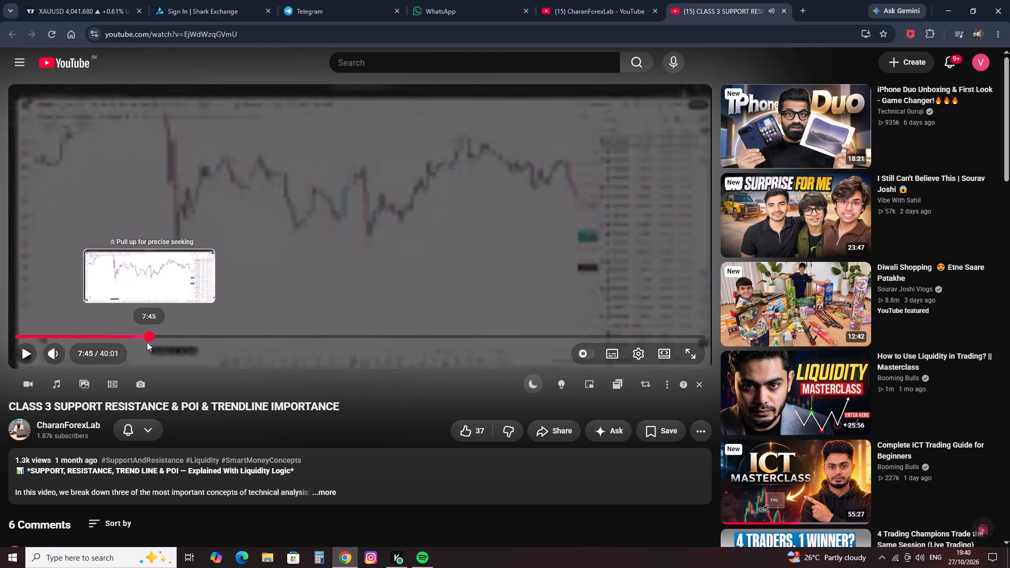
pyautogui.moveTo(147, 342); pyautogui.dragTo(140, 342)
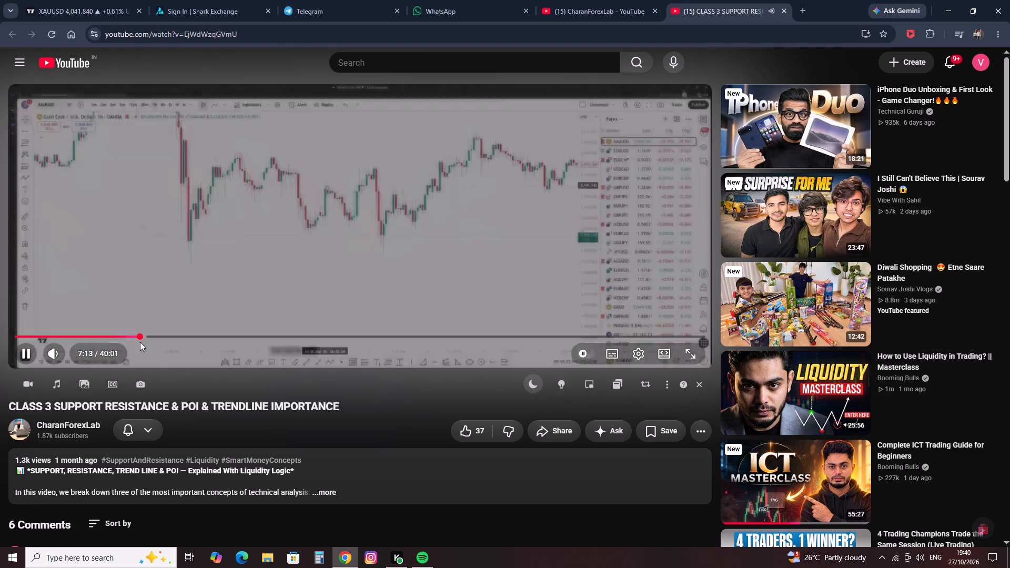
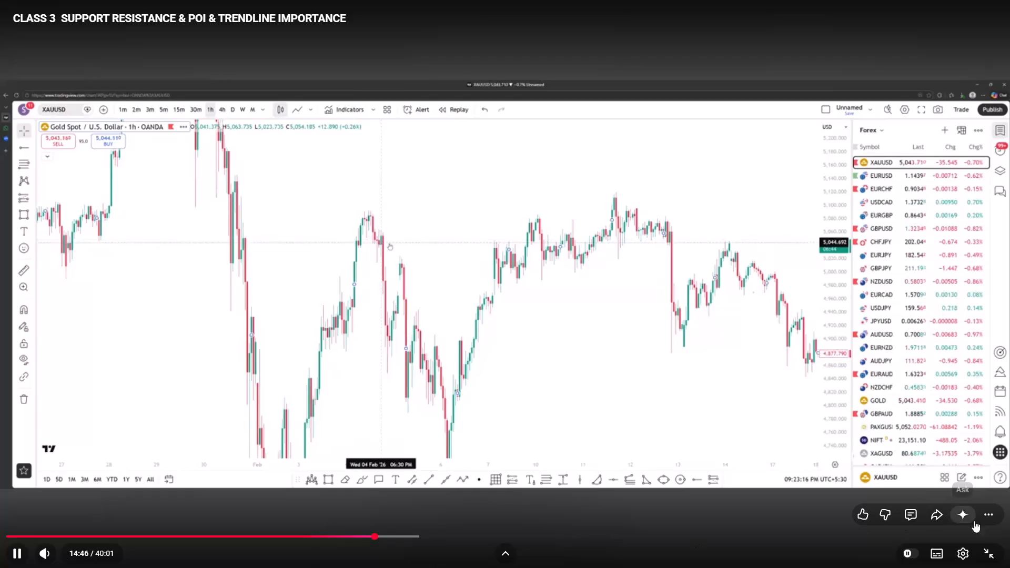
# Leave full-screen playback and skim the lesson forward through 17:44 and 20:51 to the trendline channel example.
pyautogui.click(985, 551)
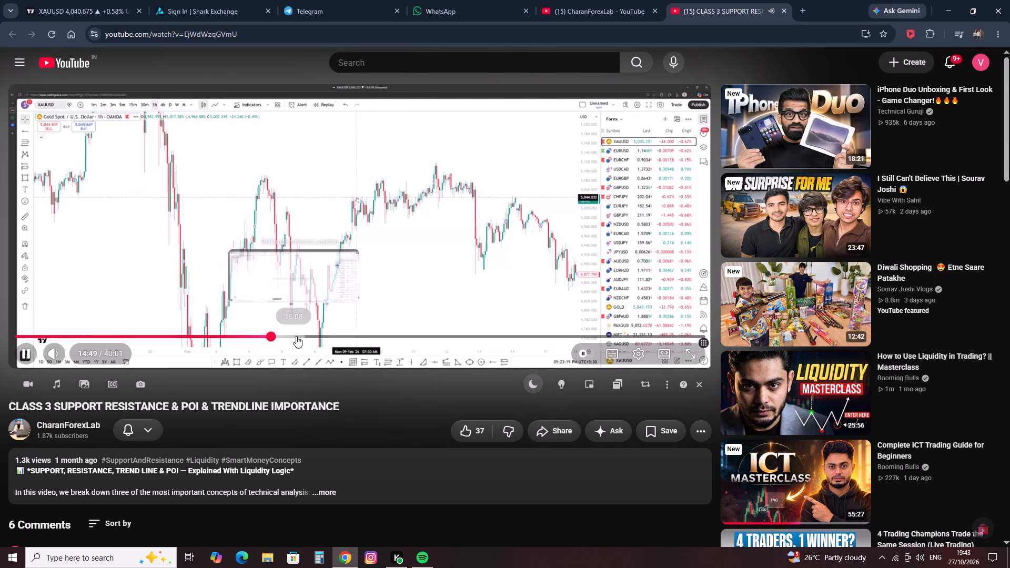
pyautogui.click(296, 336)
pyautogui.click(321, 335)
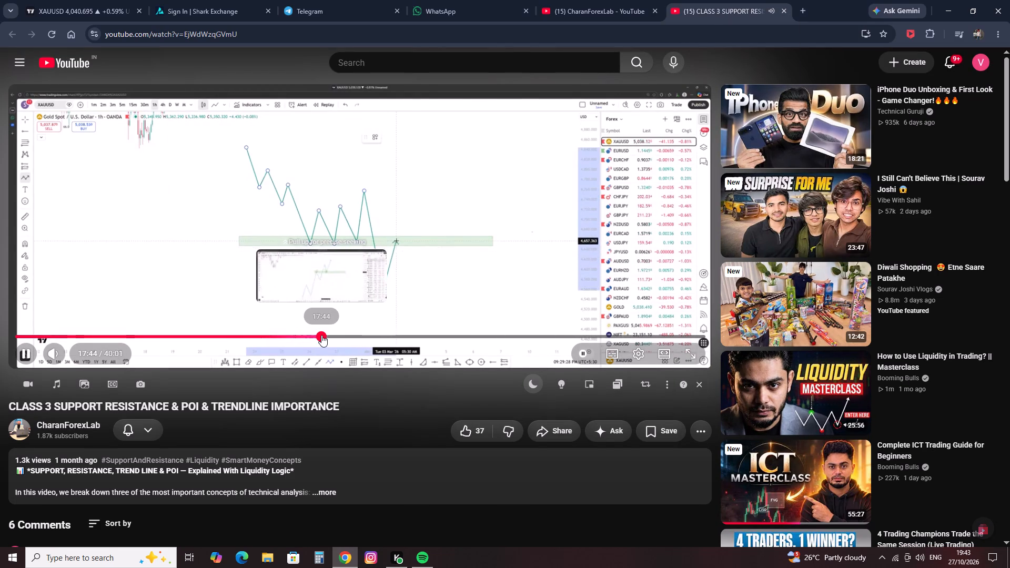
pyautogui.click(375, 336)
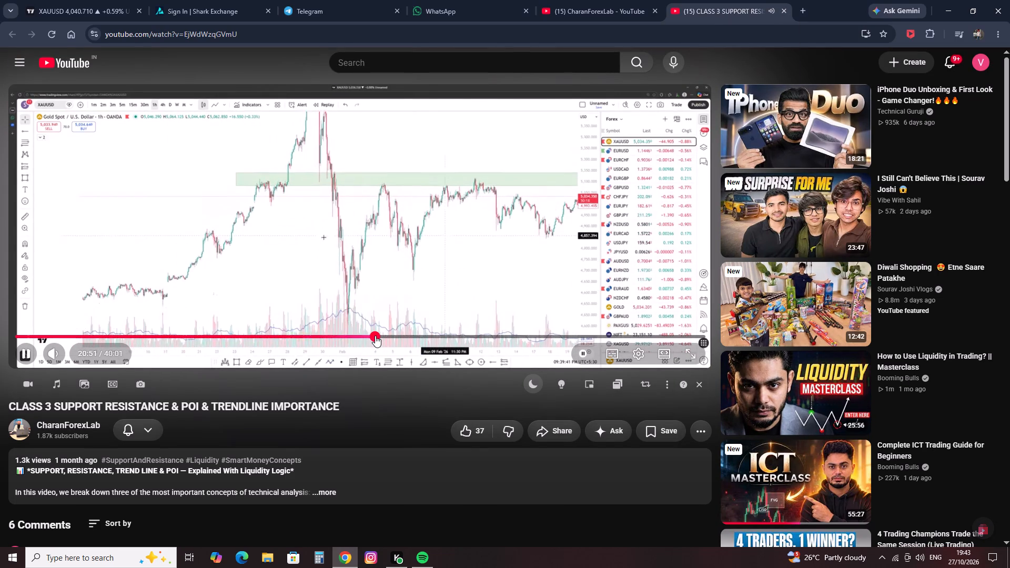
pyautogui.click(407, 338)
pyautogui.click(427, 338)
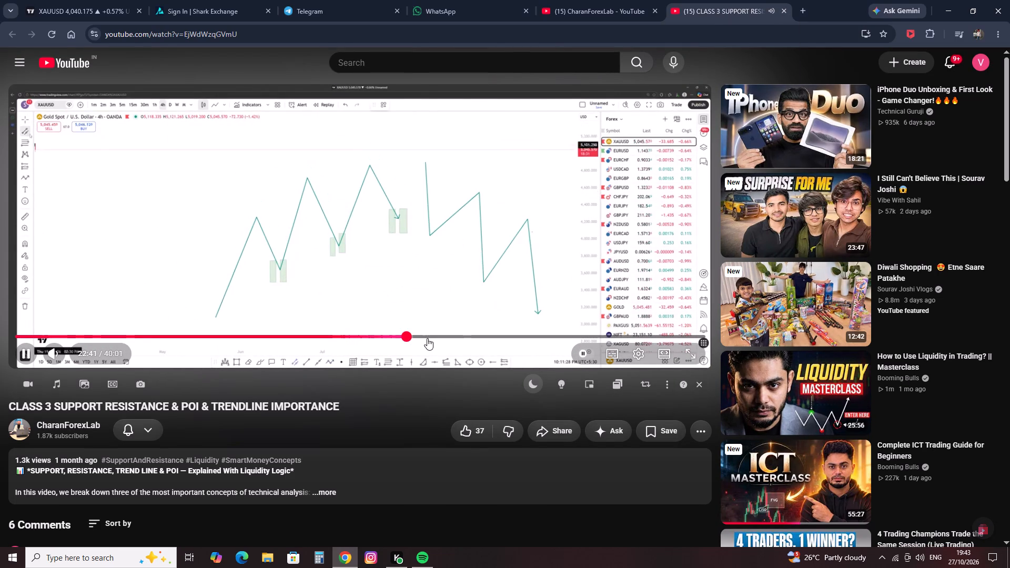
# Close the Class 3 video and return to the XAUUSD chart.
pyautogui.click(785, 14)
pyautogui.click(21, 5)
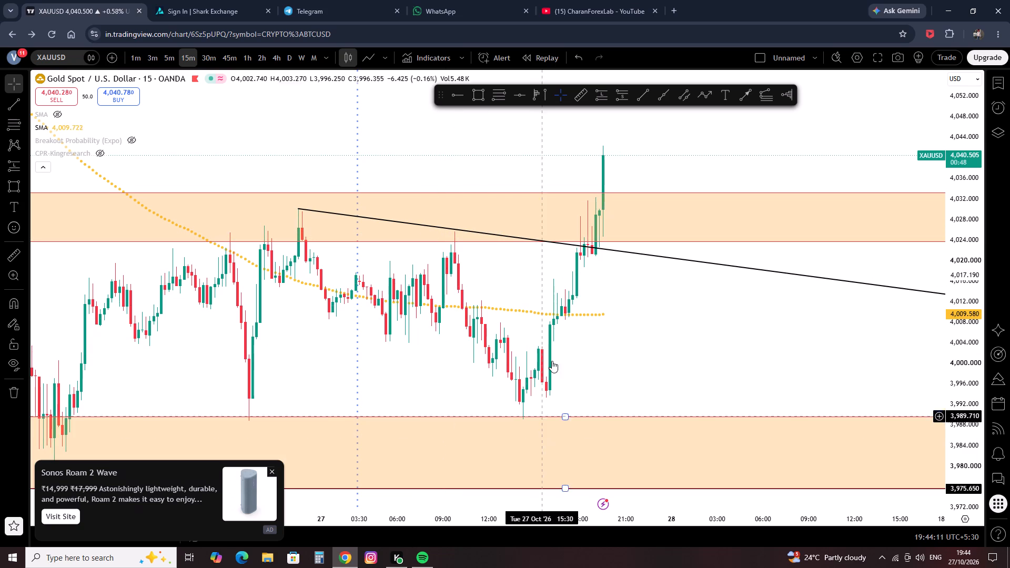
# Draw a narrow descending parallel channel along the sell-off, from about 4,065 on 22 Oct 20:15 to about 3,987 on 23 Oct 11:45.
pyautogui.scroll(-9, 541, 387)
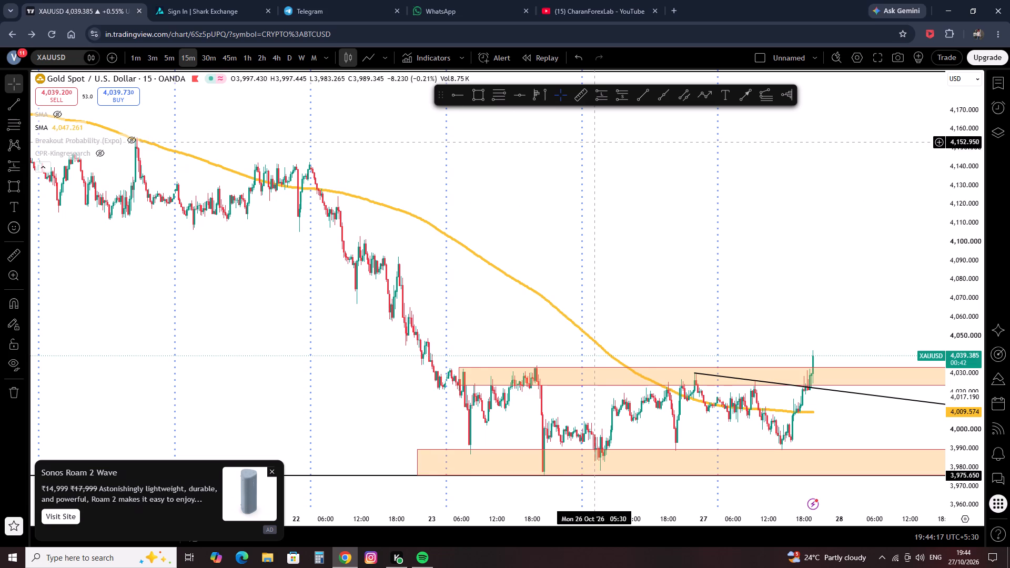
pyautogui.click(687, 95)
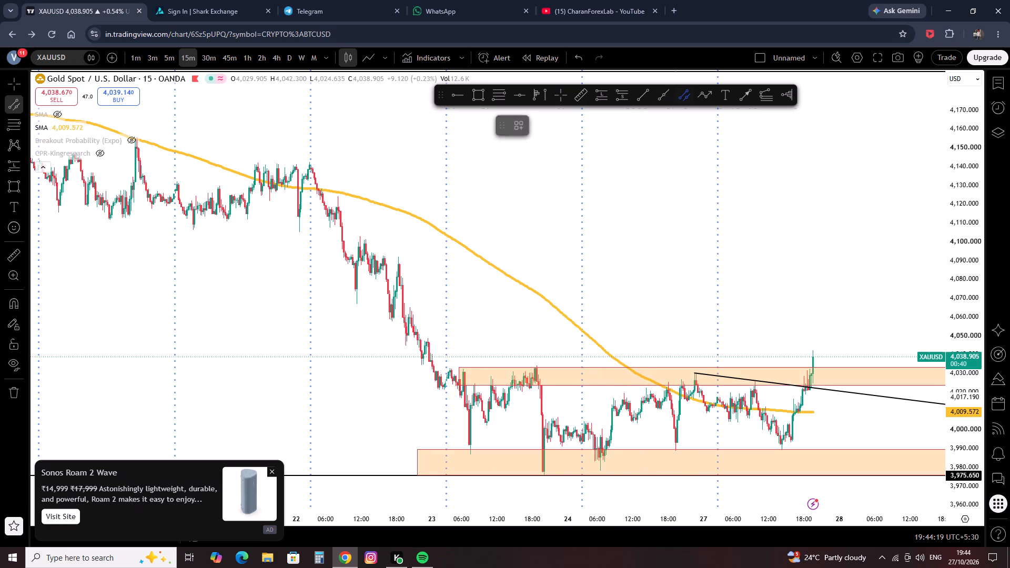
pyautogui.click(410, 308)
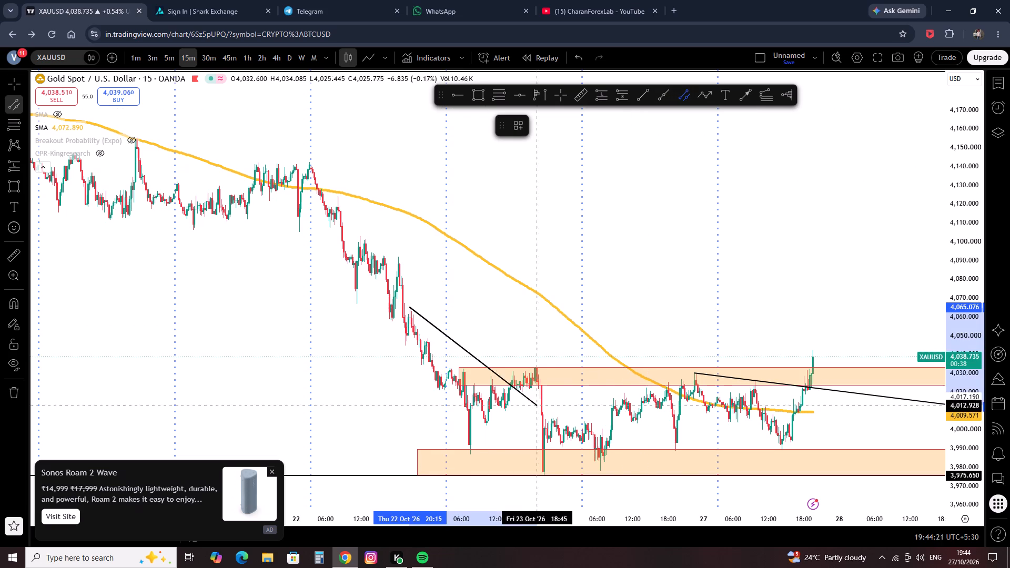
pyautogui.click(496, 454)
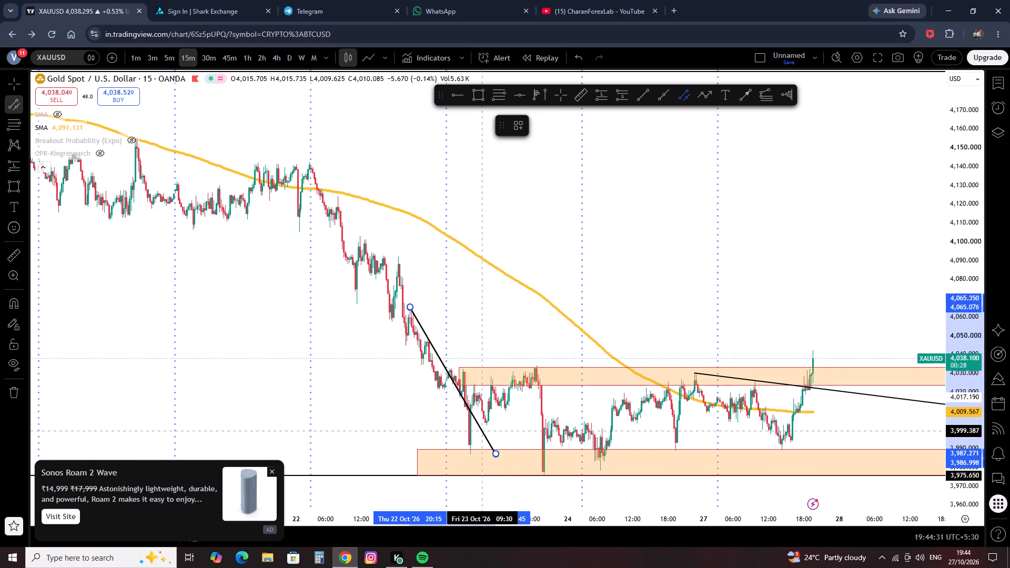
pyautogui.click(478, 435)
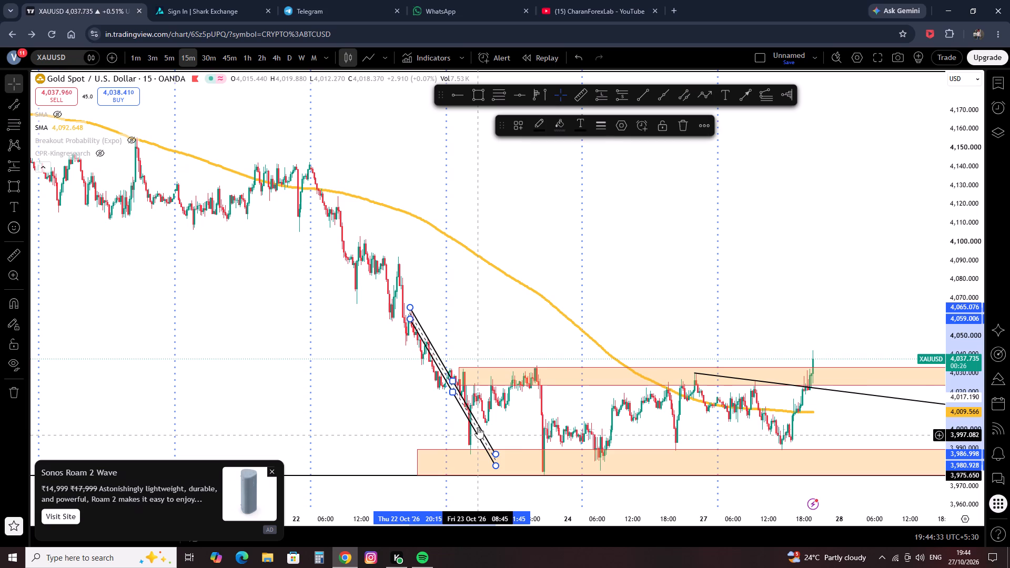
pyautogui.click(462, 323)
# Dismiss the advertisement and delete the lower orange zone resting on the 3,975.650 line.
pyautogui.scroll(4, 418, 391)
pyautogui.scroll(1, 314, 388)
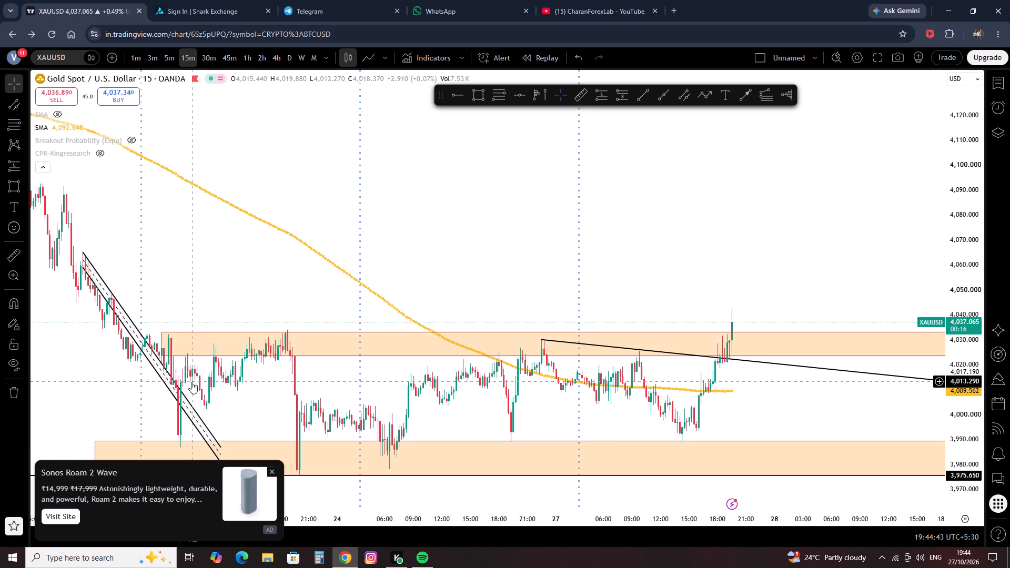
pyautogui.click(274, 472)
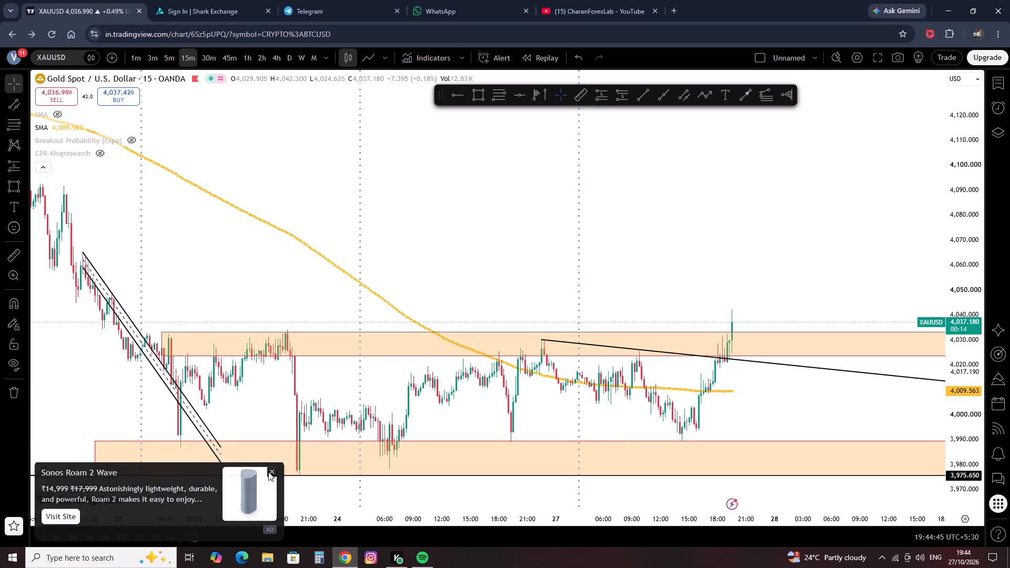
pyautogui.click(269, 441)
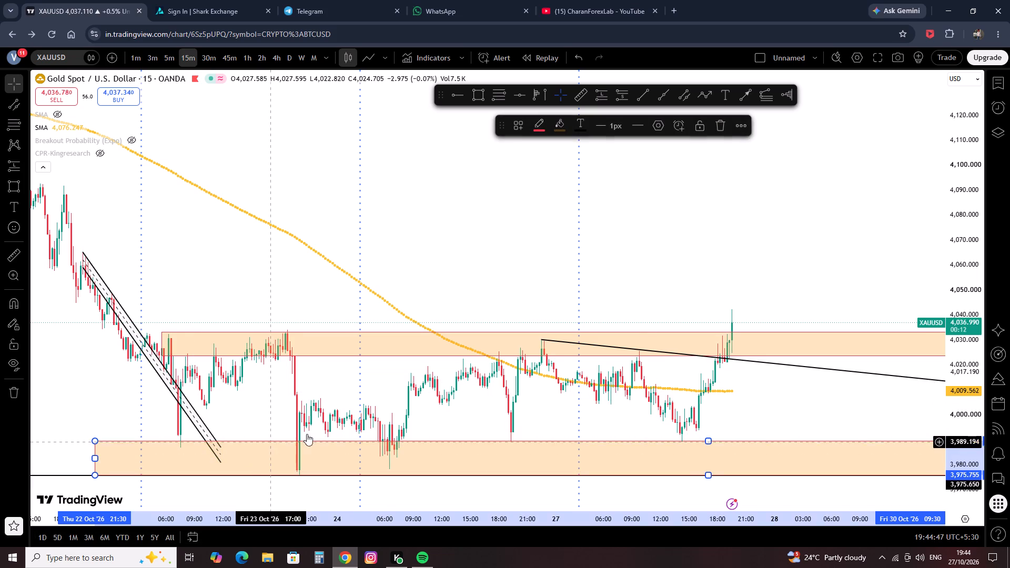
pyautogui.click(723, 127)
# Draw a support rectangle from about 3,975.5 to 3,996.3, ending 27 Oct 17:00, and extend its start back to late 22 Oct.
pyautogui.scroll(2, 622, 349)
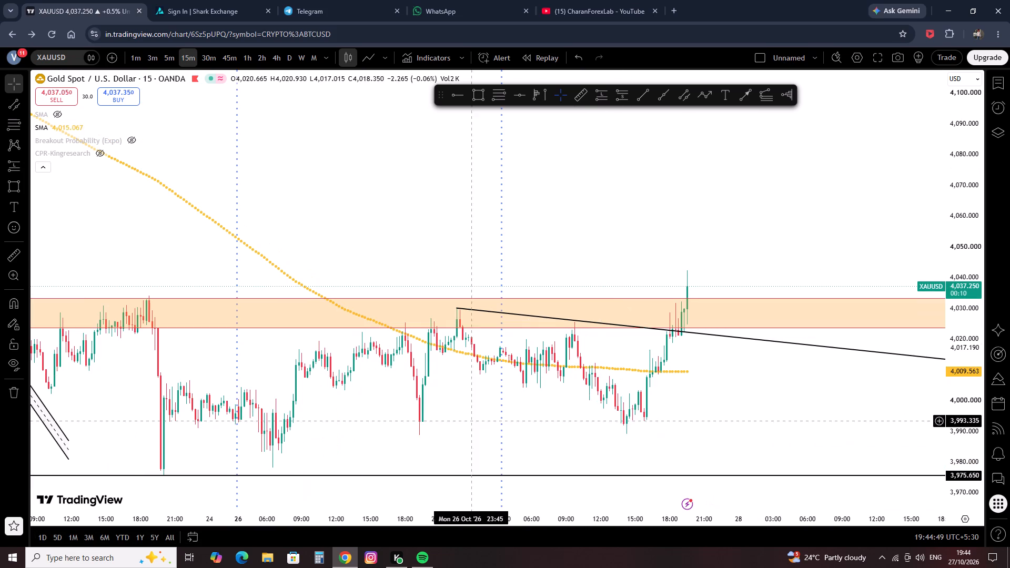
pyautogui.moveTo(358, 445); pyautogui.dragTo(540, 445)
pyautogui.scroll(-1, 540, 445)
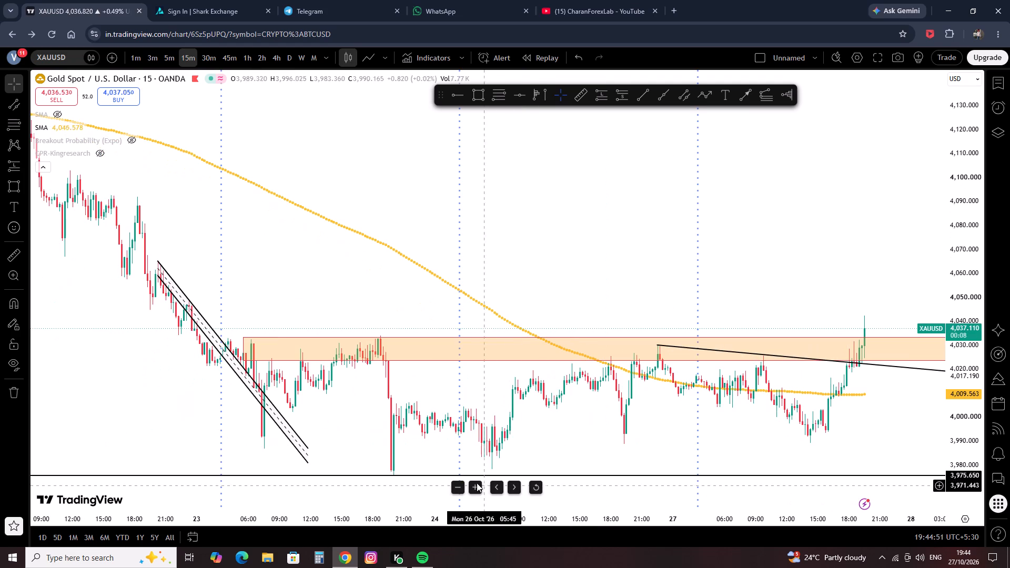
pyautogui.click(478, 90)
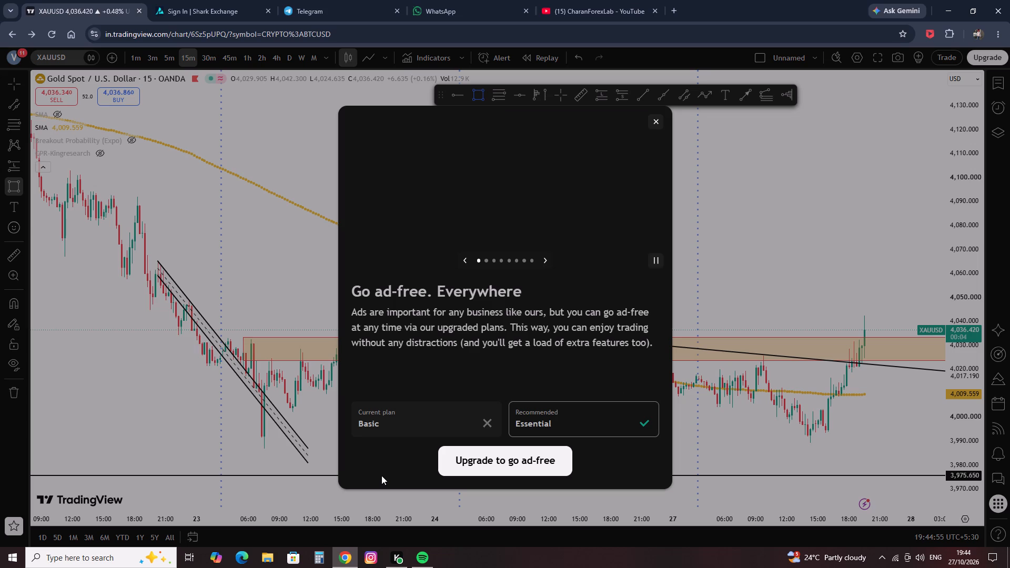
pyautogui.click(655, 123)
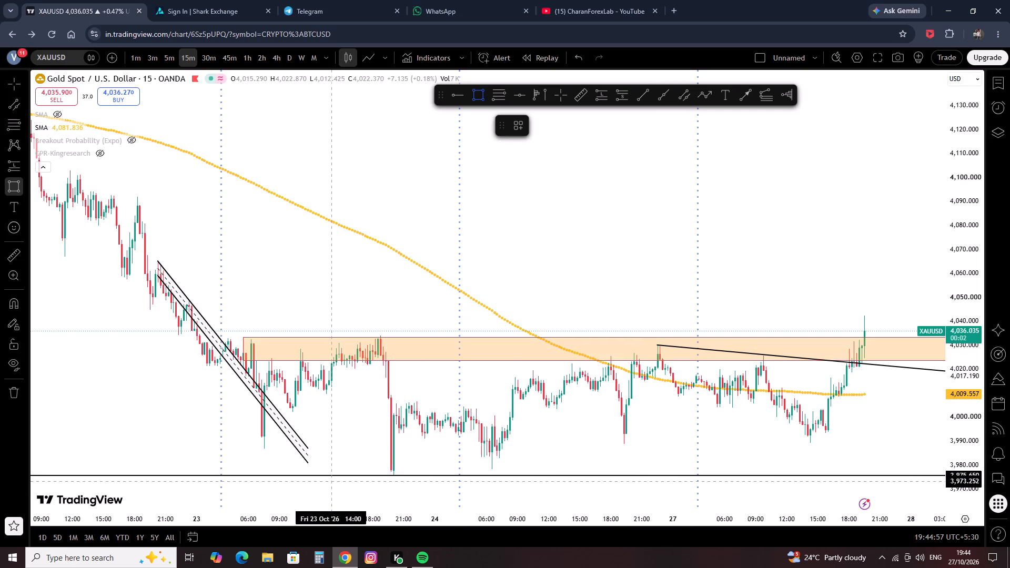
pyautogui.click(363, 476)
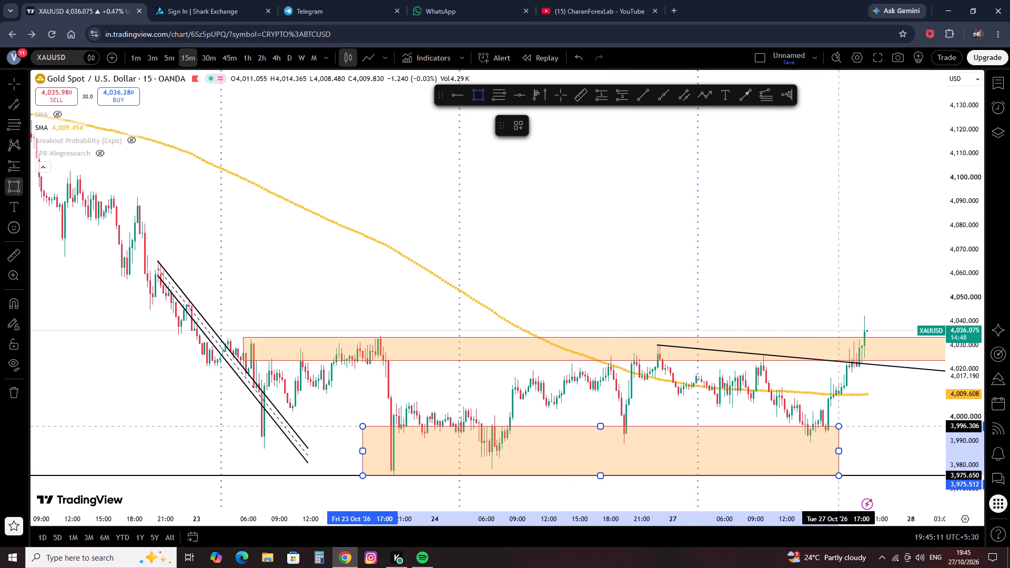
pyautogui.click(839, 426)
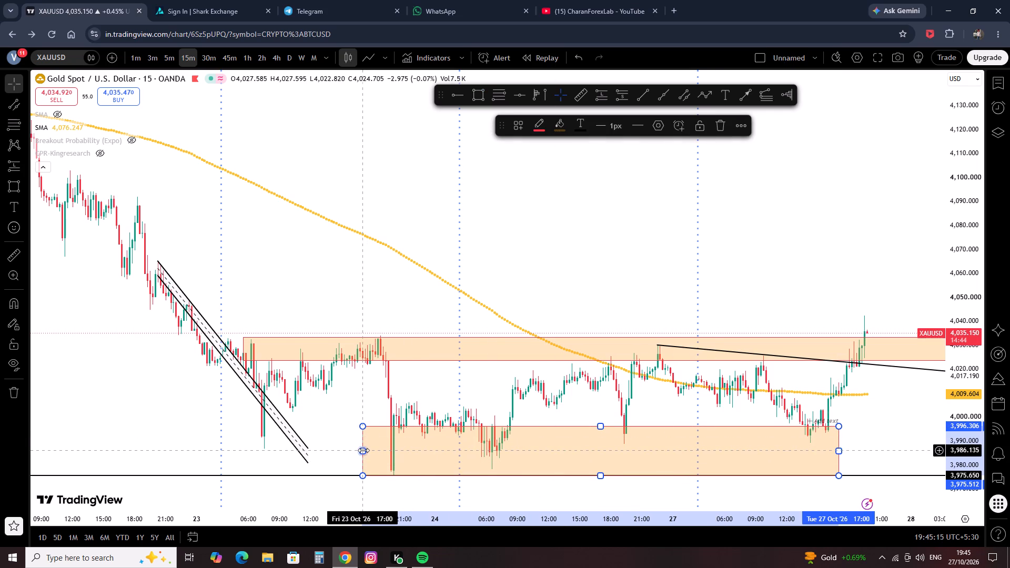
pyautogui.moveTo(363, 450); pyautogui.dragTo(171, 433)
pyautogui.click(139, 382)
# Delete the gently falling trend line, the upper orange zone and the narrow descending channel from the gold chart.
pyautogui.scroll(-4, 187, 390)
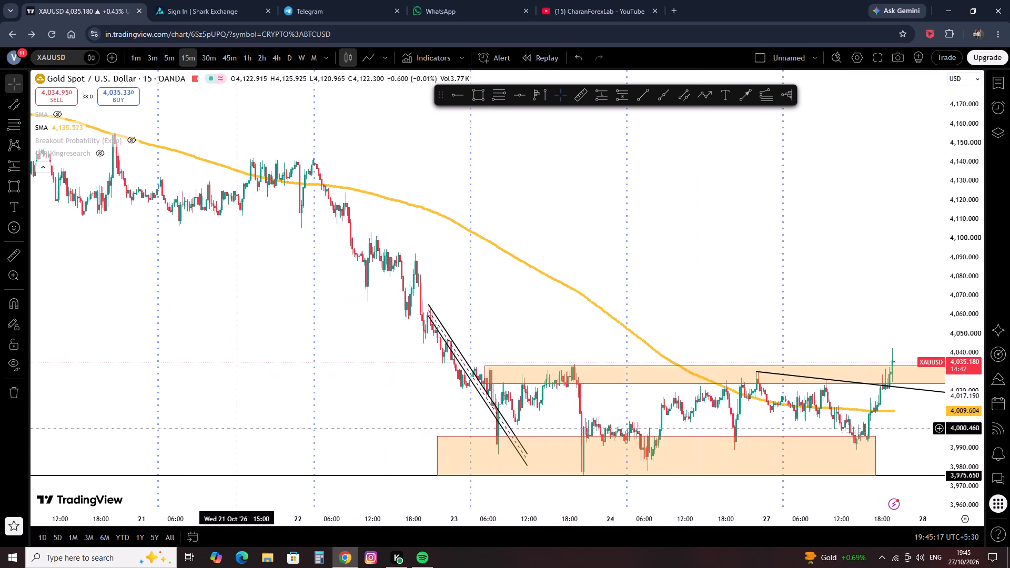
pyautogui.moveTo(621, 334); pyautogui.dragTo(314, 306)
pyautogui.click(311, 306)
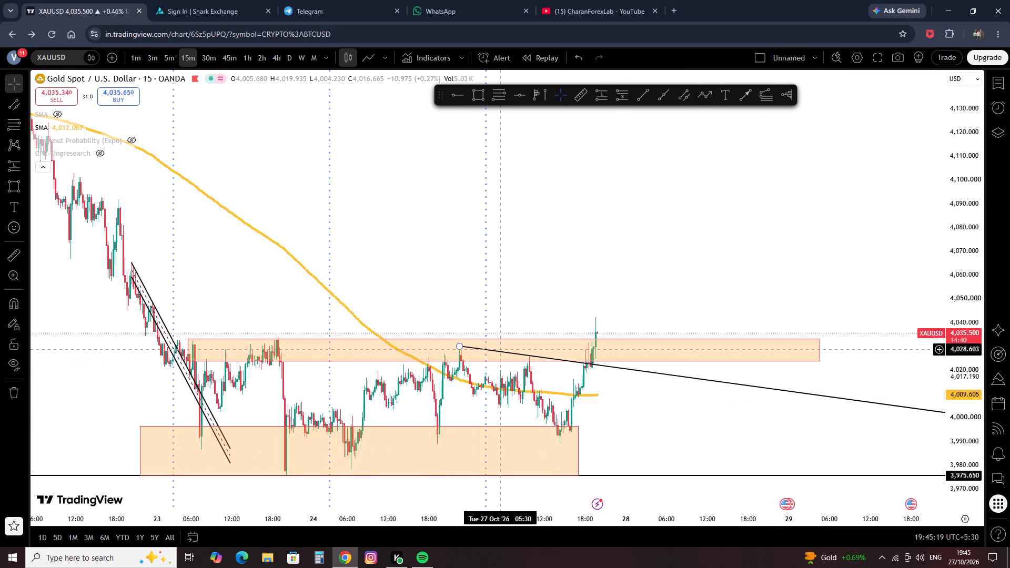
pyautogui.click(496, 351)
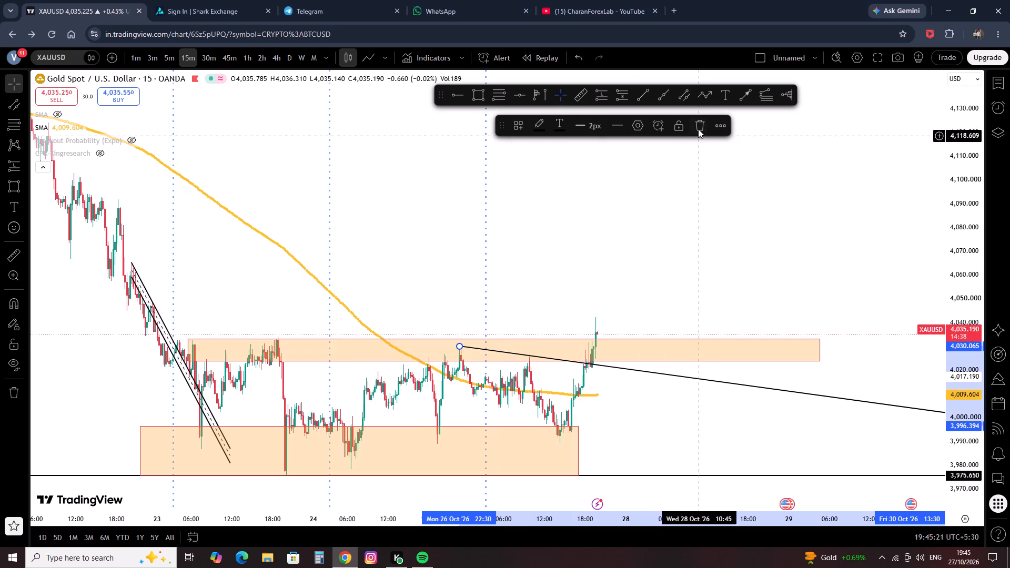
pyautogui.click(698, 129)
pyautogui.click(190, 341)
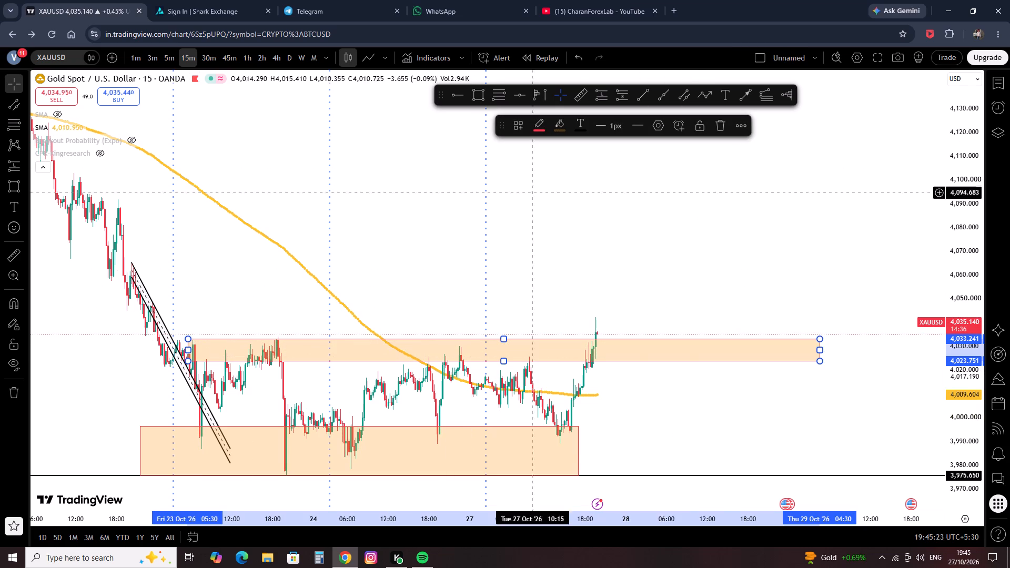
pyautogui.click(729, 123)
pyautogui.click(136, 269)
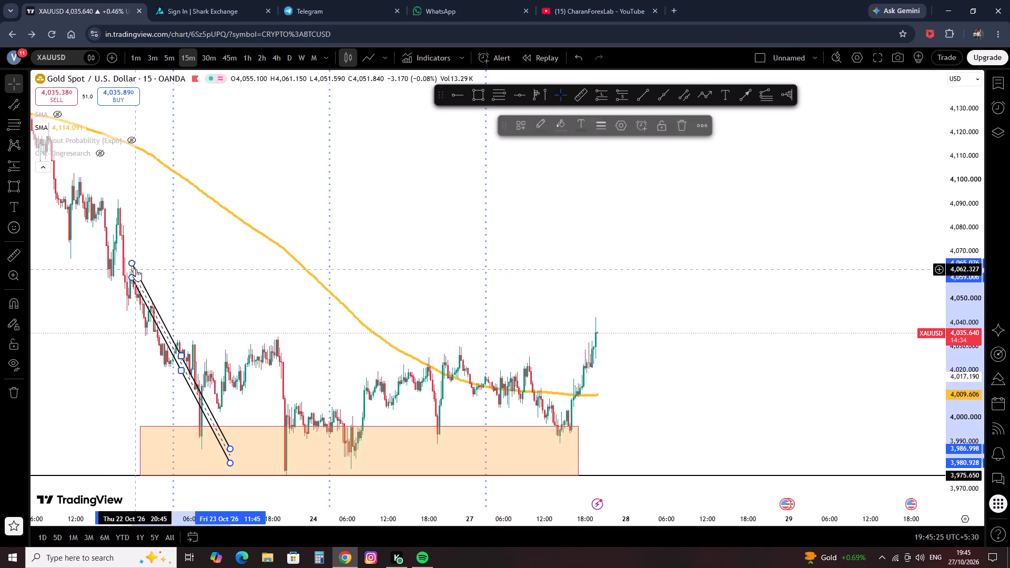
pyautogui.click(684, 127)
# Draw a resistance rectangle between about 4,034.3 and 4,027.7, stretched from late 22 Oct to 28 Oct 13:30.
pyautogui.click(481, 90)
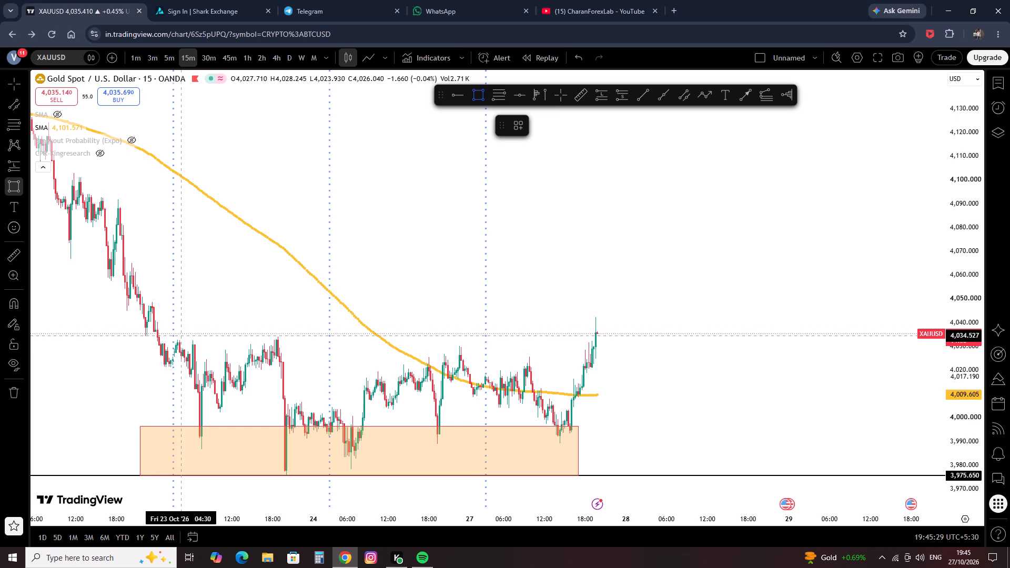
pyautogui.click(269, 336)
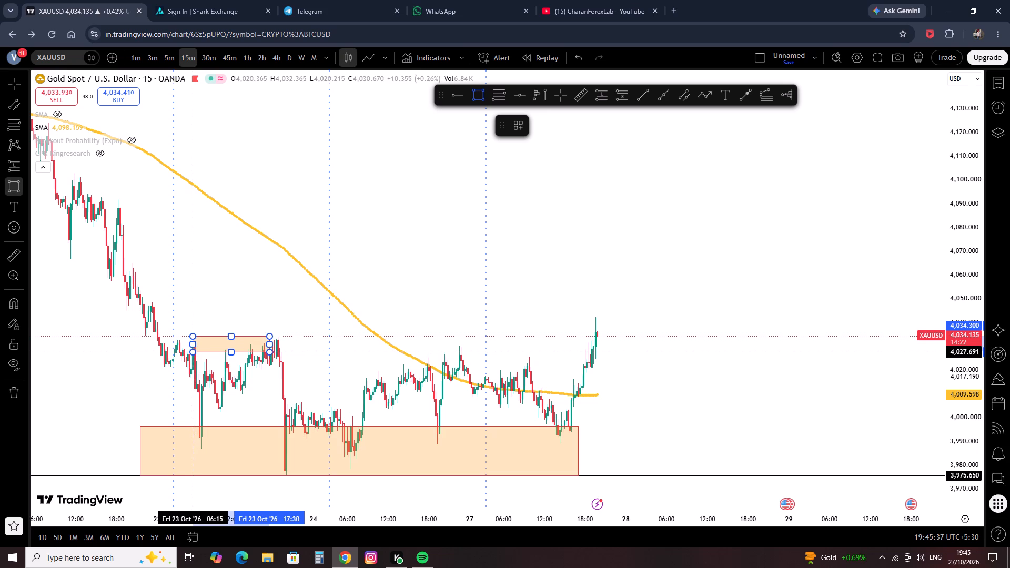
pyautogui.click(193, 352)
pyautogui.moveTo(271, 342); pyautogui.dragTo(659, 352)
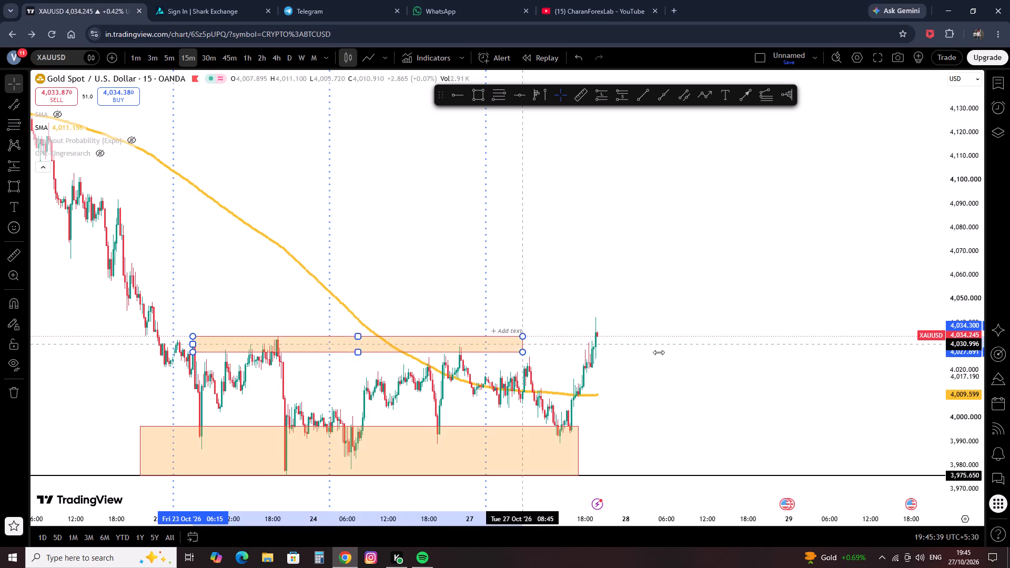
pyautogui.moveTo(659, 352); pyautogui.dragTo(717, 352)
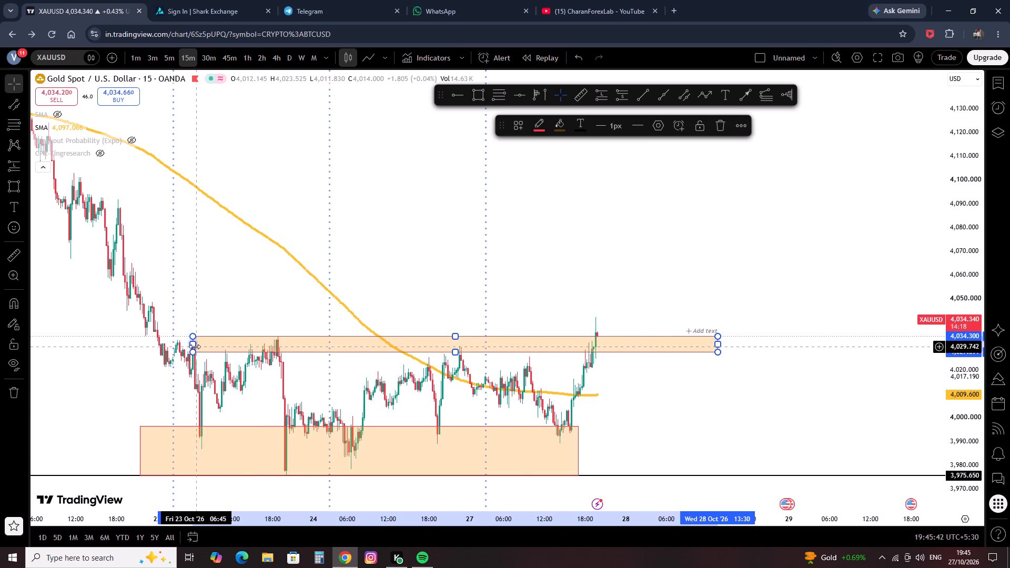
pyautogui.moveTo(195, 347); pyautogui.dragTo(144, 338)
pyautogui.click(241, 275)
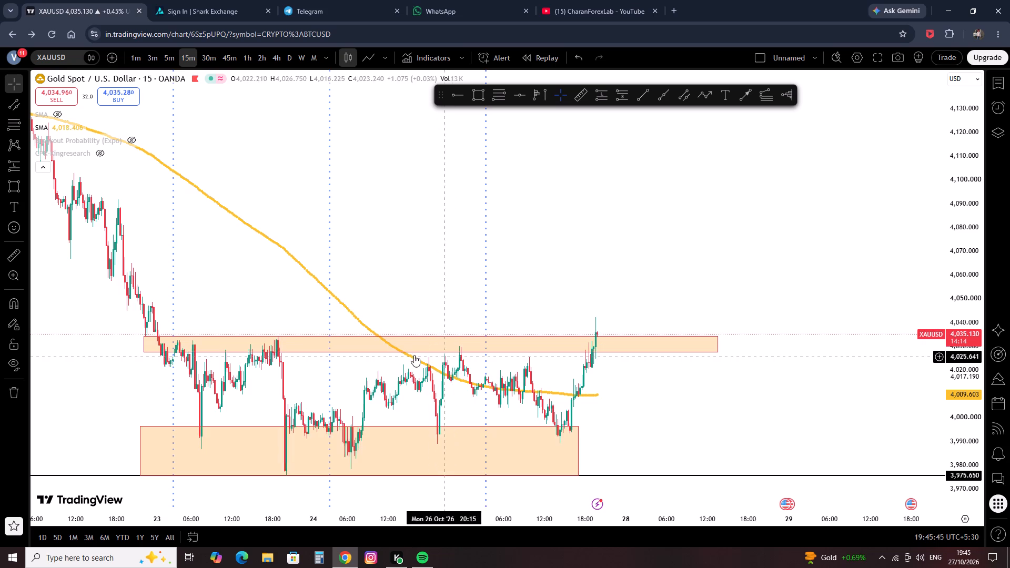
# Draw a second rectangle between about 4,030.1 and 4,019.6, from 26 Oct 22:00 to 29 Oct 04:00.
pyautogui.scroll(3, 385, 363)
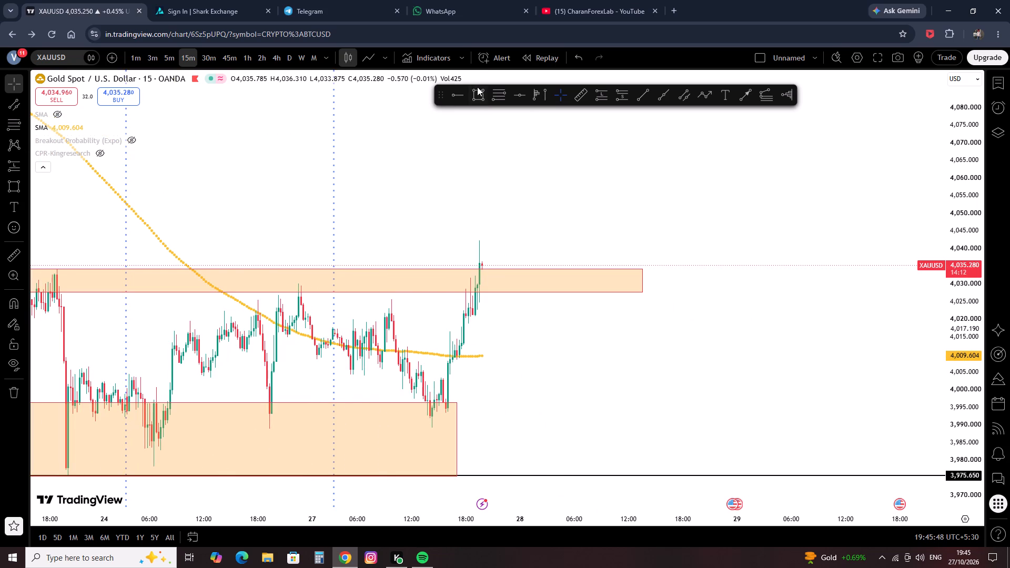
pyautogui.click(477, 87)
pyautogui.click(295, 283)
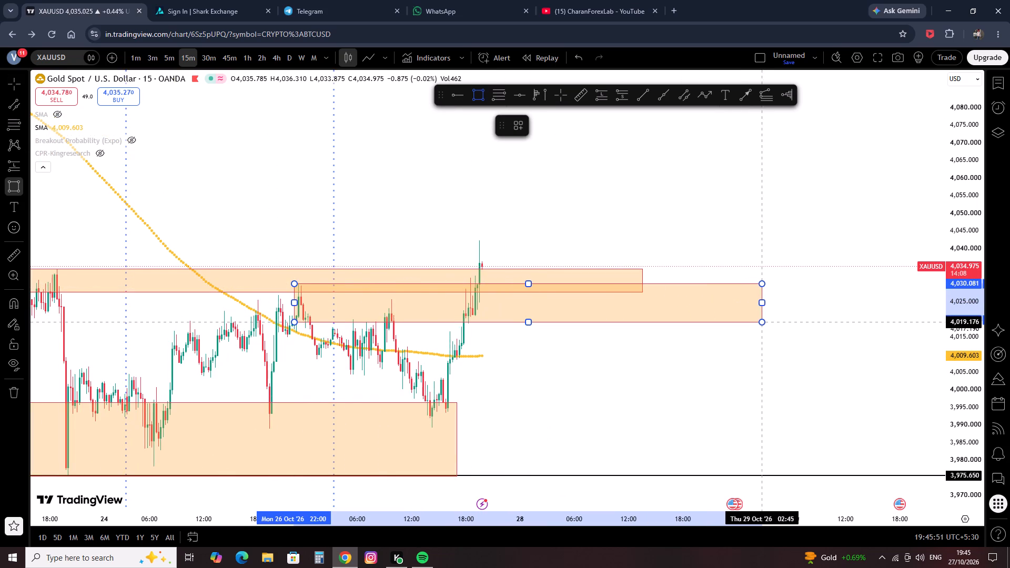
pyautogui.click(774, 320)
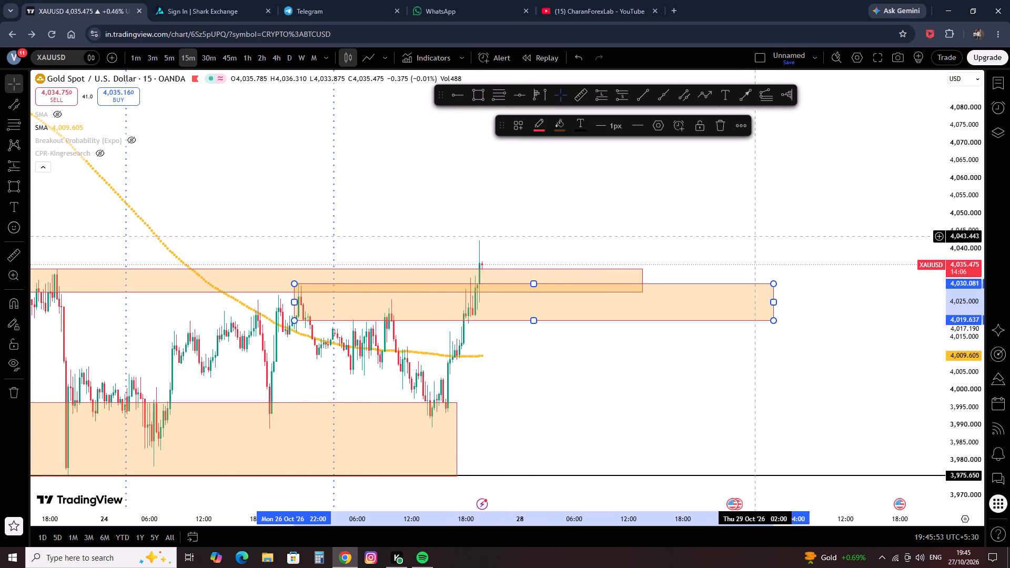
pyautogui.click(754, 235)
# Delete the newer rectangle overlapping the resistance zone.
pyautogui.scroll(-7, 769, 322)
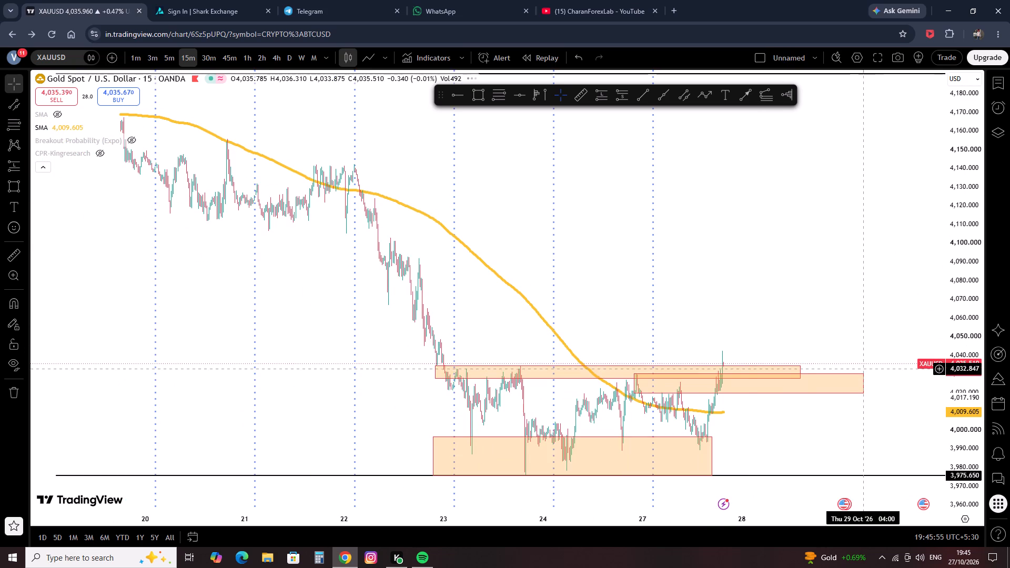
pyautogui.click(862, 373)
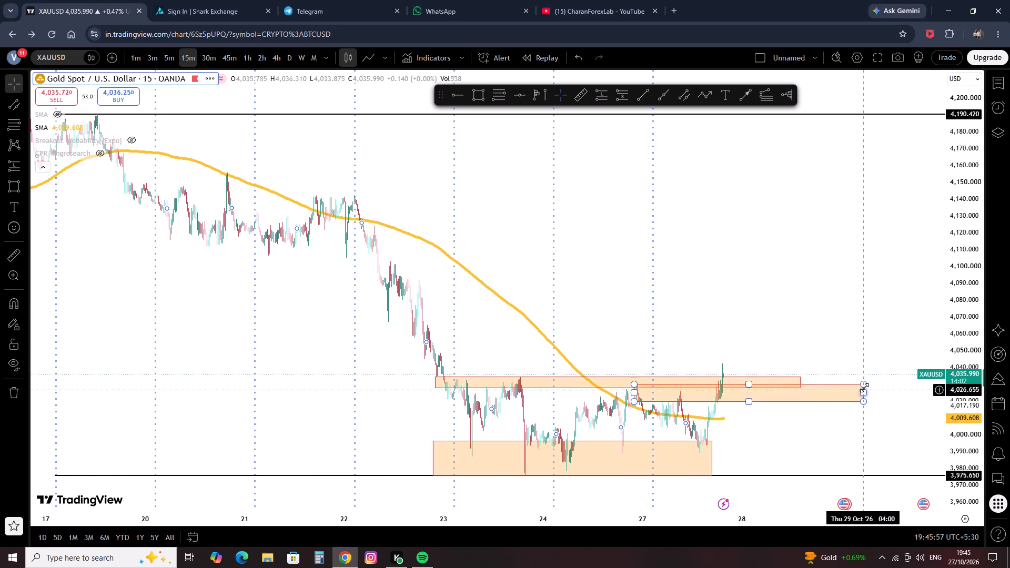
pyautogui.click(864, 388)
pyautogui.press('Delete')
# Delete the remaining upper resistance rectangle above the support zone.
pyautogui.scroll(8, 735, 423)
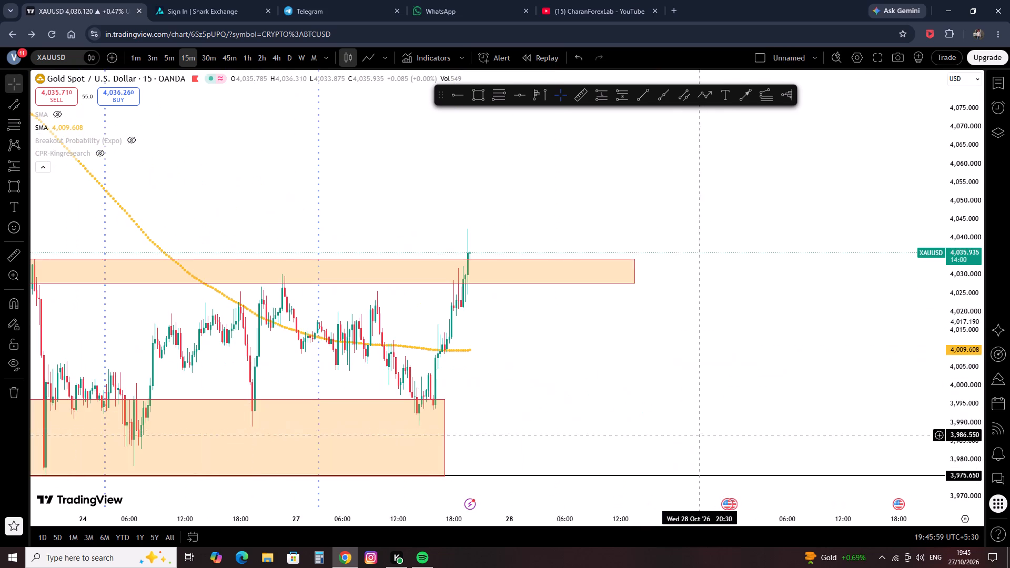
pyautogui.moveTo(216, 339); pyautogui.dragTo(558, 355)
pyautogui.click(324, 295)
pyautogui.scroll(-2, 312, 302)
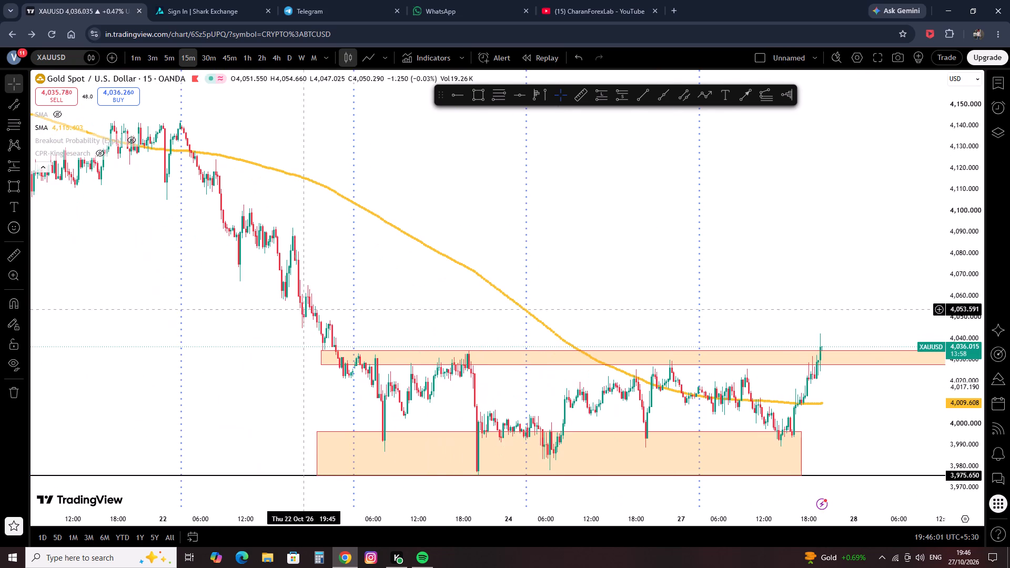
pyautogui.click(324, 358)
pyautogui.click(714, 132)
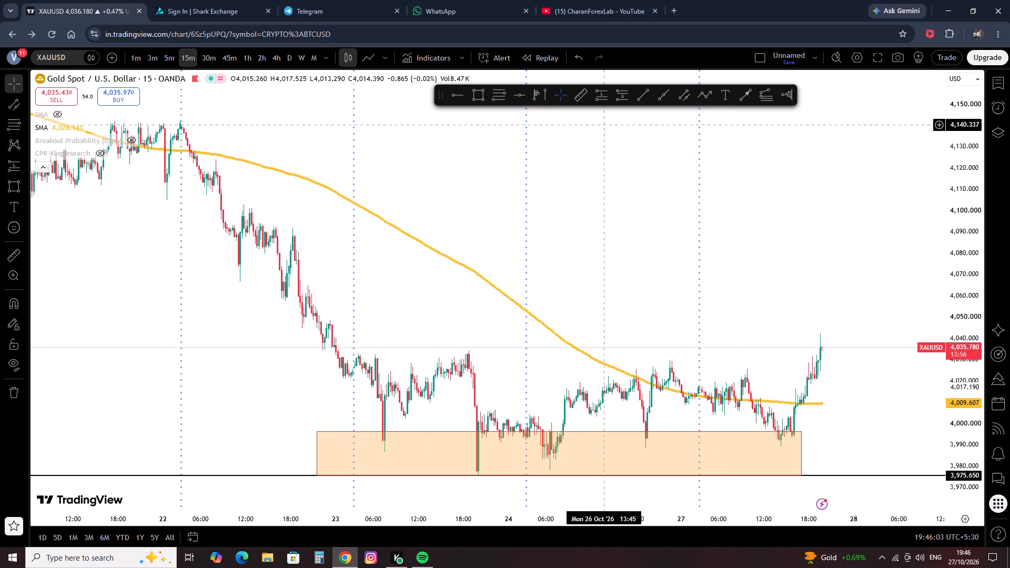
# Delete the orange support-zone rectangle that sits above the 3,975.650 horizontal line on the XAUUSD chart.
pyautogui.scroll(5, 352, 200)
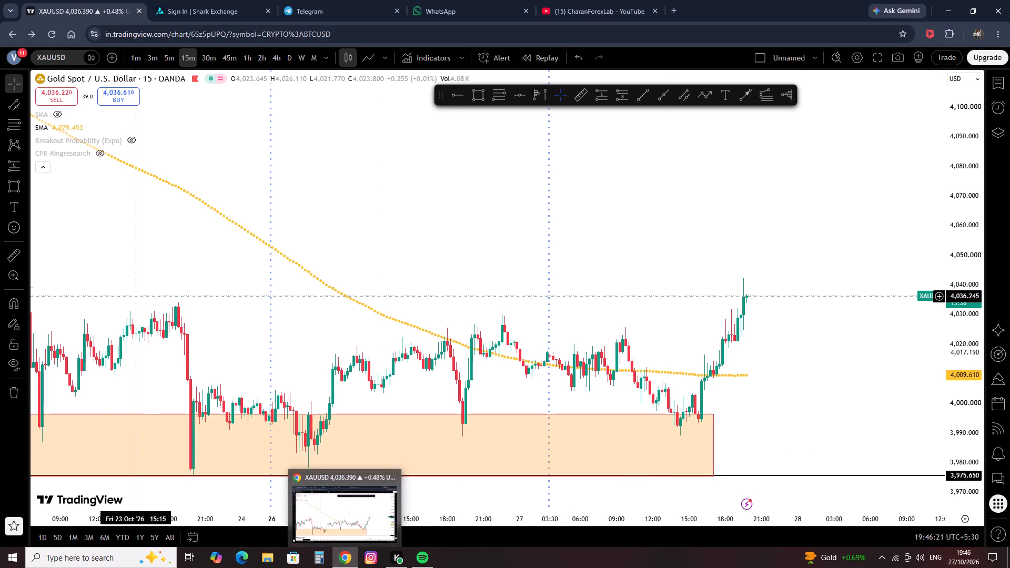
pyautogui.click(157, 411)
pyautogui.click(165, 414)
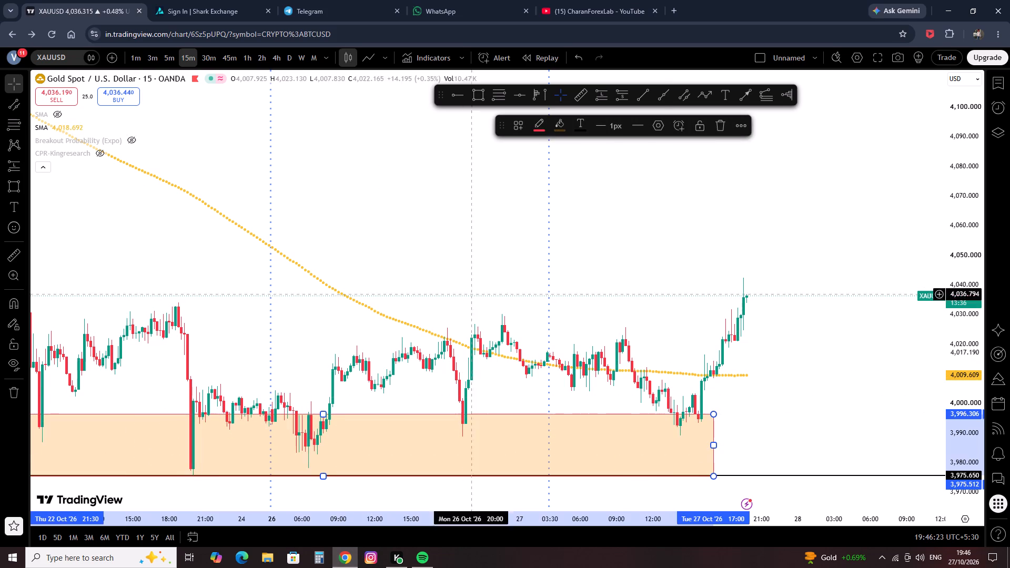
pyautogui.click(722, 124)
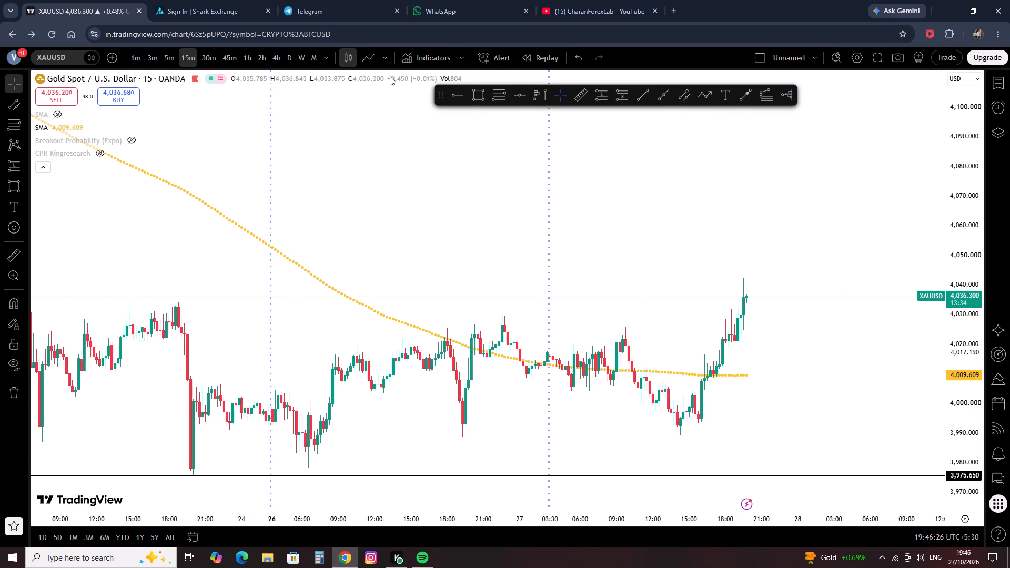
# Switch to the CharanForexLab videos page on YouTube.
pyautogui.click(633, 0)
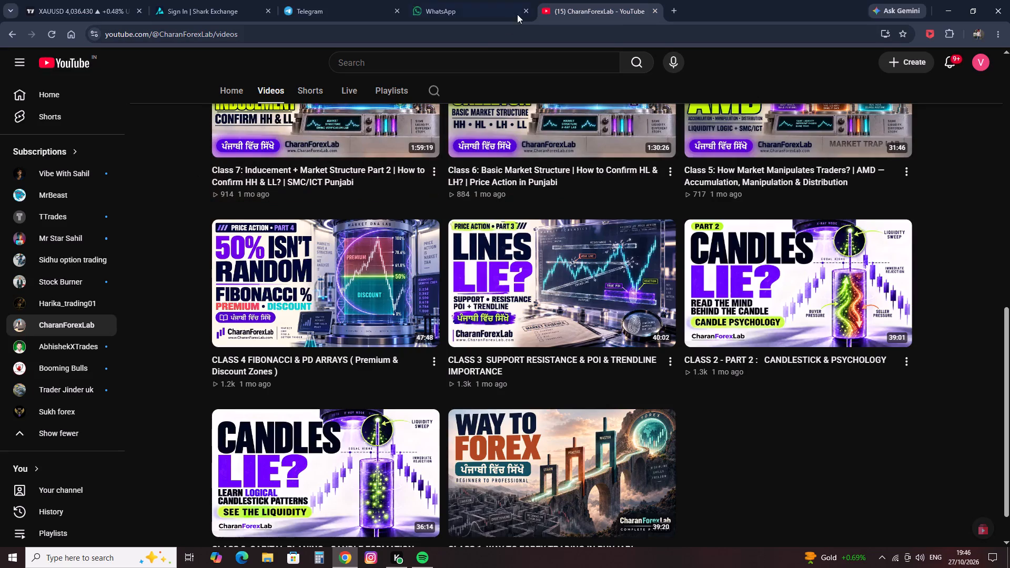
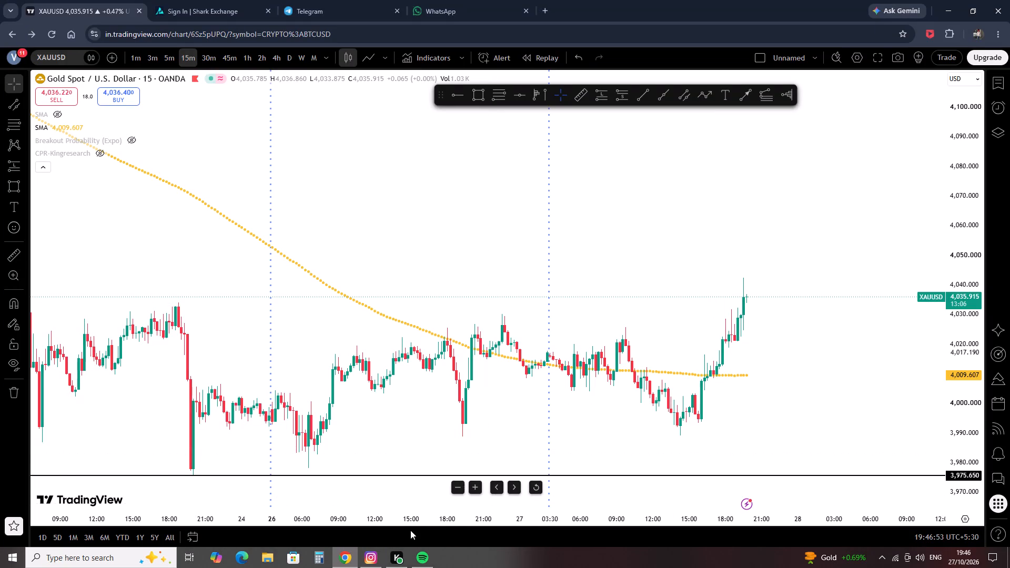
# Switch to the Instagram app and maximize its window.
pyautogui.click(378, 551)
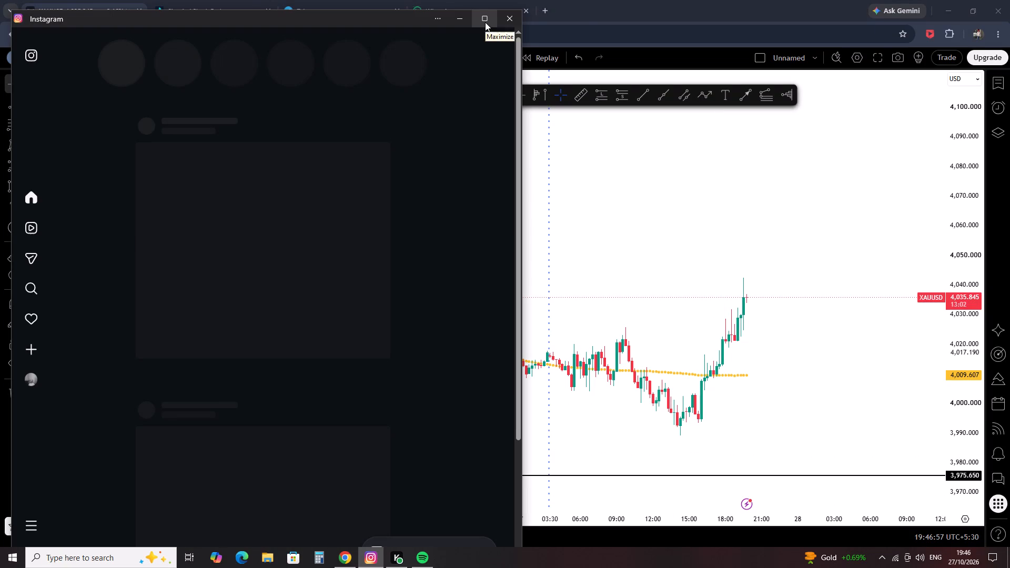
pyautogui.click(485, 22)
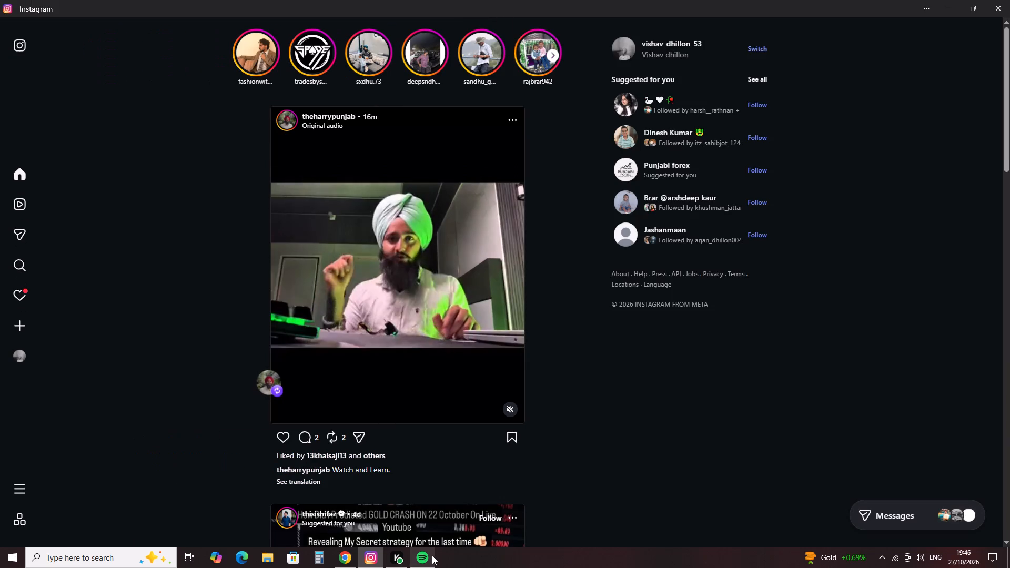
pyautogui.click(472, 454)
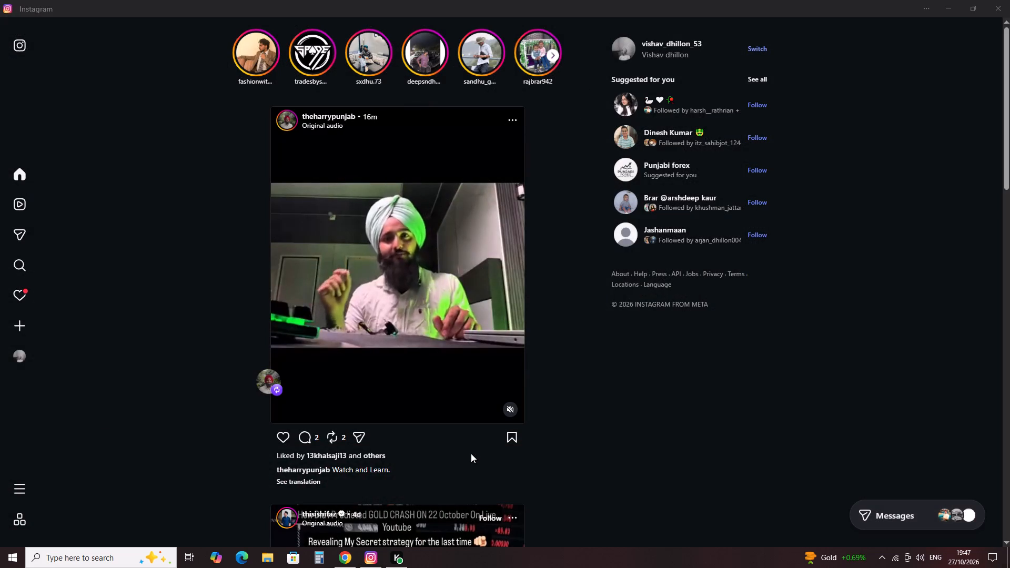
pyautogui.click(515, 409)
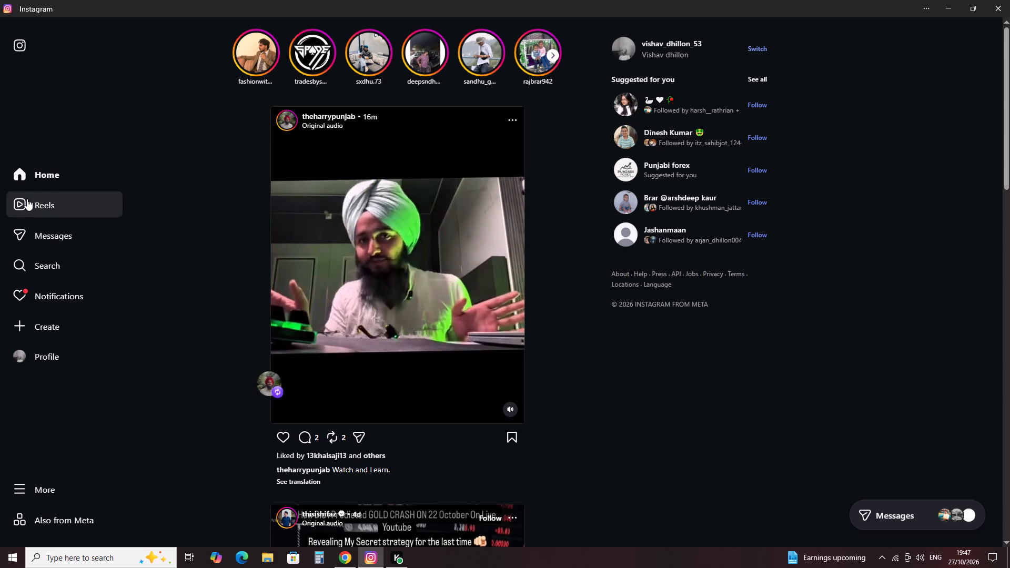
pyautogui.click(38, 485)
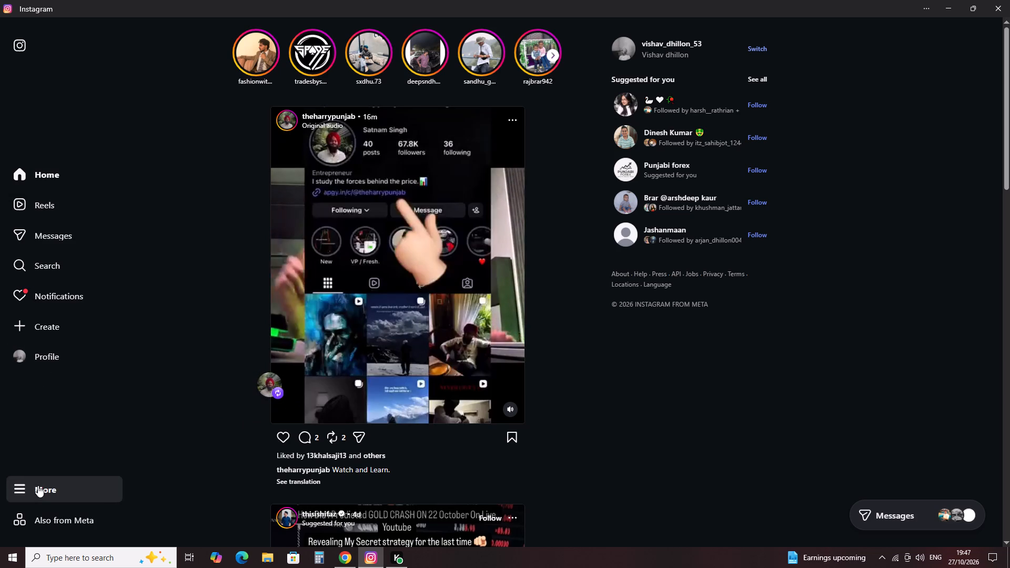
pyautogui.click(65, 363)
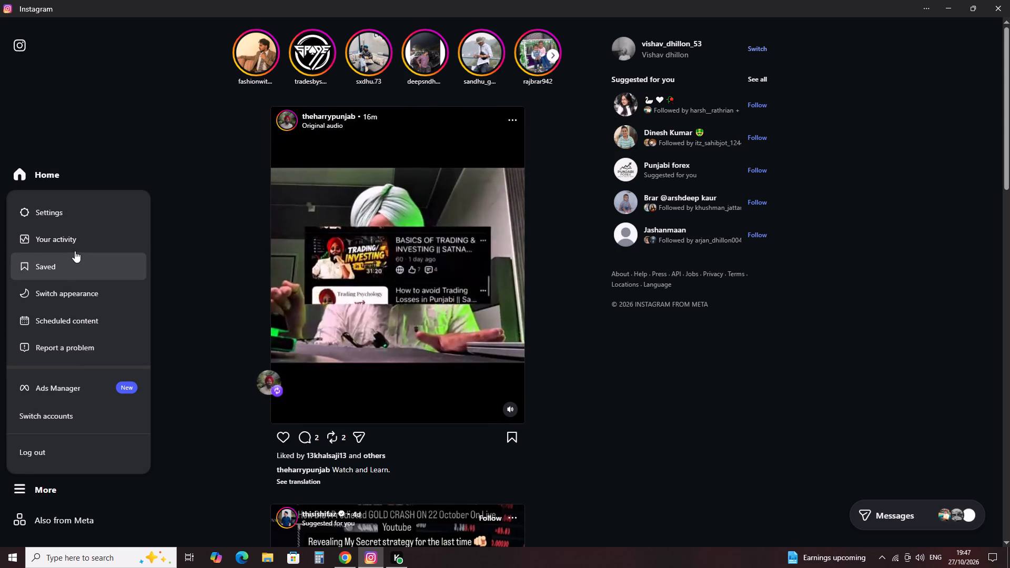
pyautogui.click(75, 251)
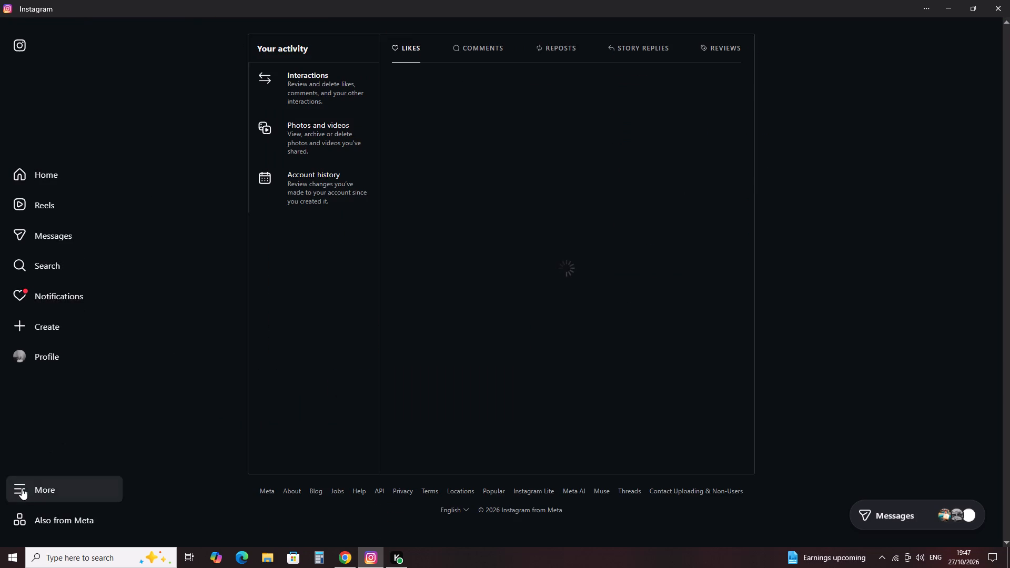
# Open the Trading collection among the Instagram account's saved posts.
pyautogui.click(22, 488)
pyautogui.click(62, 273)
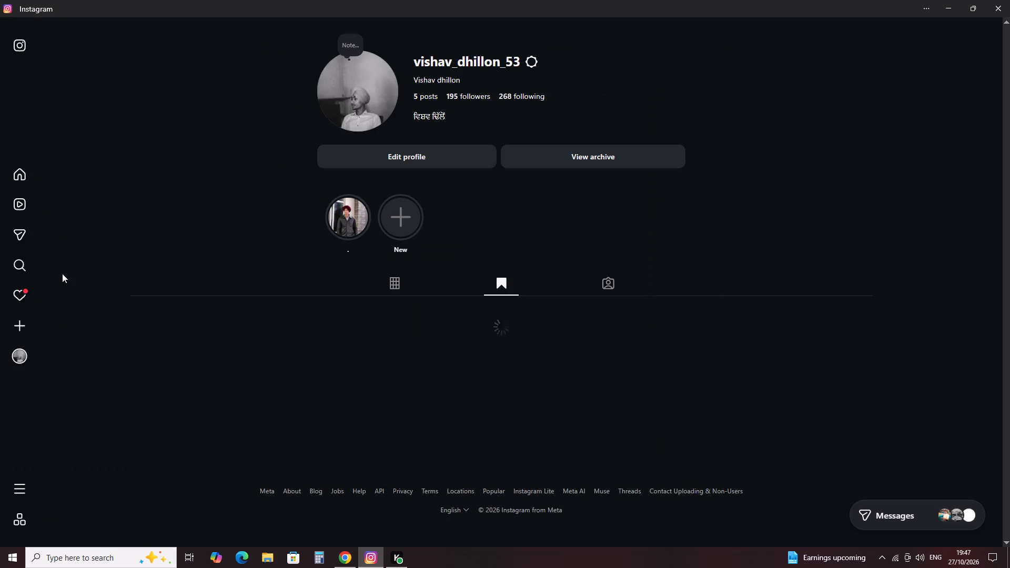
pyautogui.scroll(-4, 425, 415)
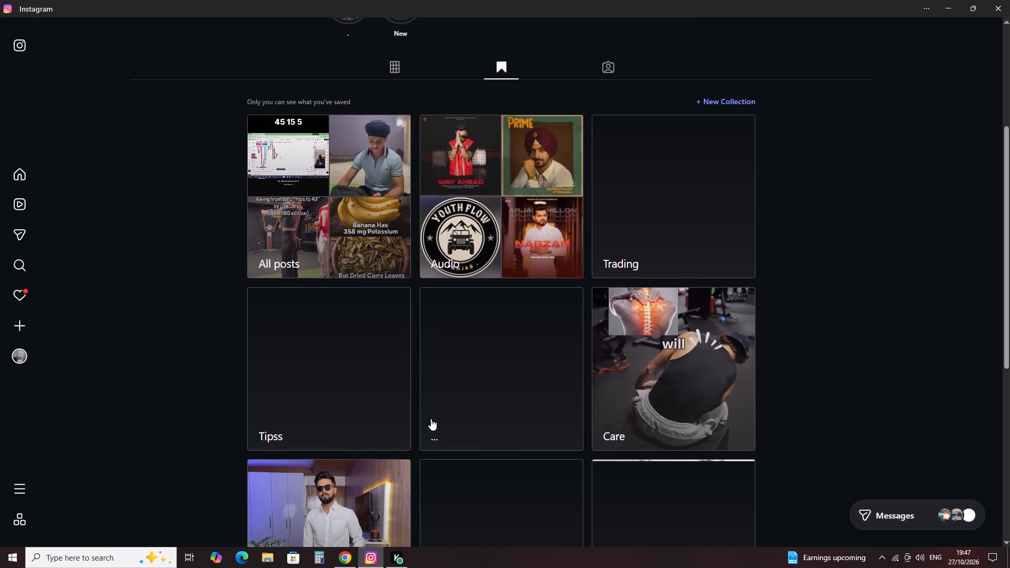
pyautogui.click(640, 180)
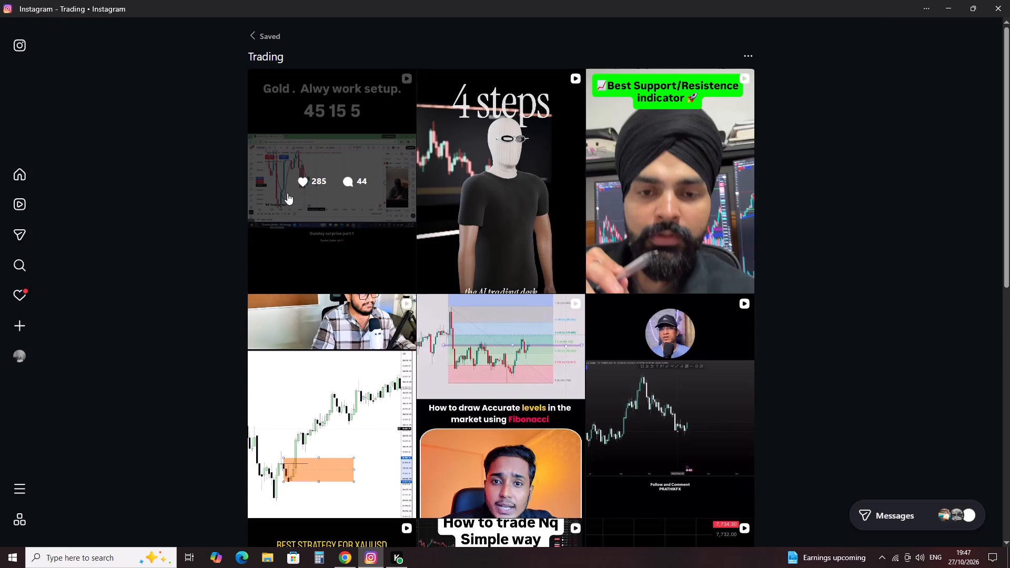
# Watch the saved reels on connecting Claude to TradingView in 4 steps and the best support/resistance indicator, pausing the second one.
pyautogui.click(492, 185)
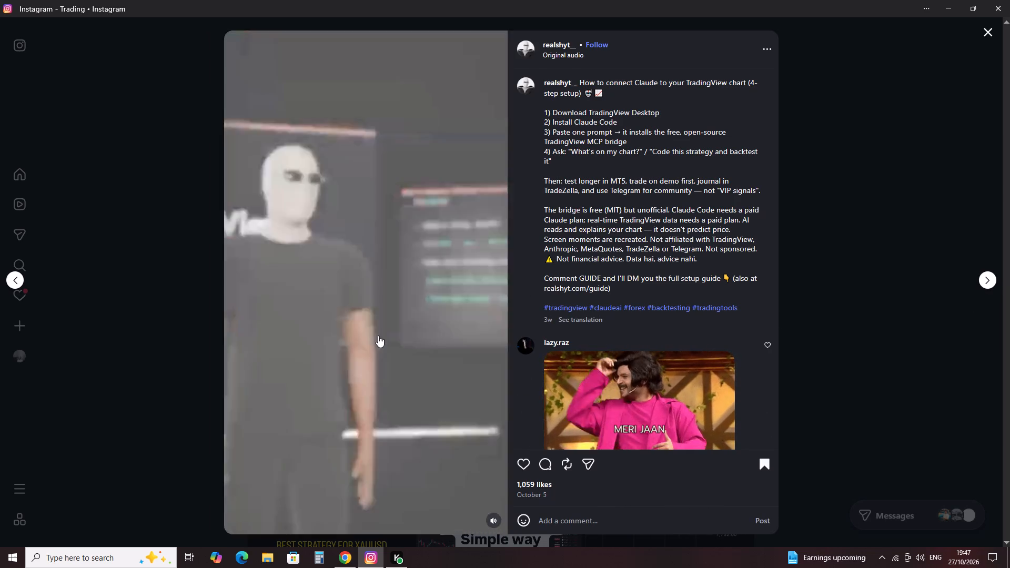
pyautogui.click(982, 283)
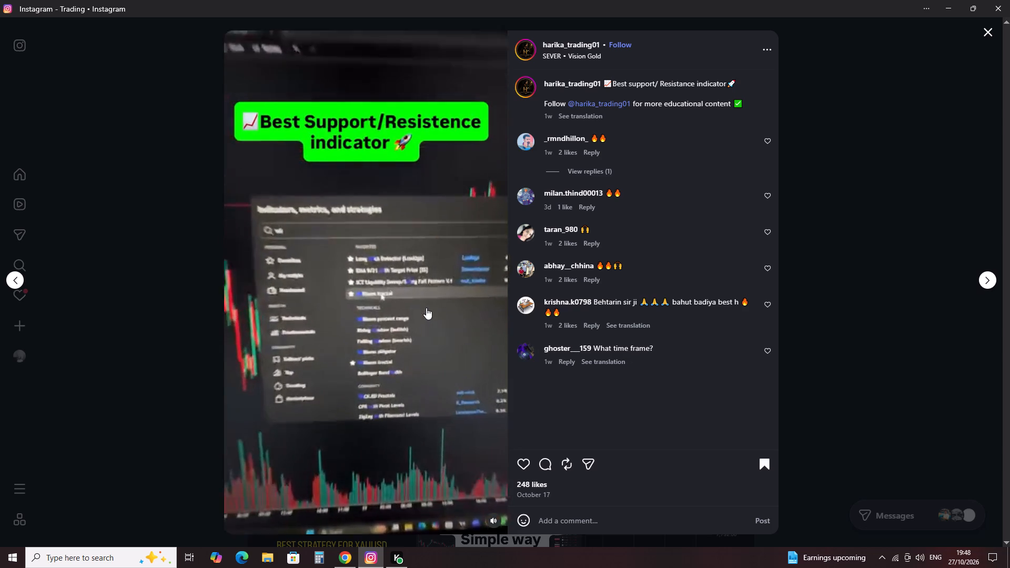
pyautogui.click(395, 292)
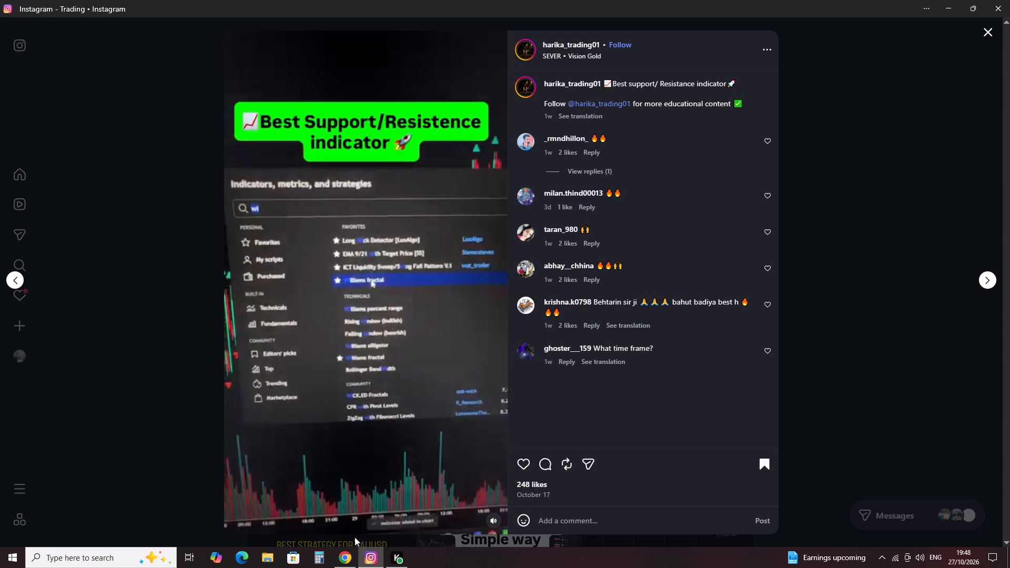
# Switch back to the XAUUSD chart in Chrome and hide the visible yellow SMA.
pyautogui.click(351, 553)
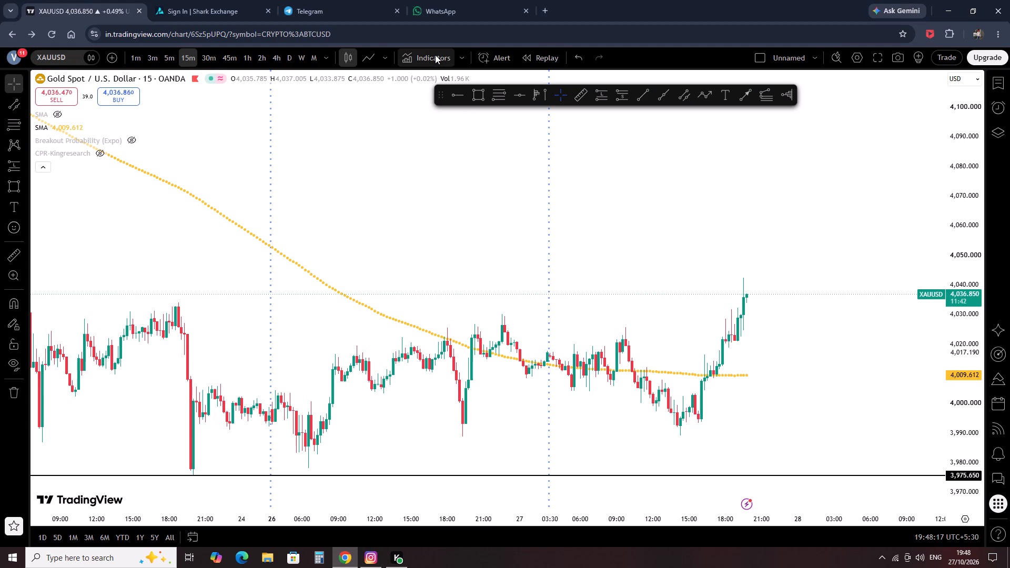
pyautogui.click(56, 129)
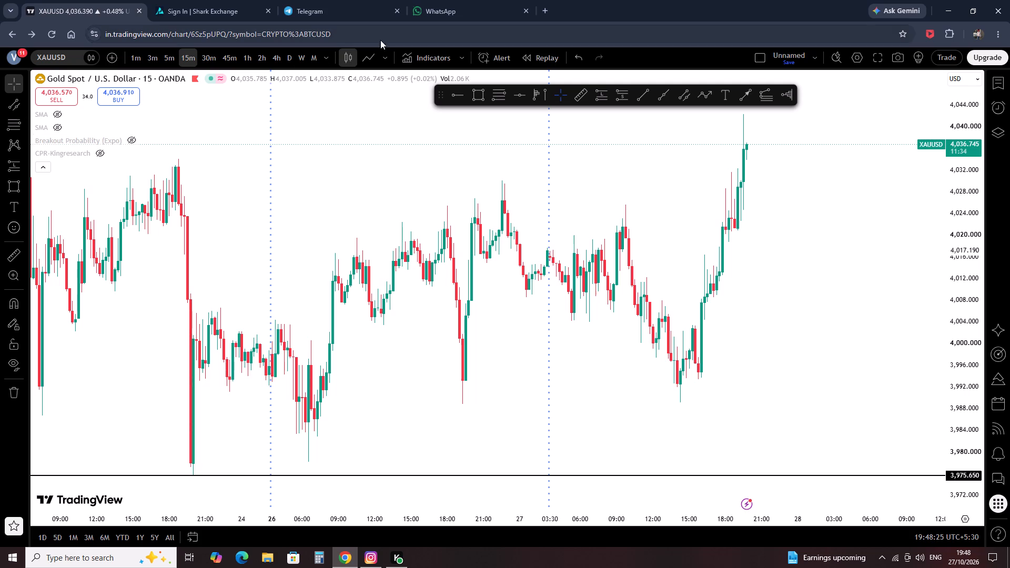
# Open the indicator library for the XAUUSD chart.
pyautogui.click(415, 49)
pyautogui.click(418, 56)
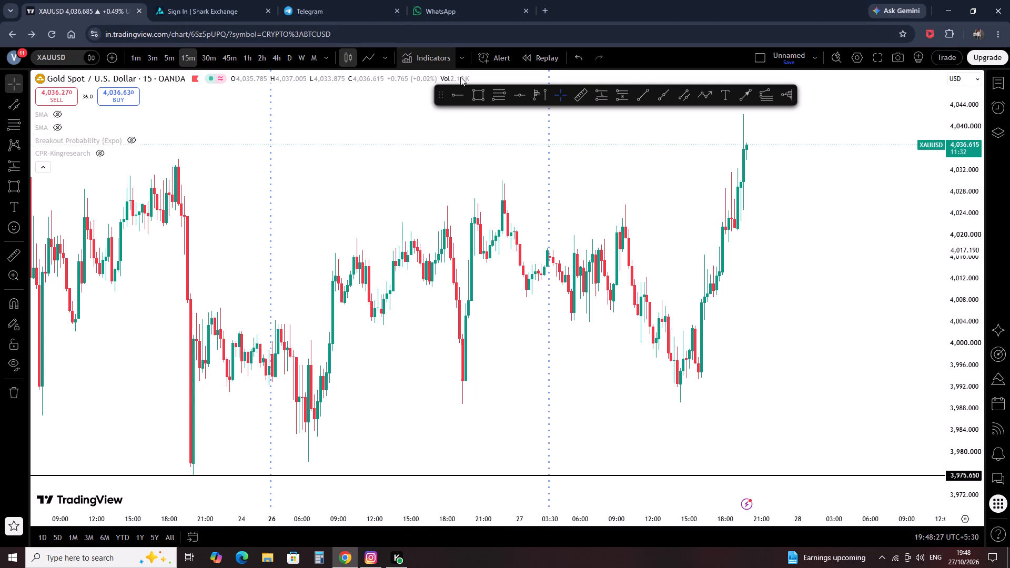
# Search the indicator library for "william" and add the Williams fractal indicator to the 15-minute gold chart.
pyautogui.scroll(-9, 491, 453)
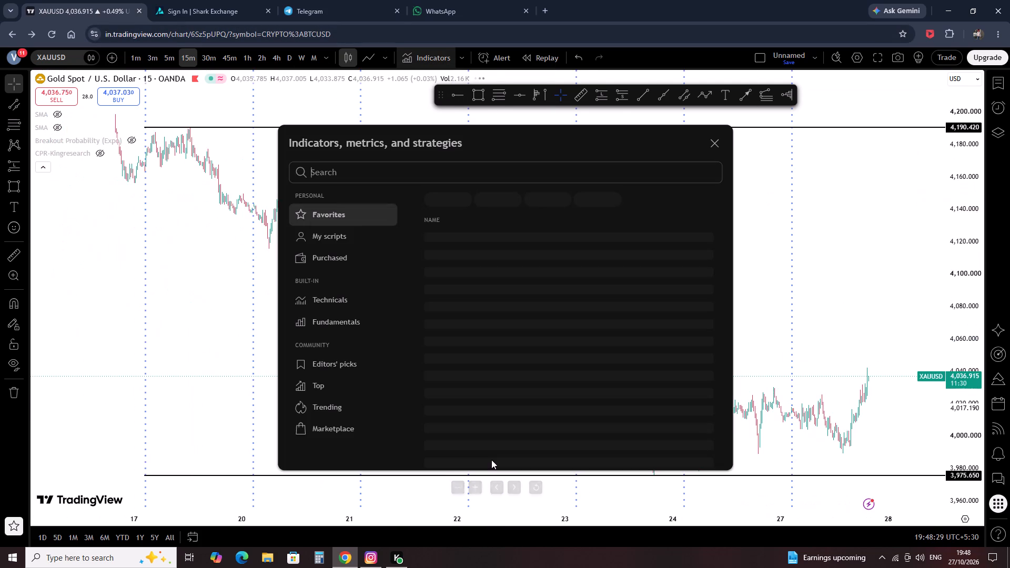
pyautogui.click(408, 177)
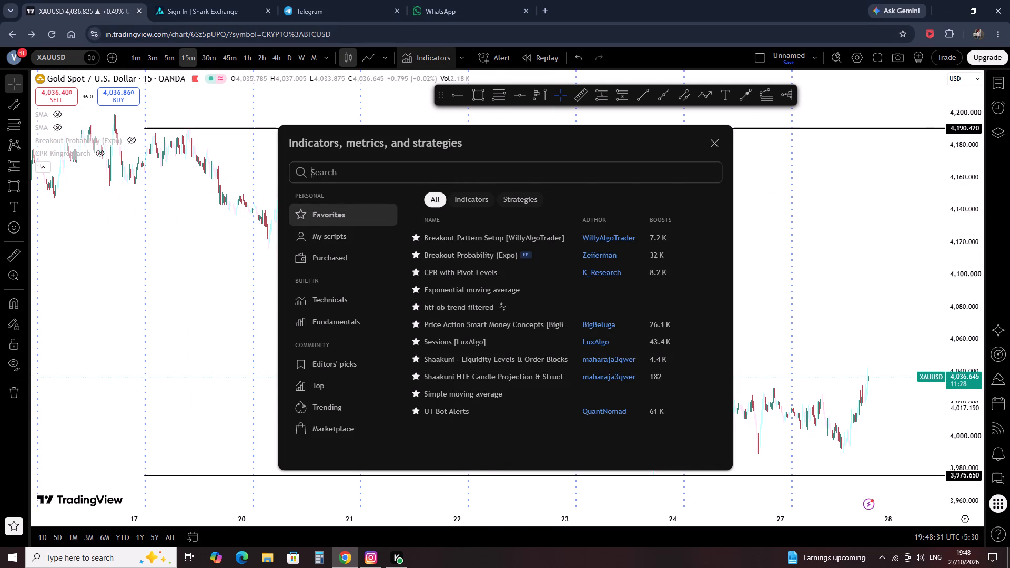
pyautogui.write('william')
pyautogui.click(527, 245)
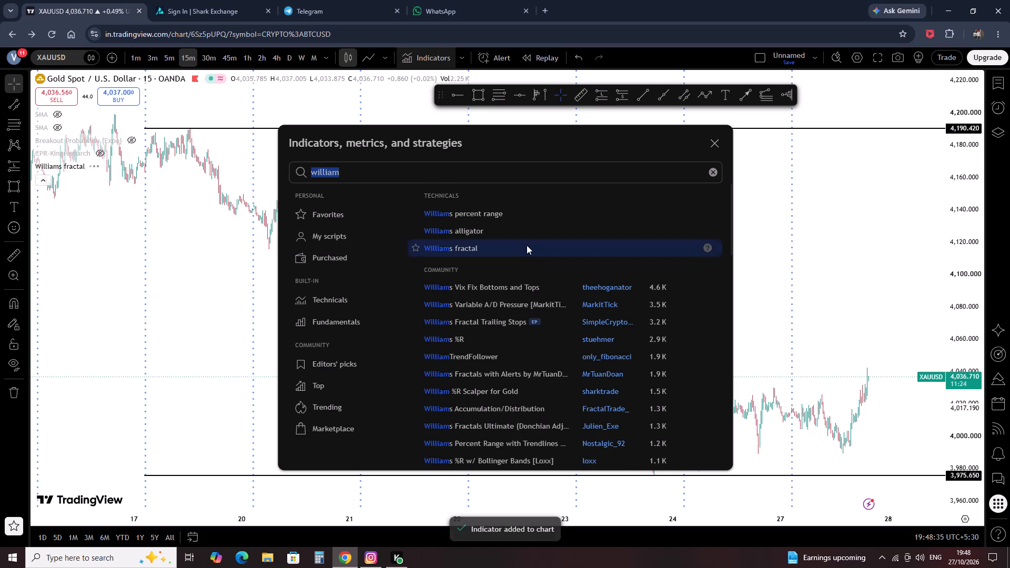
# Close the indicator library and open the Fractal indicator's settings at its Periods input.
pyautogui.click(709, 147)
pyautogui.scroll(4, 649, 180)
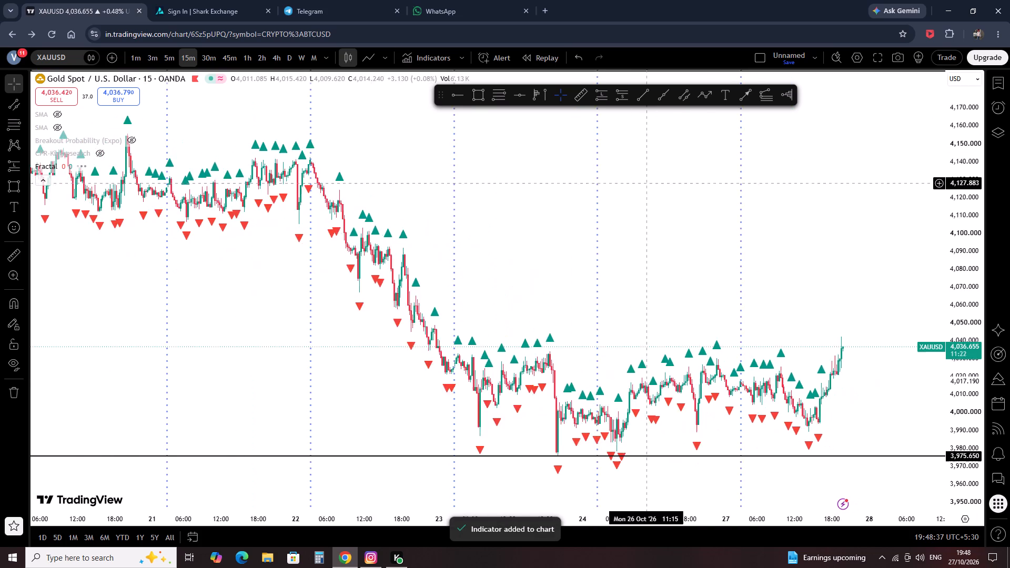
pyautogui.scroll(9, 647, 188)
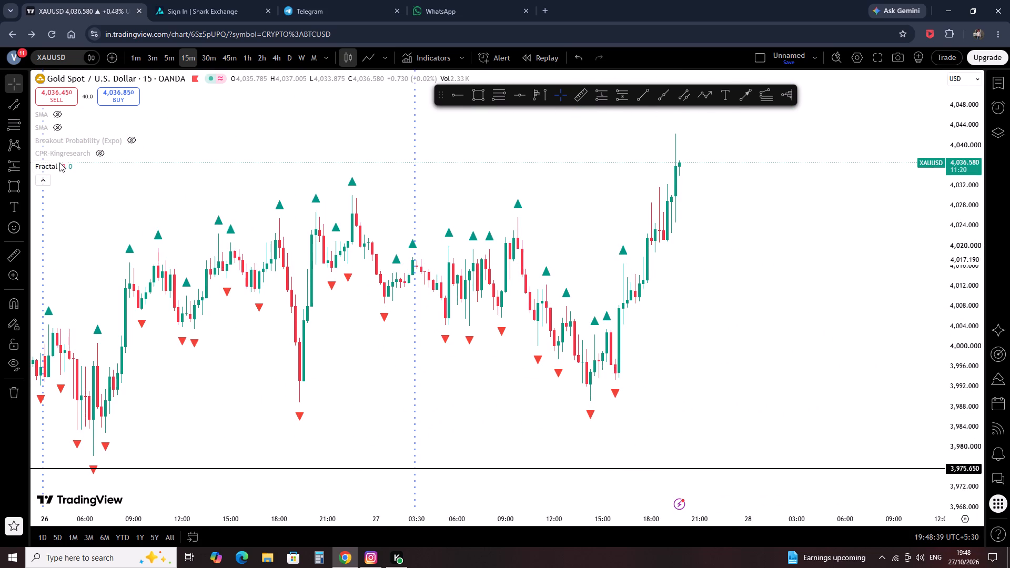
pyautogui.click(86, 161)
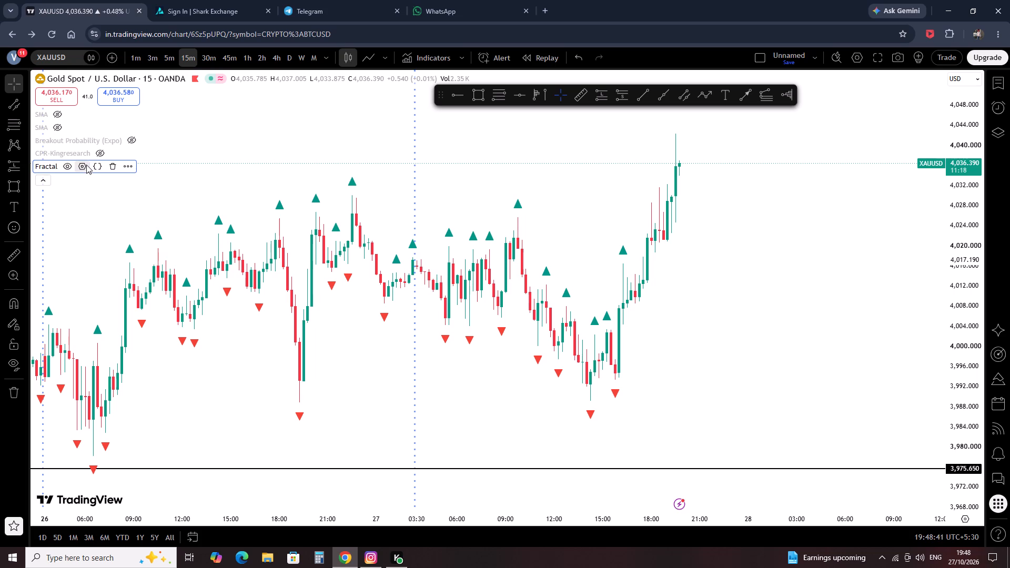
pyautogui.click(85, 170)
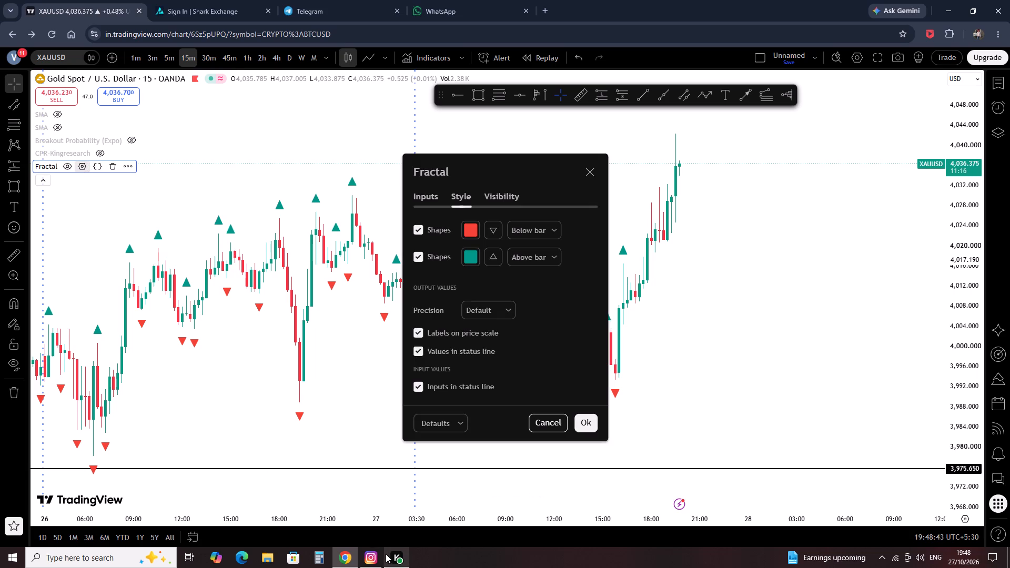
pyautogui.click(416, 192)
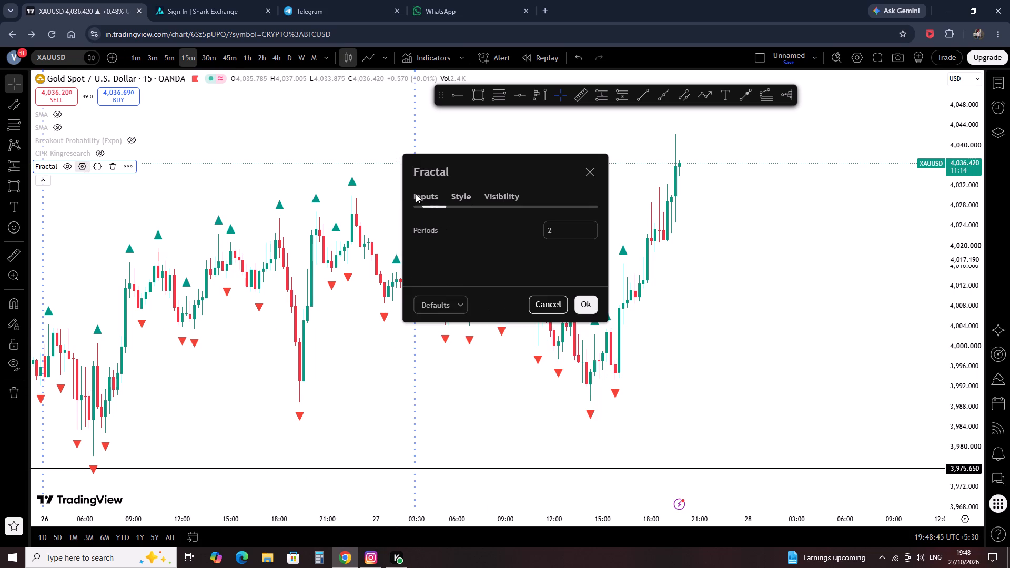
pyautogui.moveTo(452, 164); pyautogui.dragTo(505, 164)
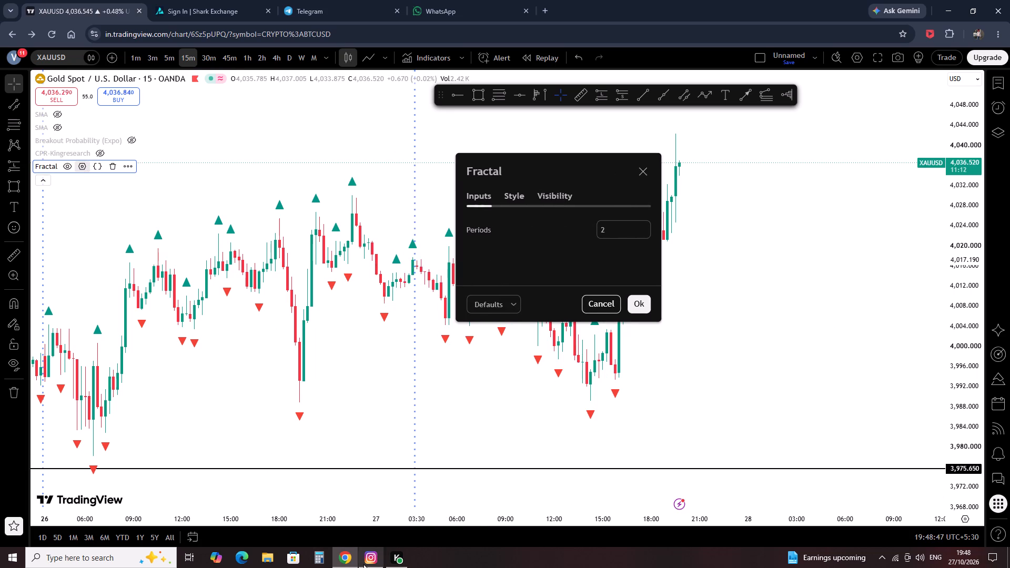
# Switch to Instagram and watch the saved "Best Support/Resistence indicator" reel for how the fractal markers are used.
pyautogui.click(364, 565)
pyautogui.click(390, 335)
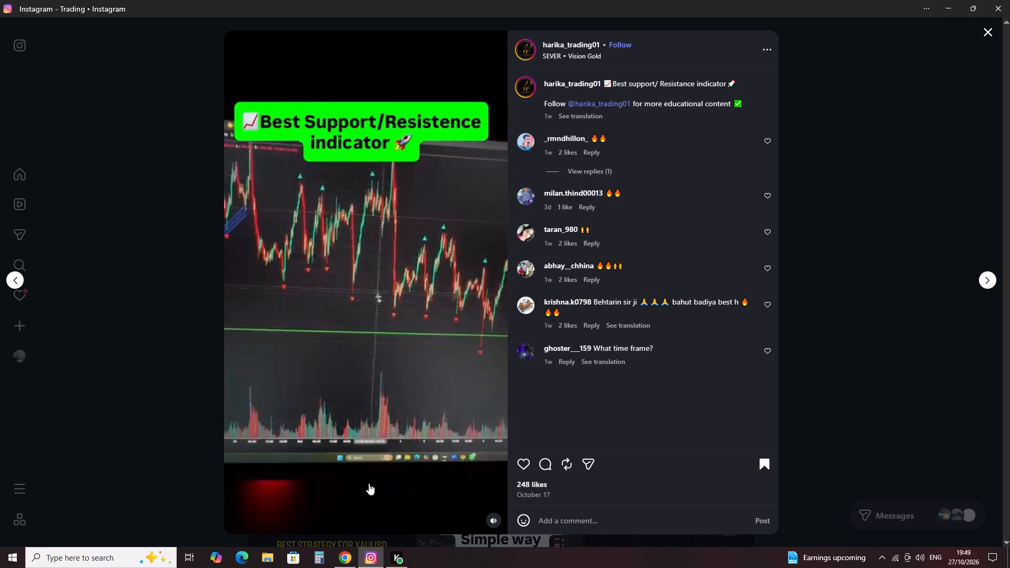
pyautogui.click(401, 419)
pyautogui.click(400, 419)
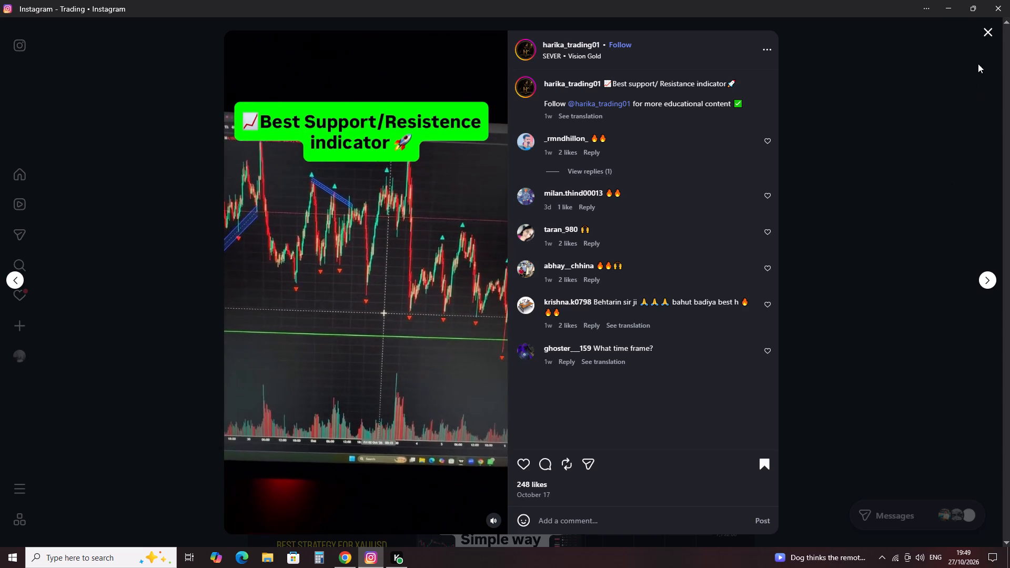
# Move on through the saved reels on order block theory and on drawing support and resistance levels using Fibonacci.
pyautogui.click(987, 285)
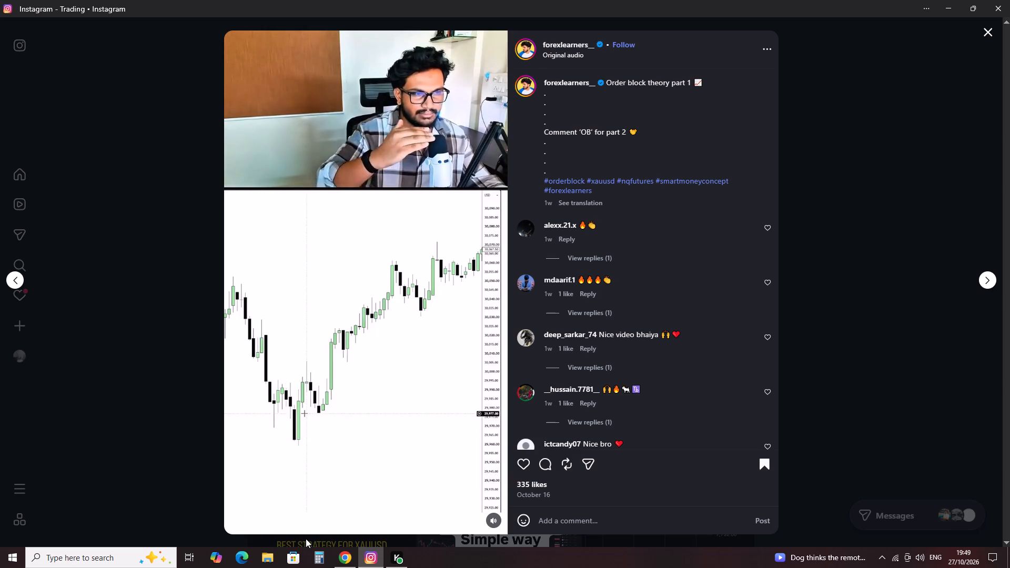
pyautogui.click(989, 280)
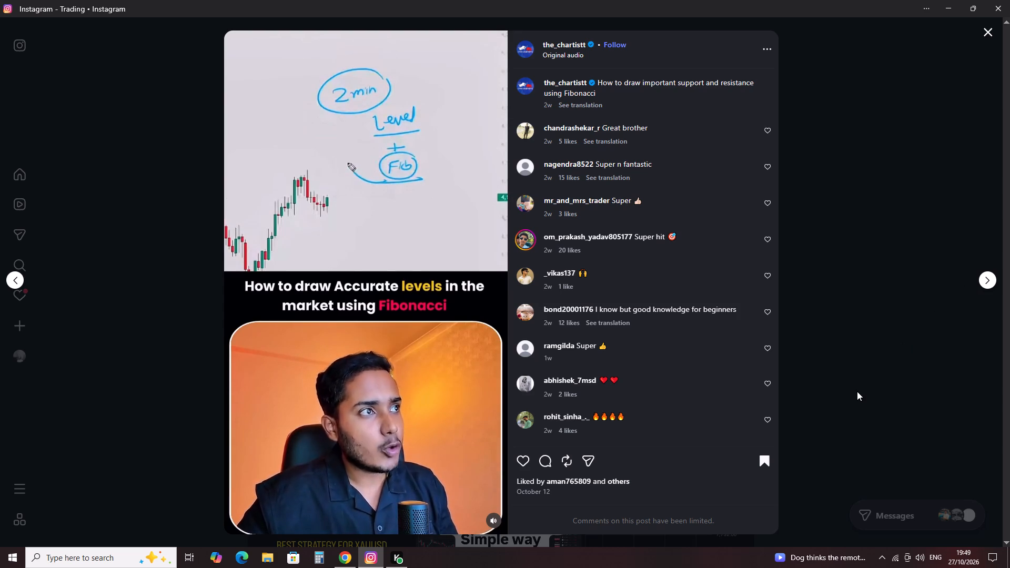
pyautogui.scroll(1, 857, 391)
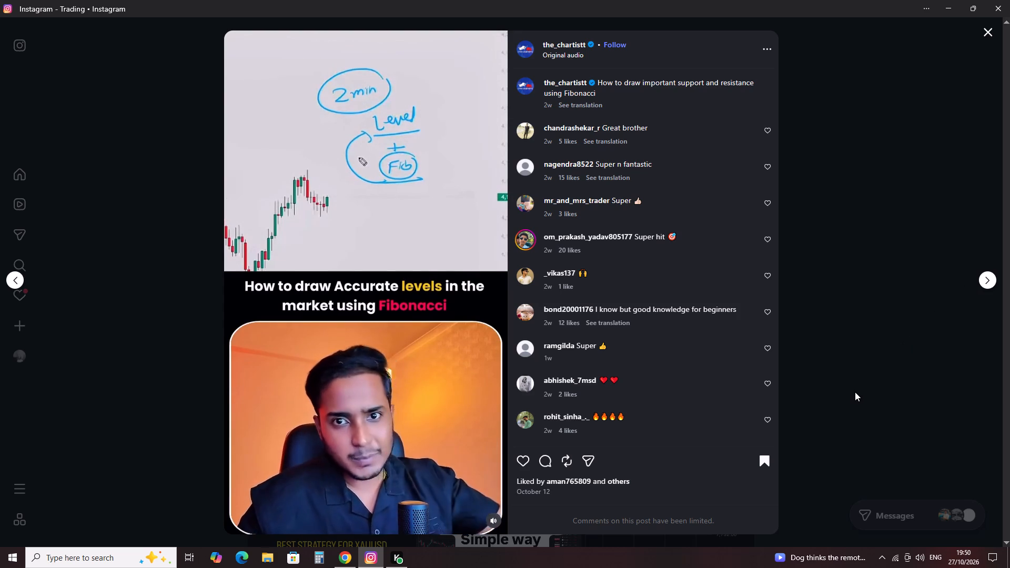
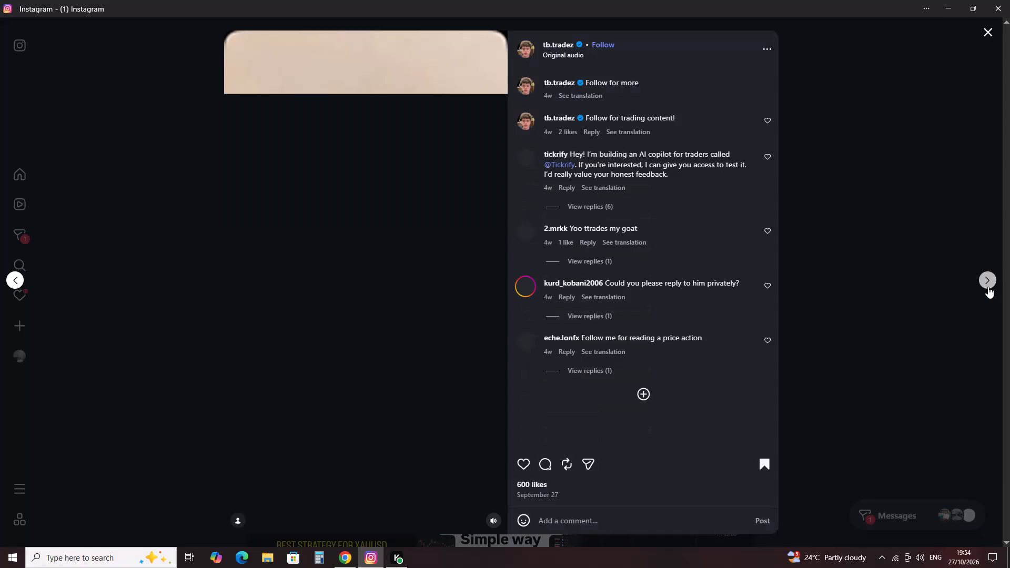
# Close the open trading reel and the Instagram window, returning to the gold chart in Chrome.
pyautogui.click(988, 287)
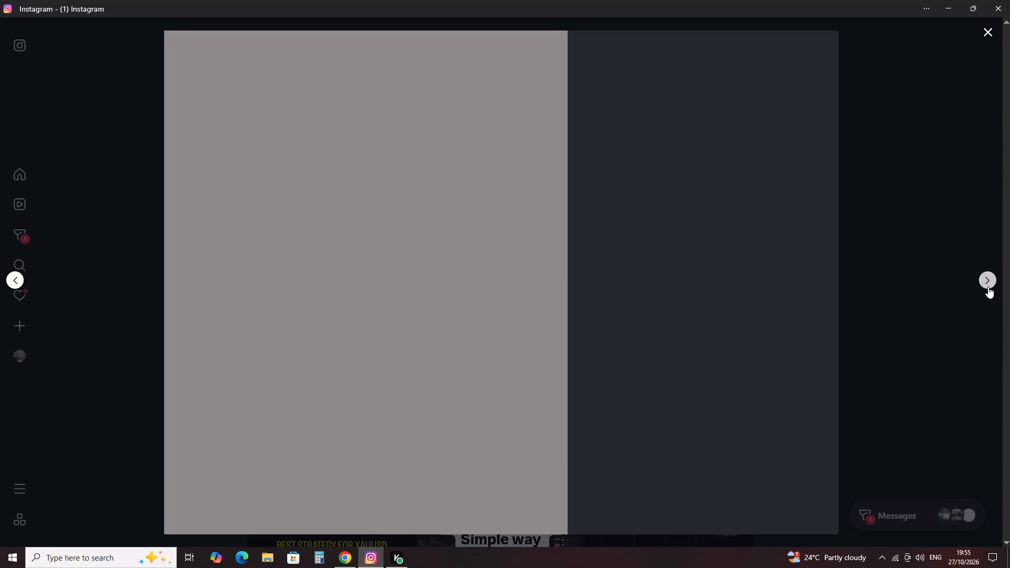
pyautogui.click(957, 168)
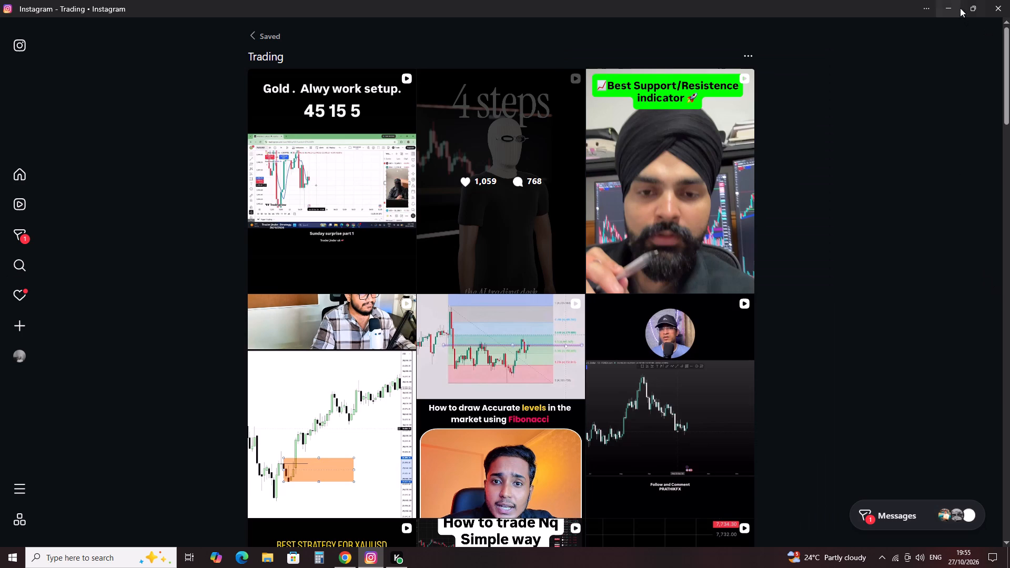
pyautogui.click(993, 5)
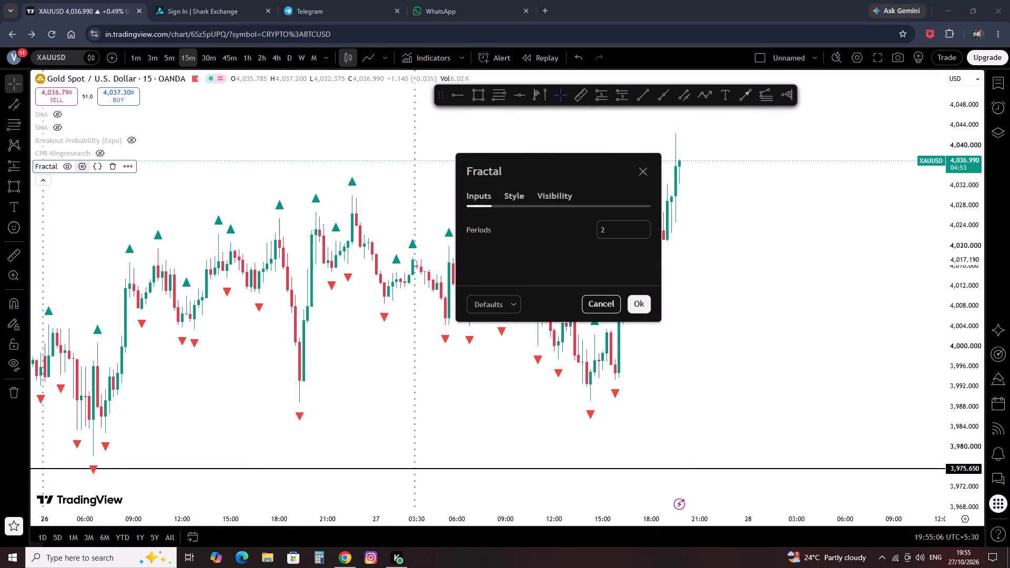
# Set the Williams fractal indicator's periods to 21.
pyautogui.click(621, 229)
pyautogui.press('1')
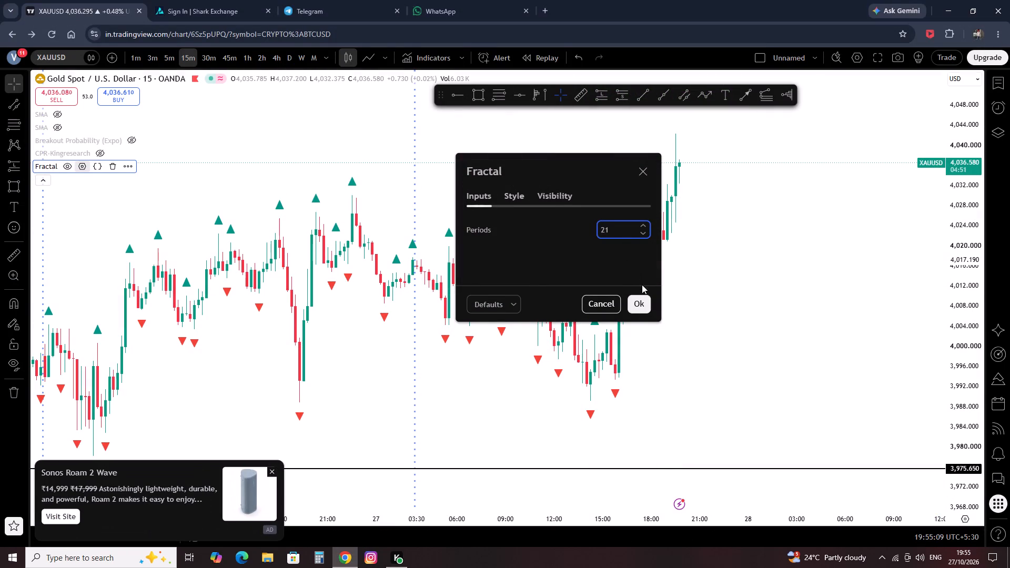
pyautogui.click(642, 307)
# Switch the XAUUSD chart to the 1-hour timeframe.
pyautogui.moveTo(236, 130); pyautogui.dragTo(442, 154)
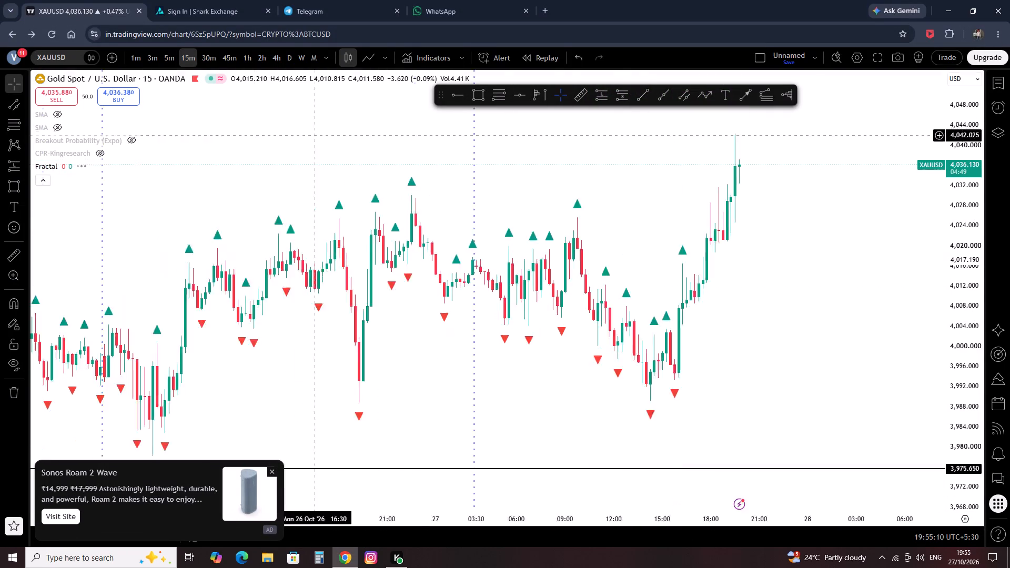
pyautogui.moveTo(442, 154); pyautogui.dragTo(548, 190)
pyautogui.scroll(-6, 569, 236)
pyautogui.moveTo(637, 244); pyautogui.dragTo(332, 255)
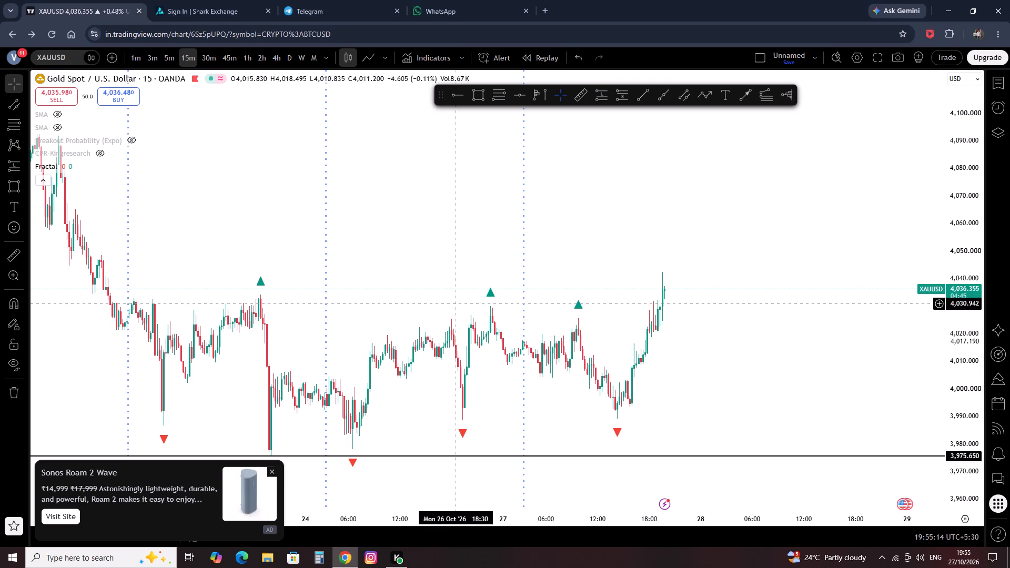
pyautogui.click(245, 57)
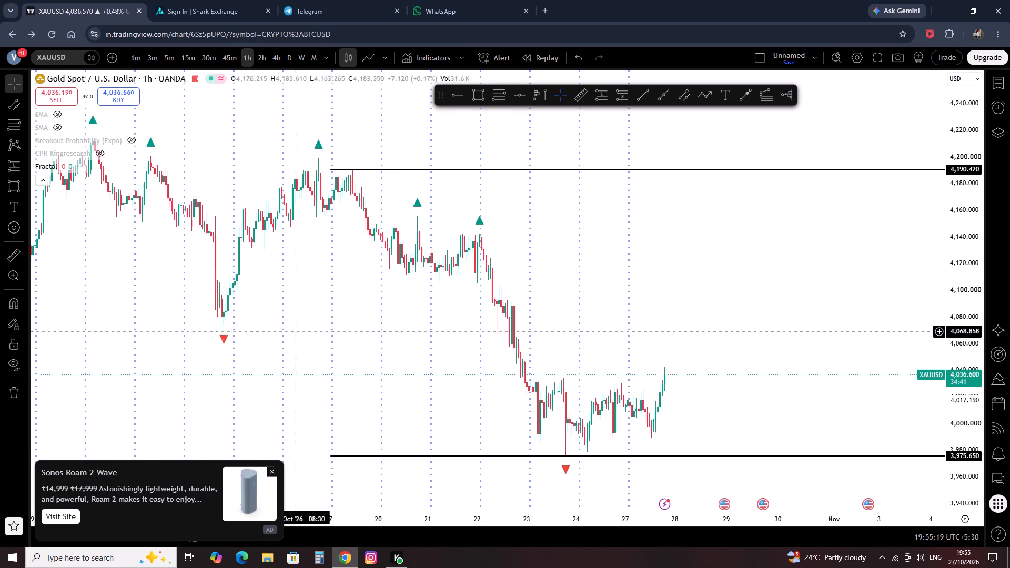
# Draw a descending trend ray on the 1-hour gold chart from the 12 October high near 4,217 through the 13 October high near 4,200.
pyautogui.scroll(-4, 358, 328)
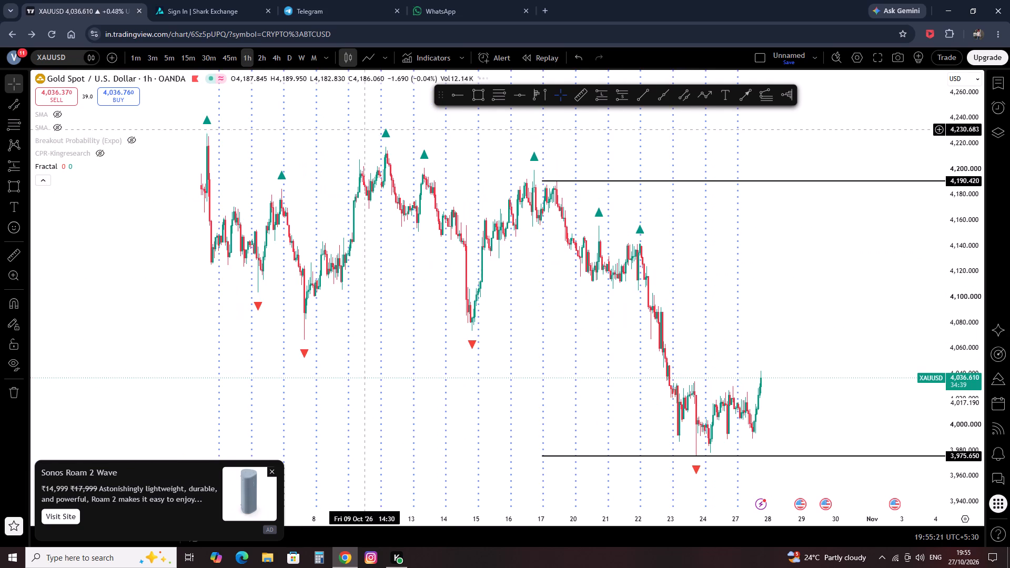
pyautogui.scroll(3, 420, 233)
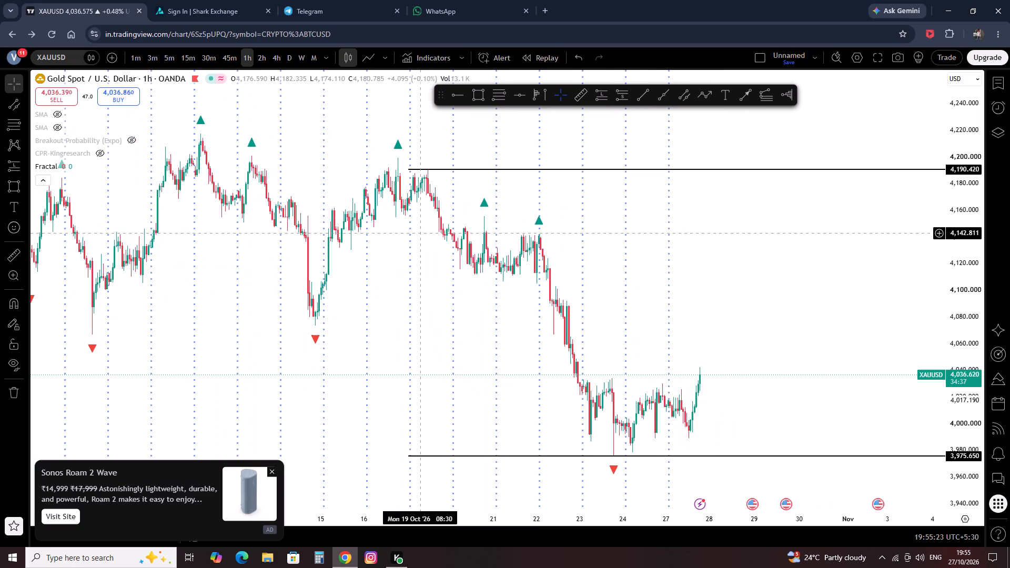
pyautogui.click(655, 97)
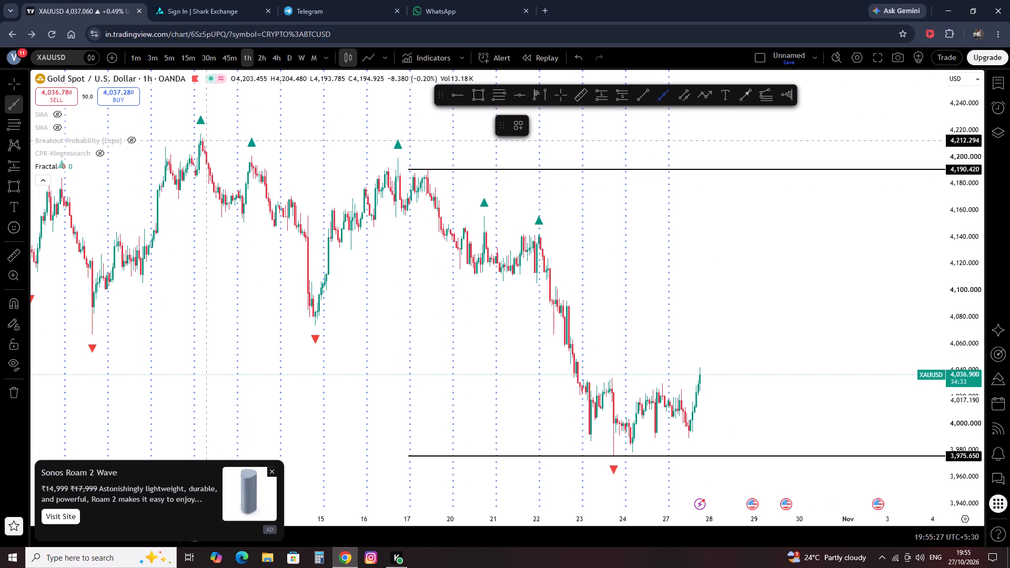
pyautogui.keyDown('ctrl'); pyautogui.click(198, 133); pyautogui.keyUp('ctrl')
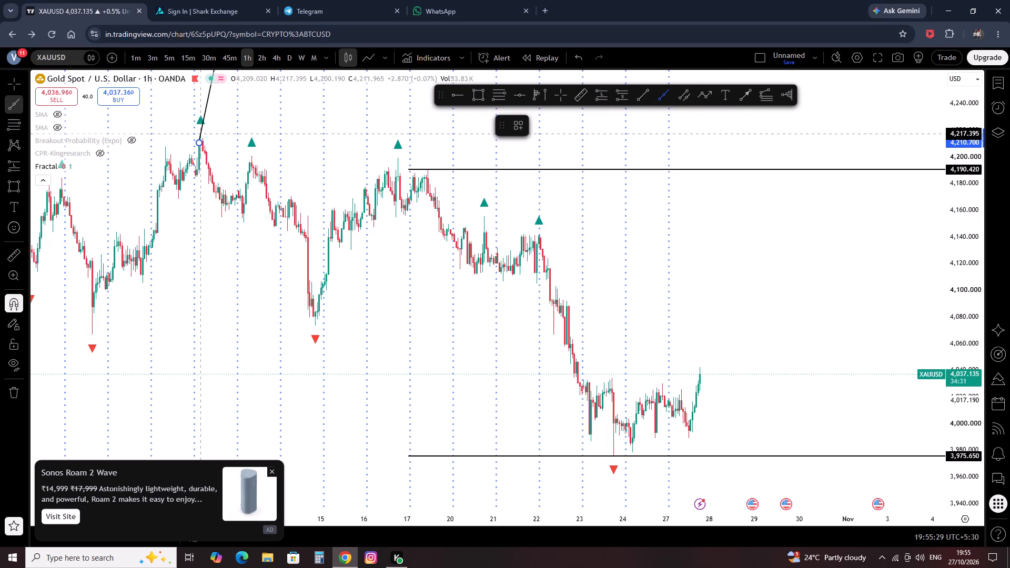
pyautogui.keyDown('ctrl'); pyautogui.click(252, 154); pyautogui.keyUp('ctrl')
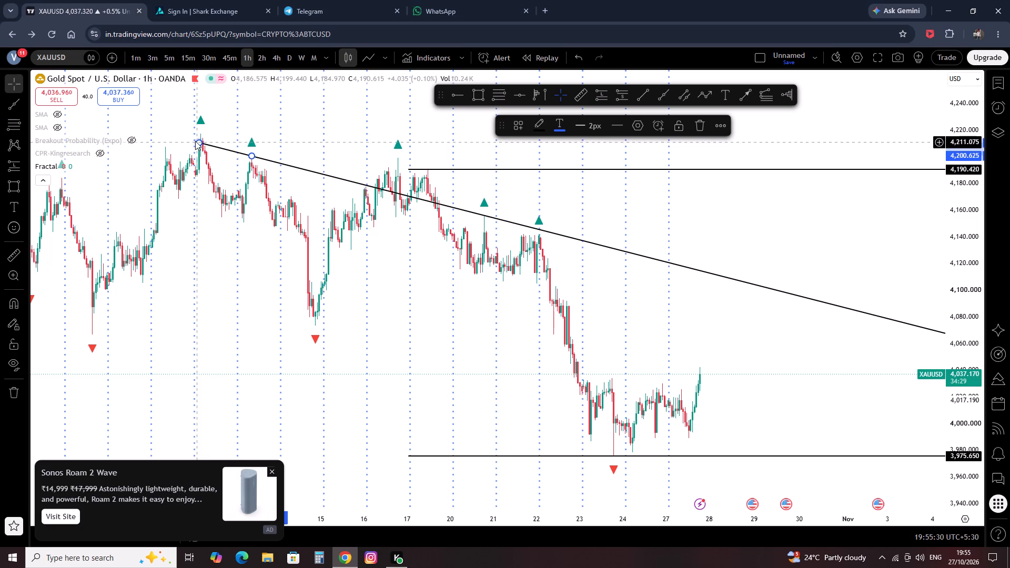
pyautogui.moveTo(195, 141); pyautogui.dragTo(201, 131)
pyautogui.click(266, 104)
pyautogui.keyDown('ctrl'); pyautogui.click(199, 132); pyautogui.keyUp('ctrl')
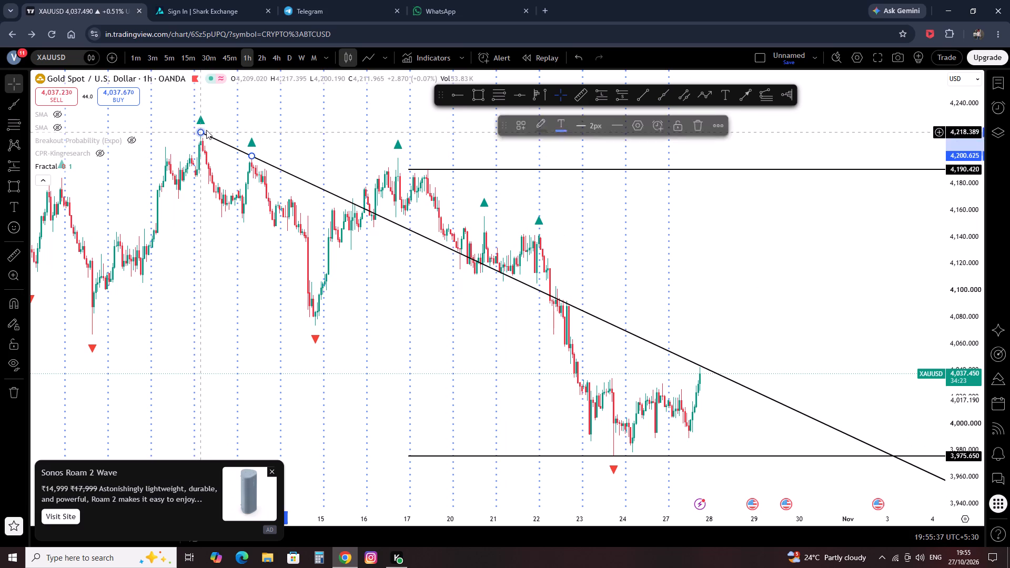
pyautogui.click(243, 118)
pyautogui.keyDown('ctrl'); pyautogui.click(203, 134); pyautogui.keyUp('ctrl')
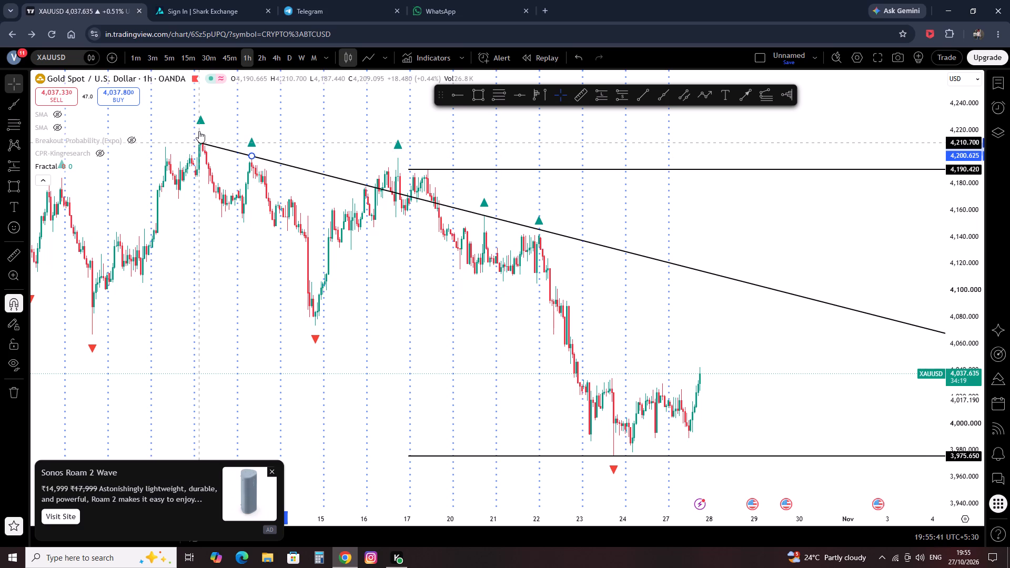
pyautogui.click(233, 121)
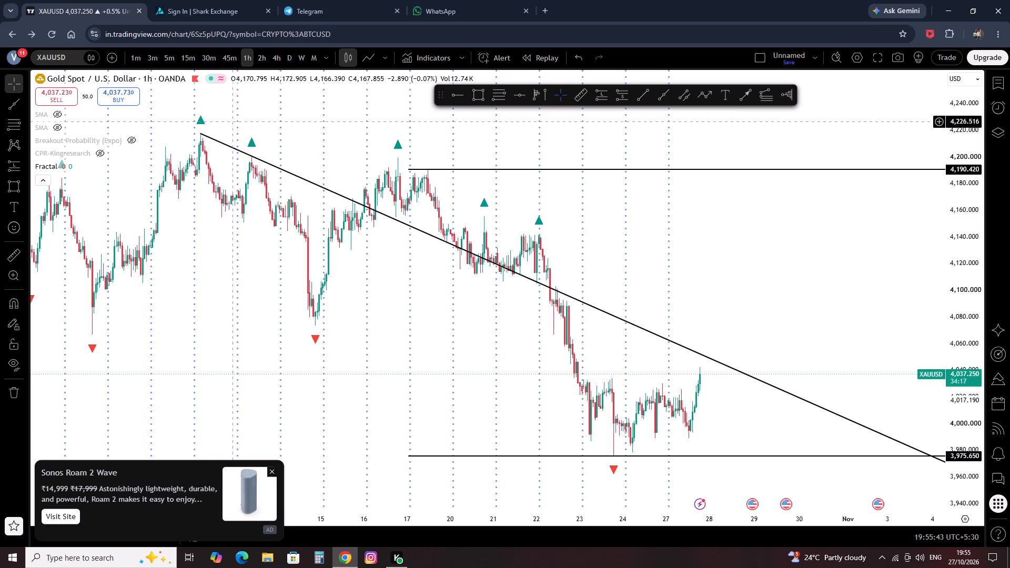
# Examine the earlier swings and fractal markers on the 1-hour gold chart back to September, comparing them with the descending ray.
pyautogui.scroll(2, 123, 170)
pyautogui.moveTo(109, 277); pyautogui.dragTo(453, 347)
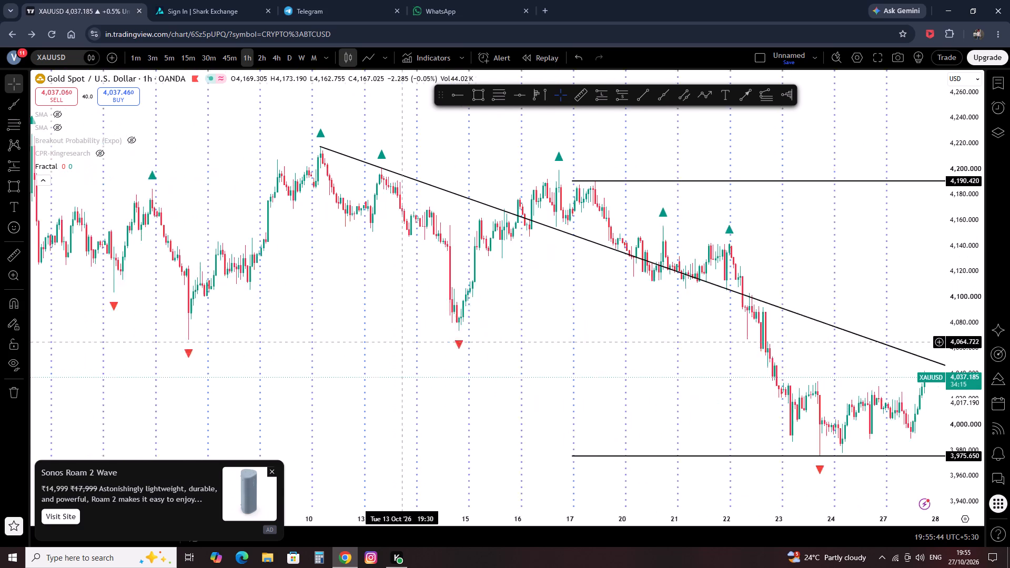
pyautogui.moveTo(453, 347); pyautogui.dragTo(480, 351)
pyautogui.scroll(5, 480, 351)
pyautogui.moveTo(306, 351); pyautogui.dragTo(590, 359)
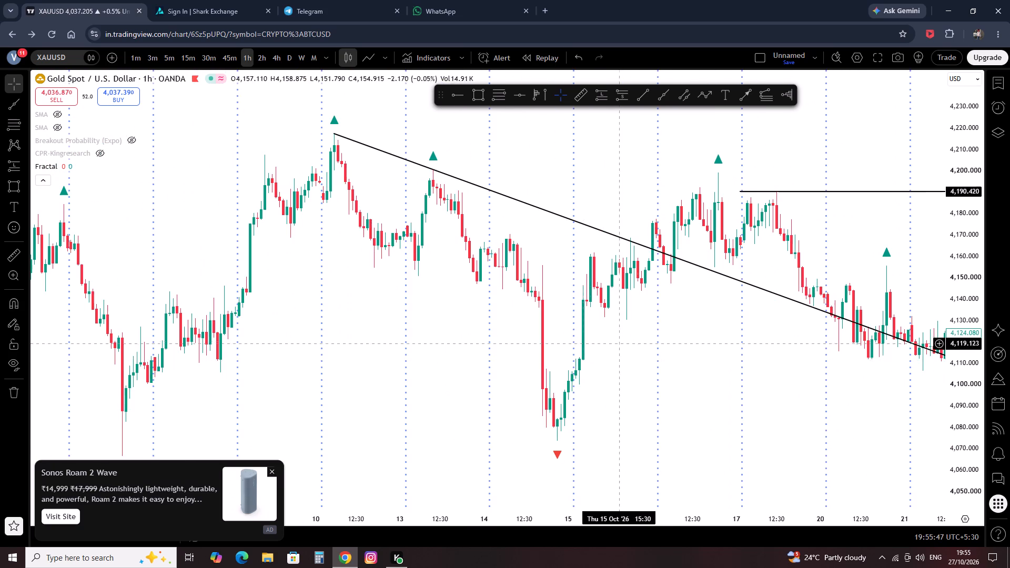
pyautogui.scroll(2, 637, 341)
pyautogui.scroll(-11, 298, 313)
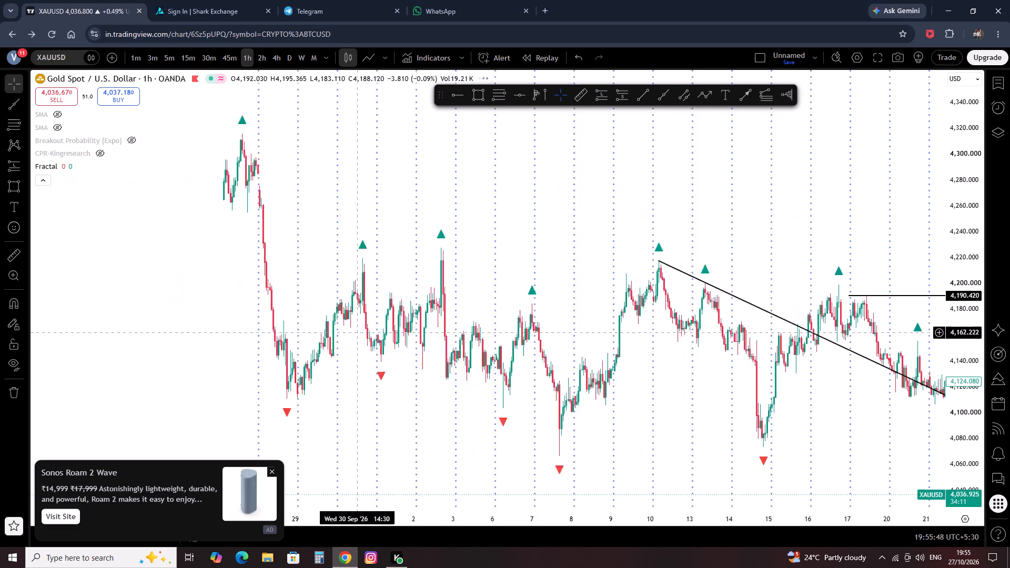
pyautogui.moveTo(536, 422); pyautogui.dragTo(340, 436)
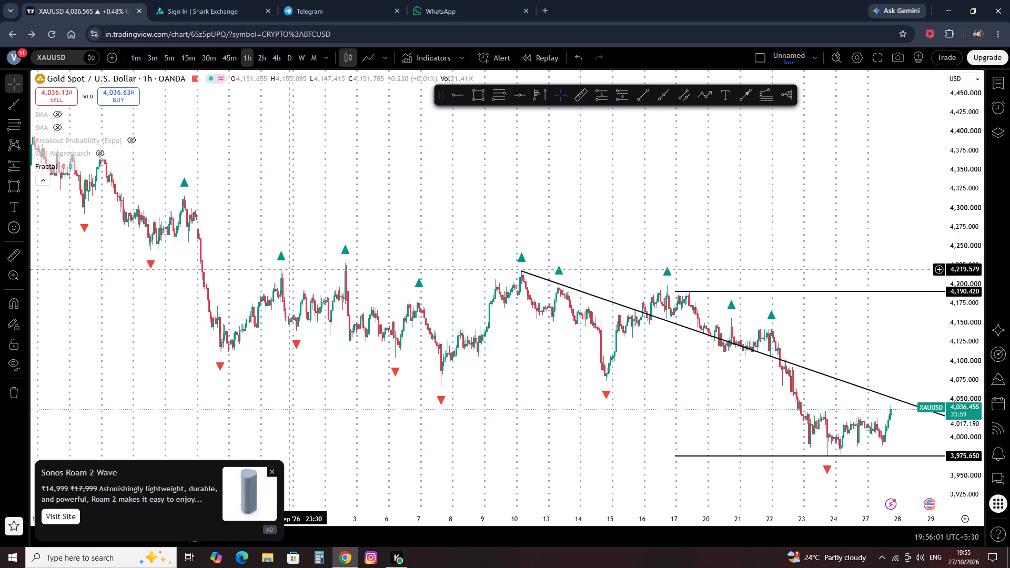
# Draw a rectangle resistance zone from the 30 September high to 27 October, between about 4,184 and 4,228.
pyautogui.click(475, 94)
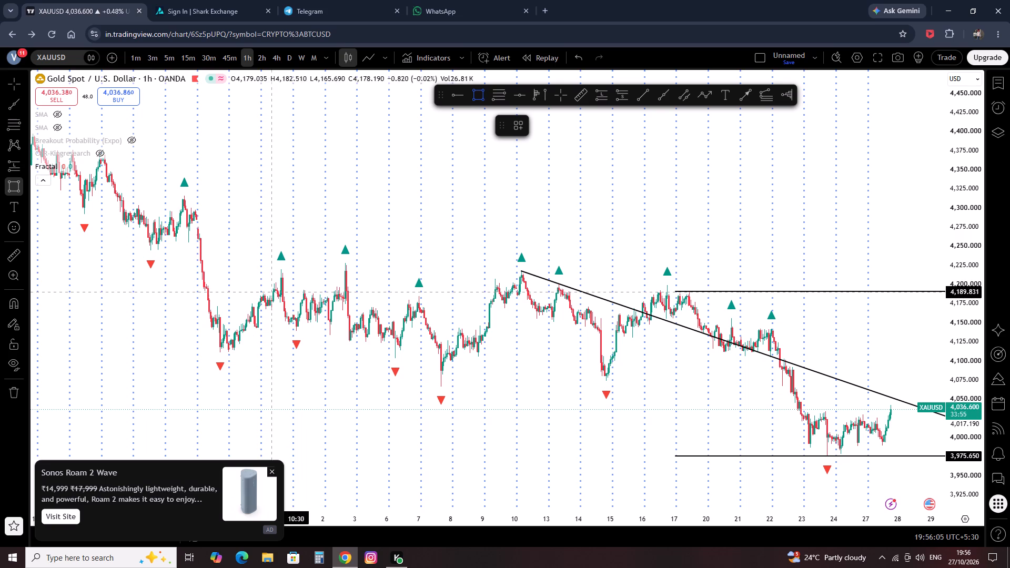
pyautogui.click(279, 297)
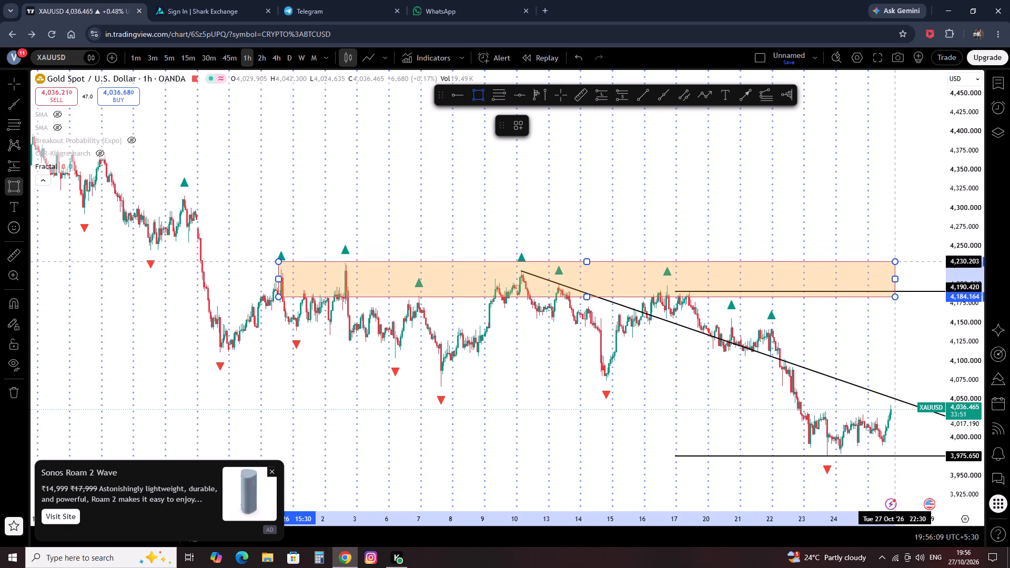
pyautogui.click(886, 262)
pyautogui.click(849, 234)
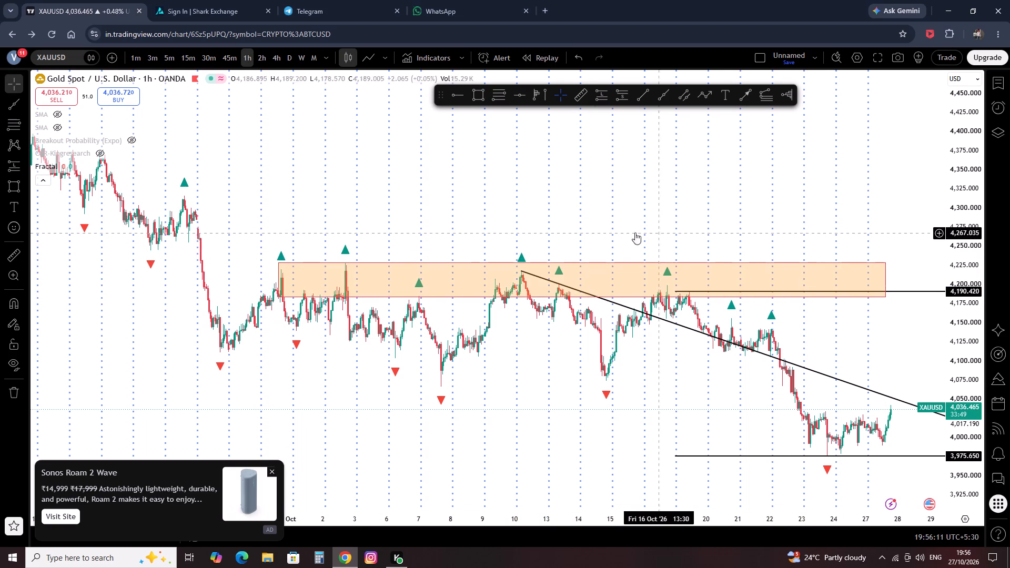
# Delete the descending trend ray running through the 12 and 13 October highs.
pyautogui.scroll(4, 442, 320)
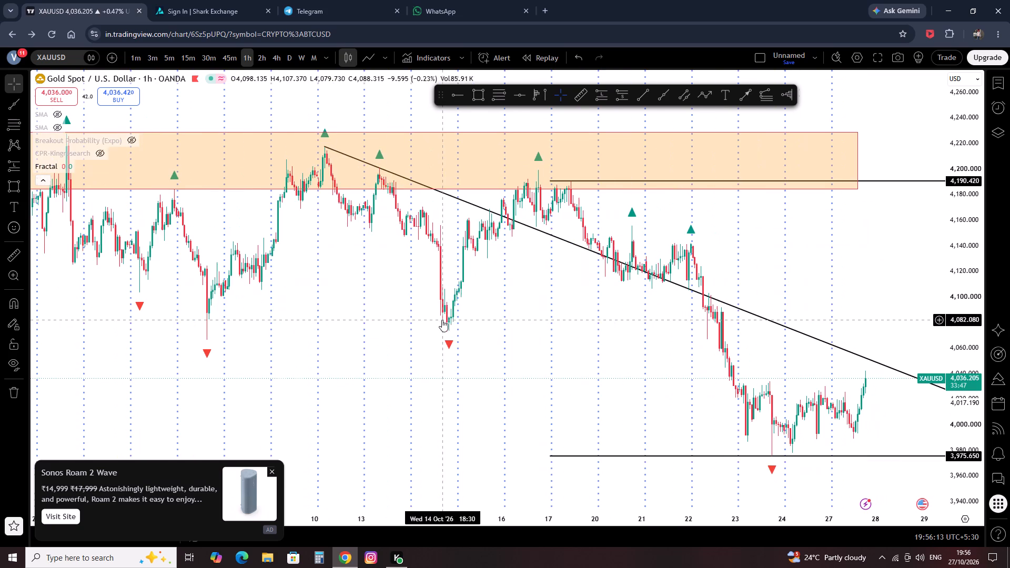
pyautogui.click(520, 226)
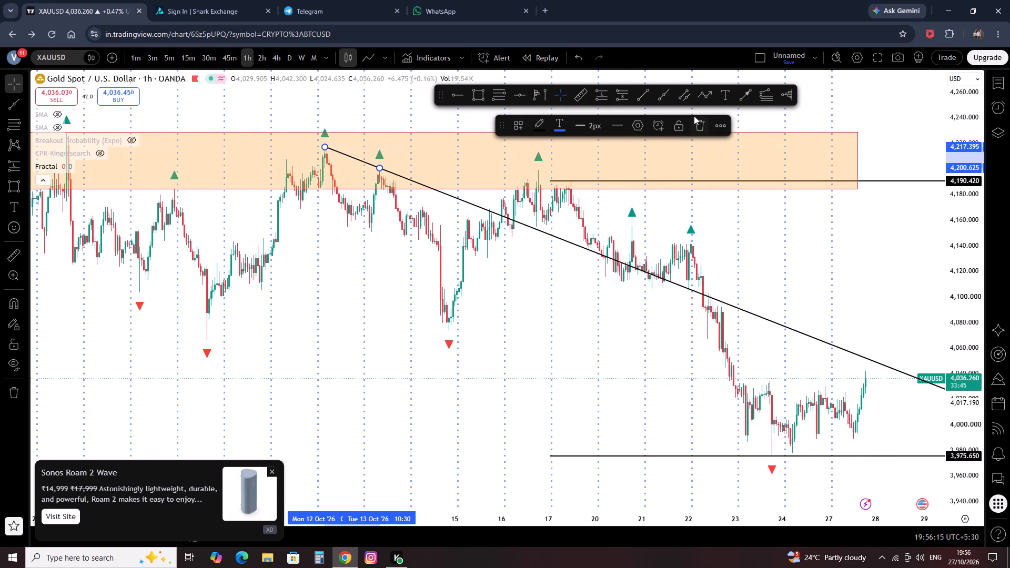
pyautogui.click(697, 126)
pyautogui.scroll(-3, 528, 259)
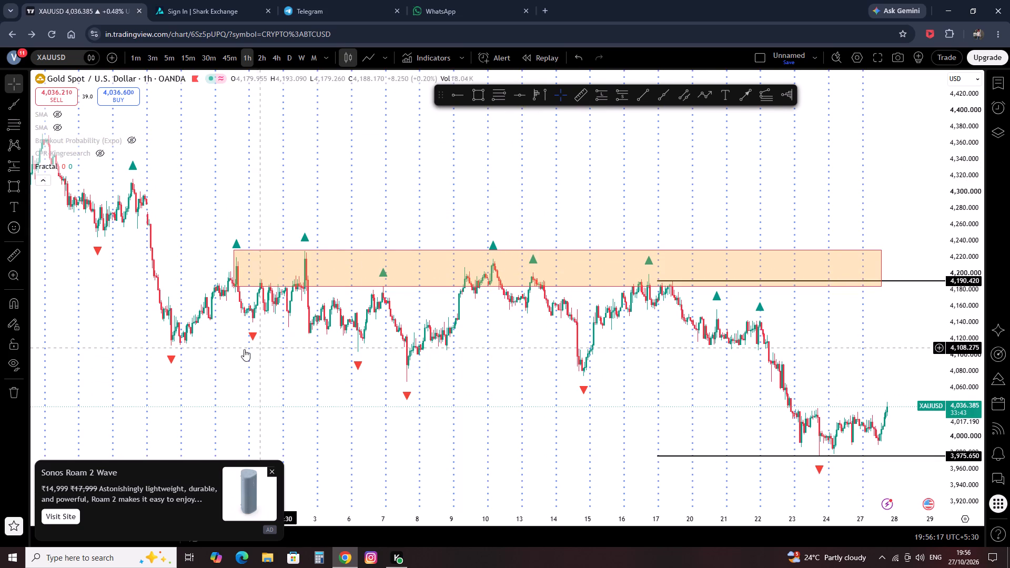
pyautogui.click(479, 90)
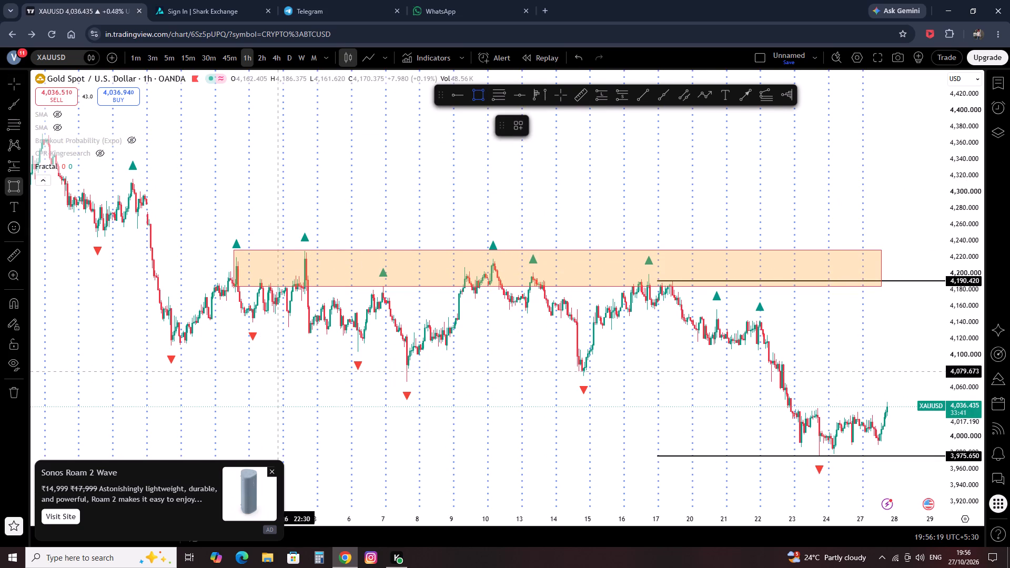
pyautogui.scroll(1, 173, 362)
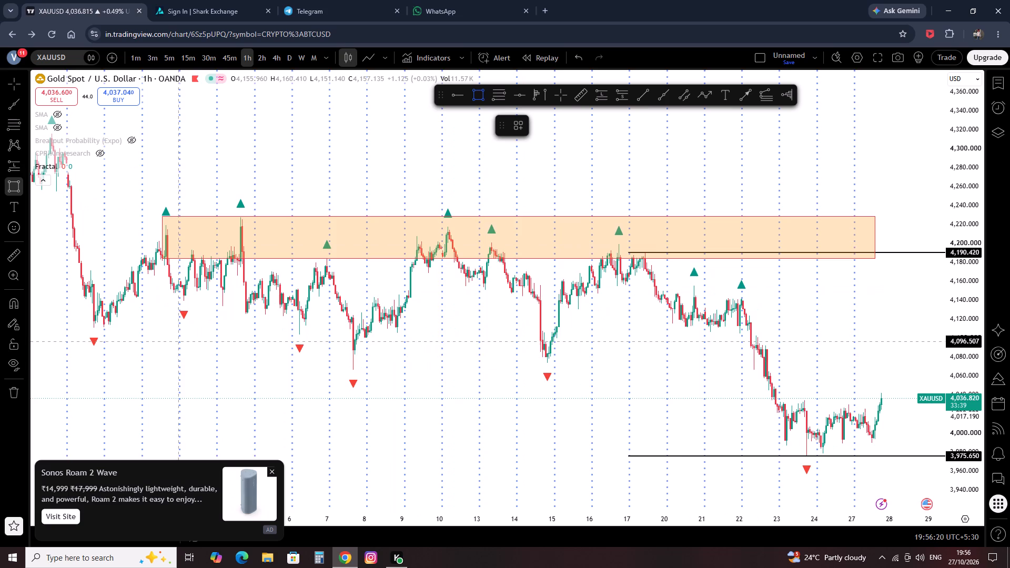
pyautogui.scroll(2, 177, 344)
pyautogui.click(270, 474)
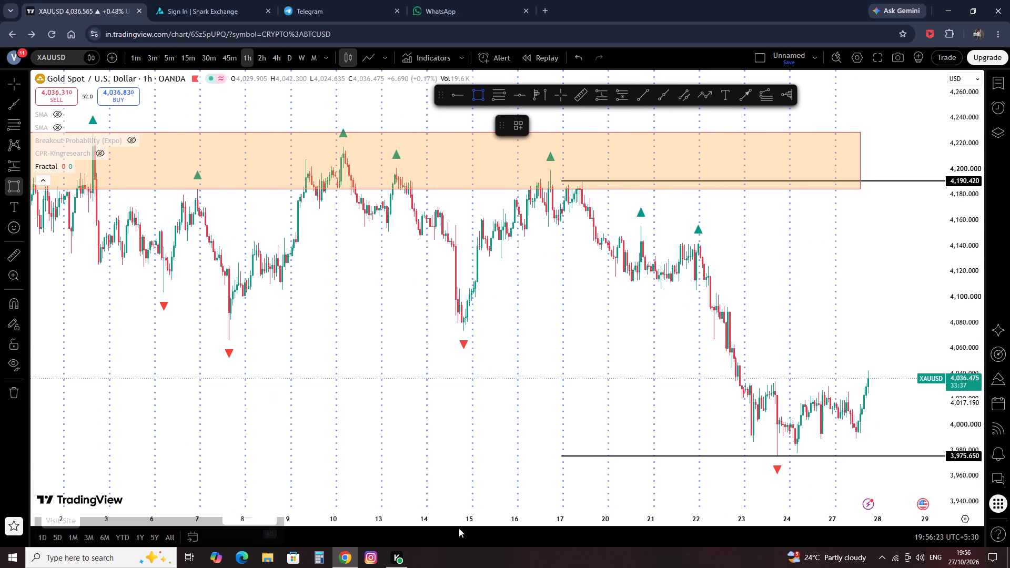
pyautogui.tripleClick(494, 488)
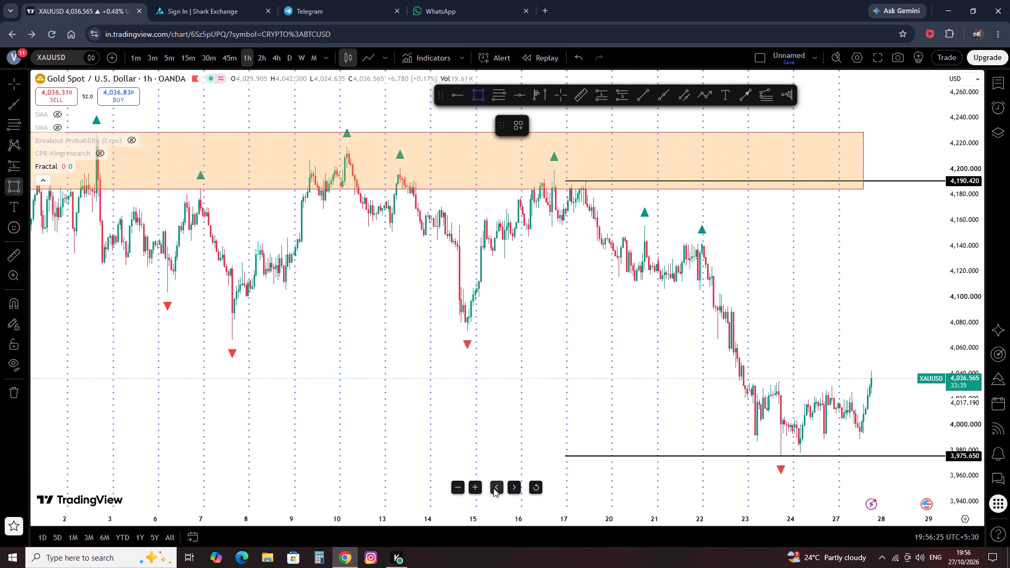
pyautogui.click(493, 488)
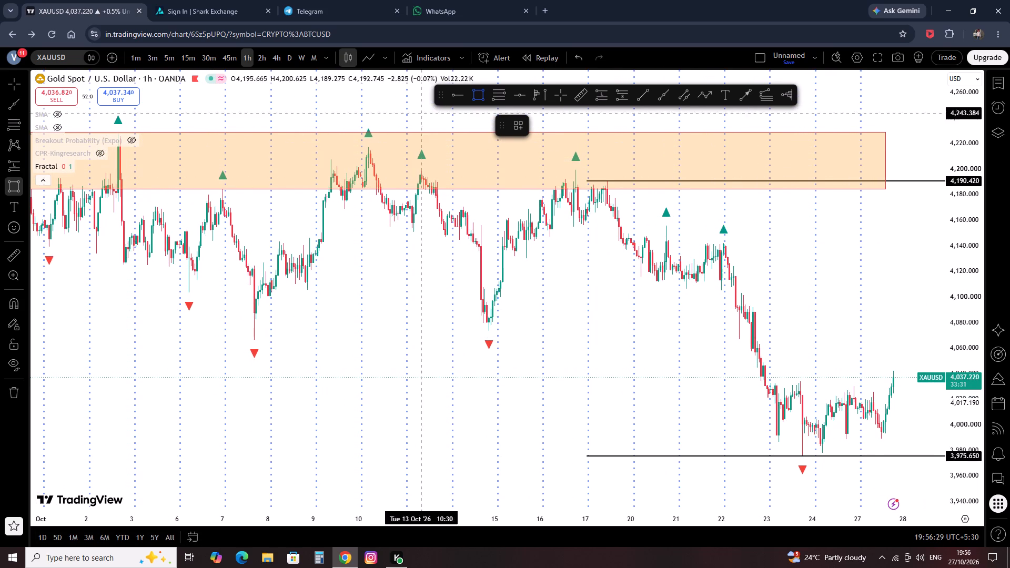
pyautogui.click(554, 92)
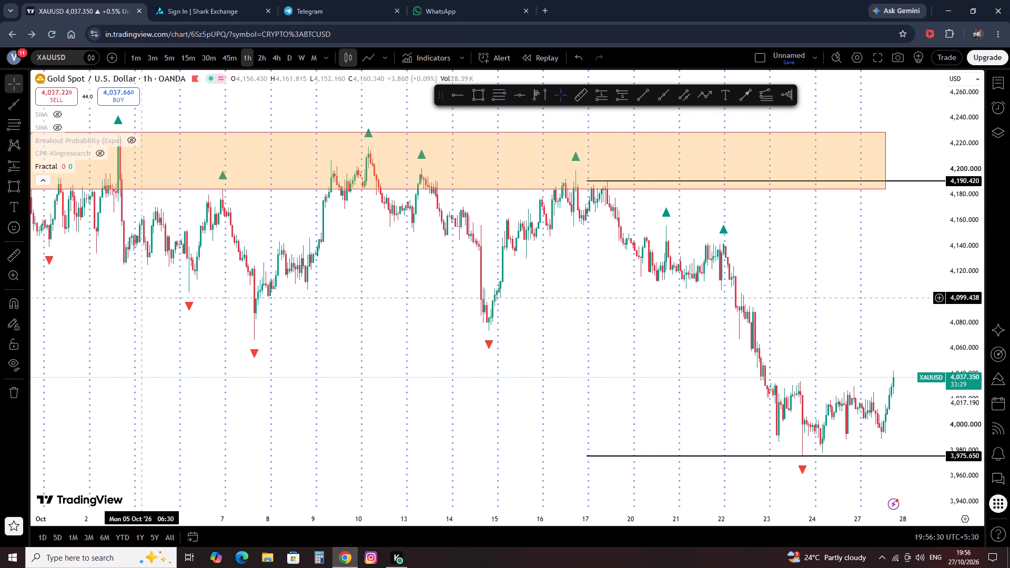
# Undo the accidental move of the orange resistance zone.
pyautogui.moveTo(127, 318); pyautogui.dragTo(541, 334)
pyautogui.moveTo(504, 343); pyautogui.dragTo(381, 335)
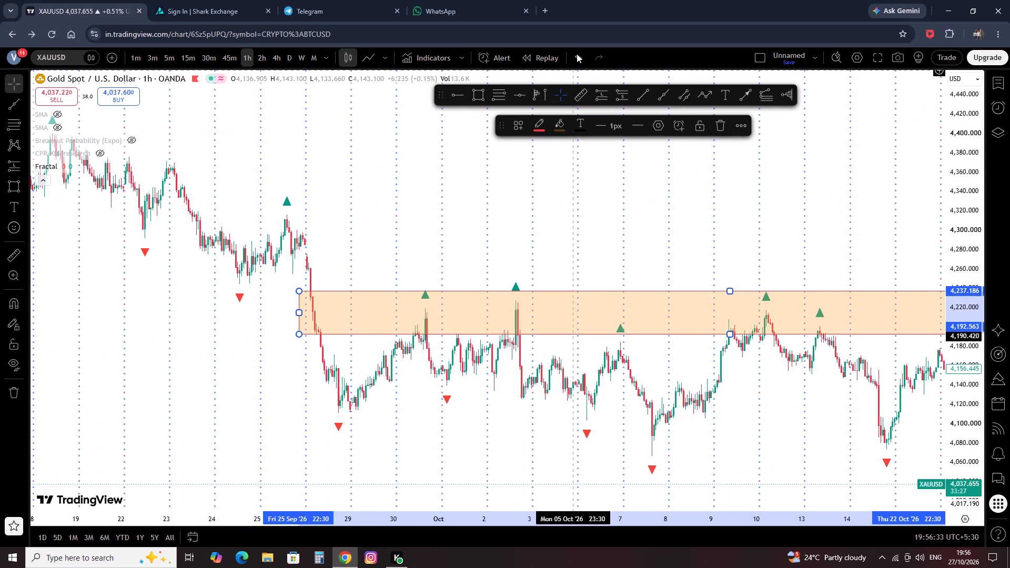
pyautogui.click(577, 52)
# Raise the lower edge of the orange resistance zone slightly to fit the swing highs.
pyautogui.moveTo(619, 236); pyautogui.dragTo(393, 242)
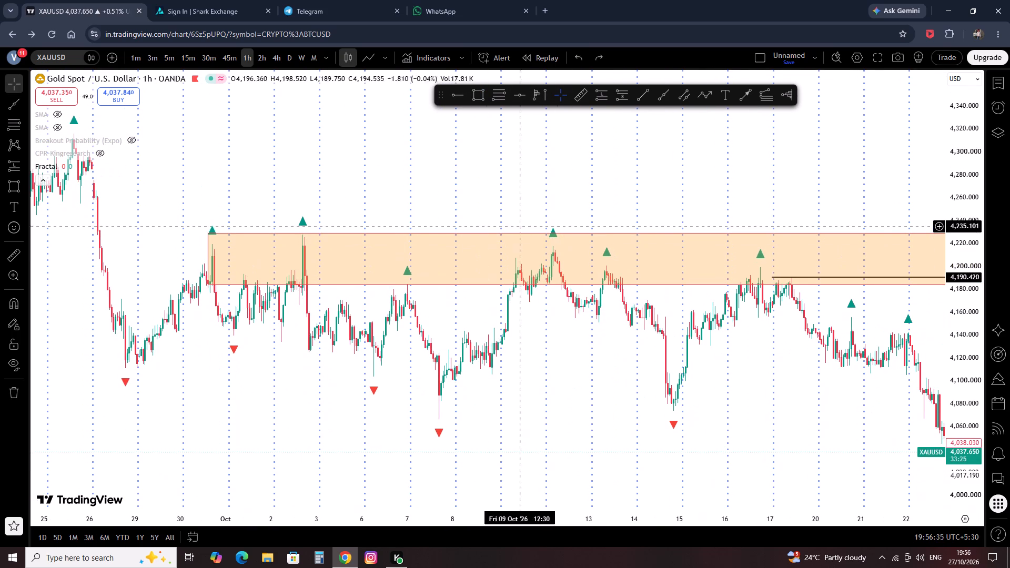
pyautogui.click(639, 235)
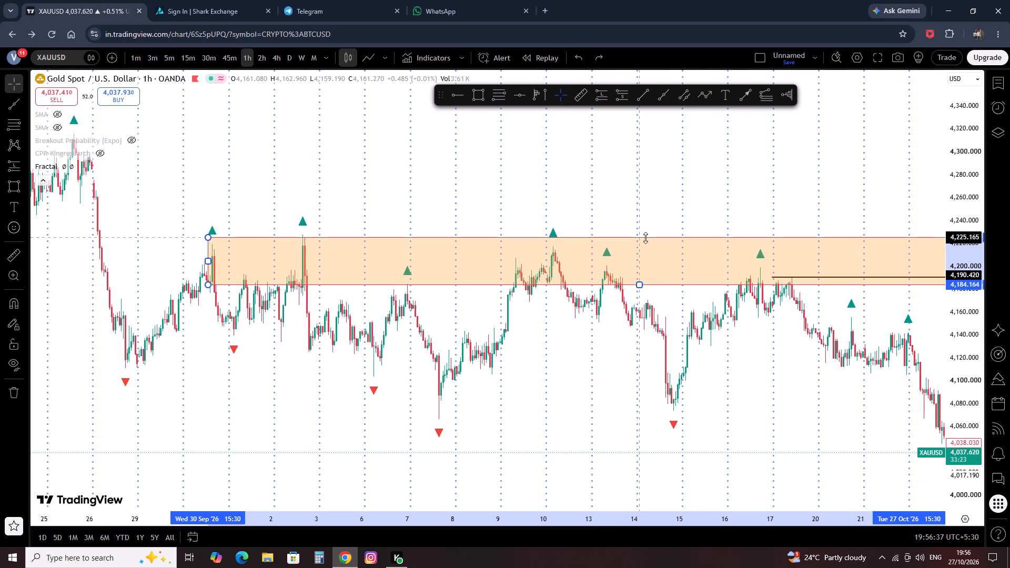
pyautogui.click(639, 185)
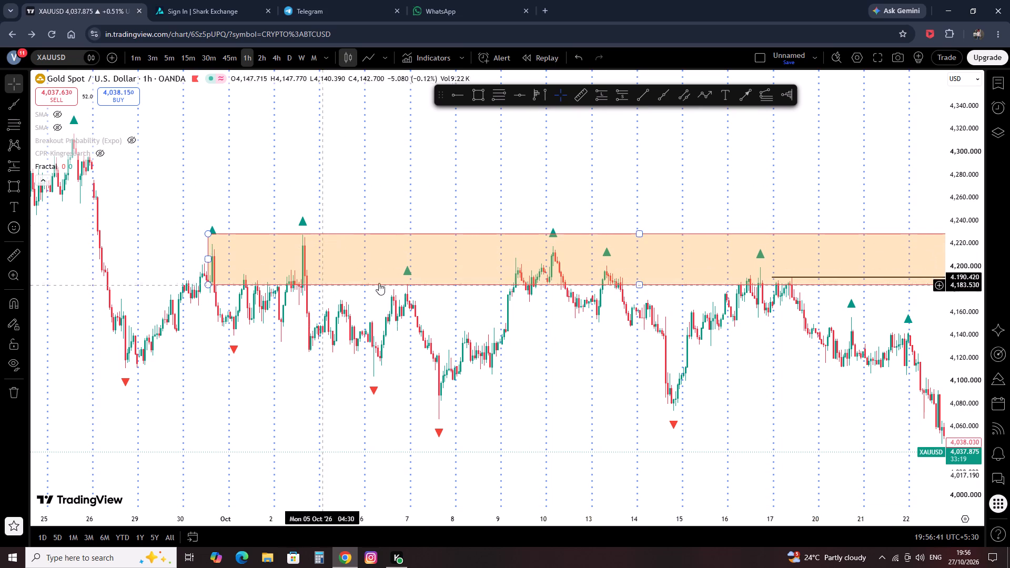
pyautogui.moveTo(640, 288); pyautogui.dragTo(633, 283)
pyautogui.click(501, 208)
# Switch the gold chart to the 15-minute timeframe.
pyautogui.scroll(-2, 474, 199)
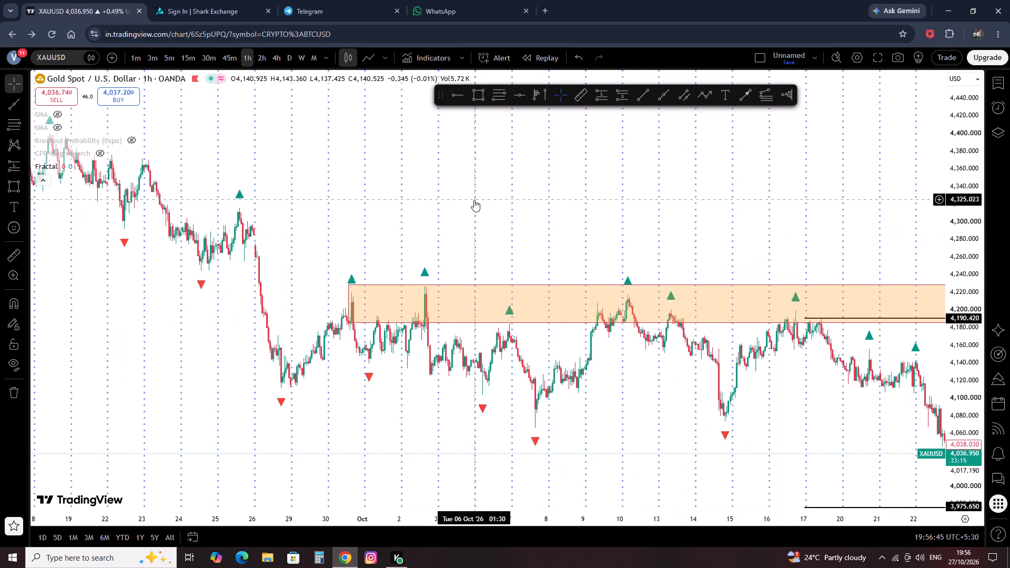
pyautogui.scroll(-1, 473, 201)
pyautogui.moveTo(589, 210); pyautogui.dragTo(290, 234)
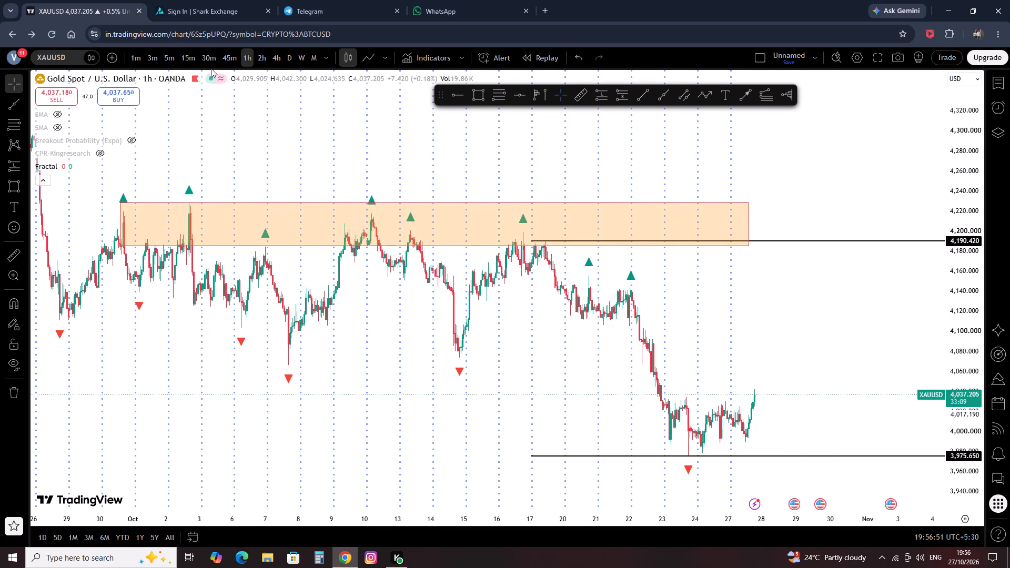
pyautogui.click(183, 57)
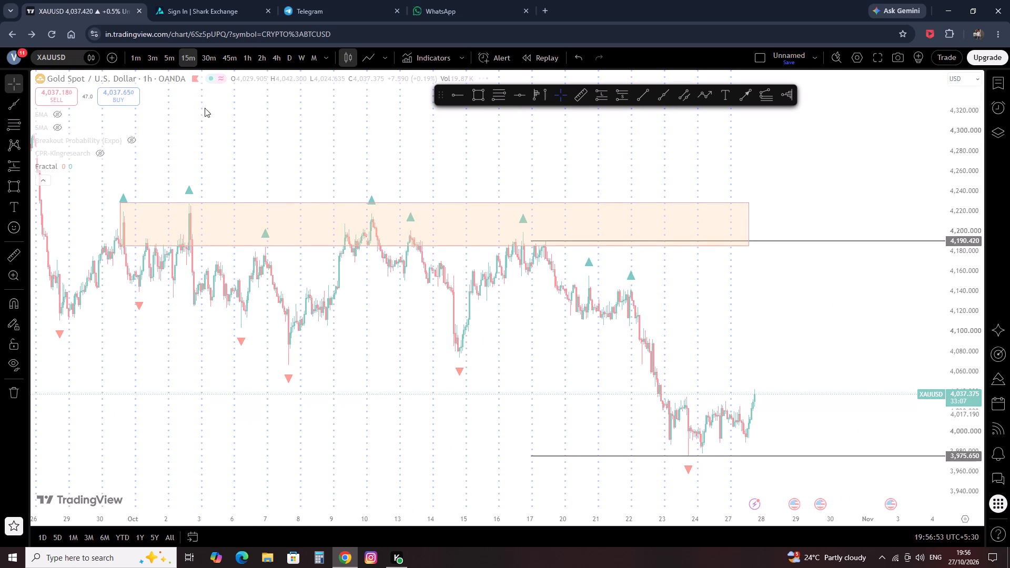
# Examine the 15-minute gold price swings and fractal markers around the resistance zone back to early October.
pyautogui.scroll(-7, 226, 189)
pyautogui.scroll(-3, 256, 228)
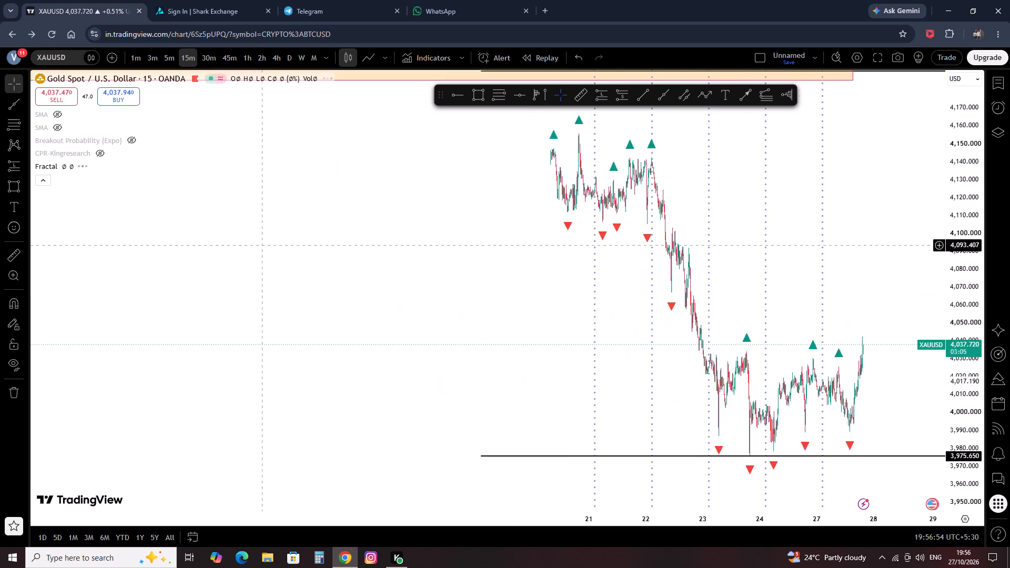
pyautogui.scroll(-4, 277, 285)
pyautogui.scroll(-5, 410, 291)
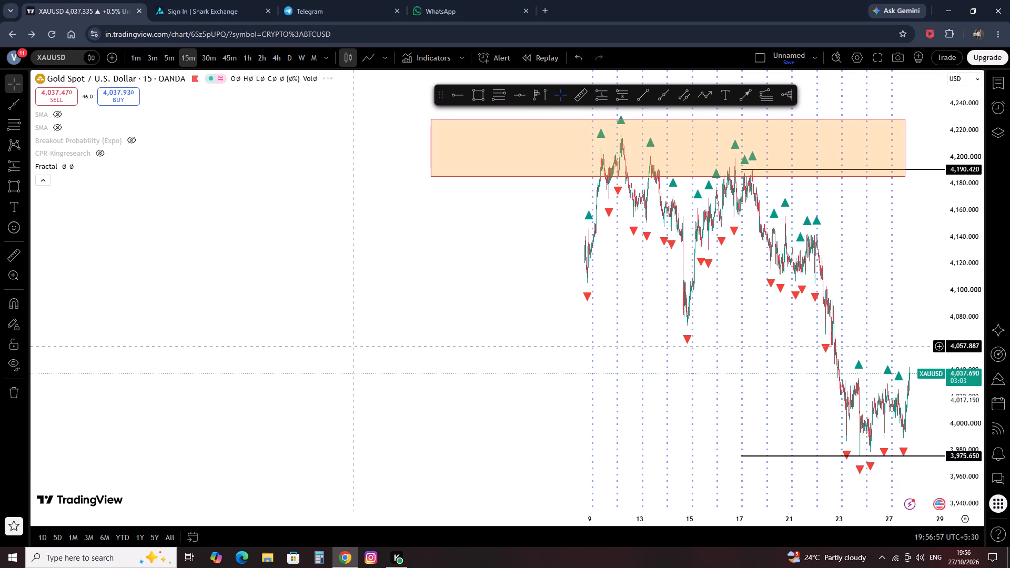
pyautogui.moveTo(247, 325); pyautogui.dragTo(260, 326)
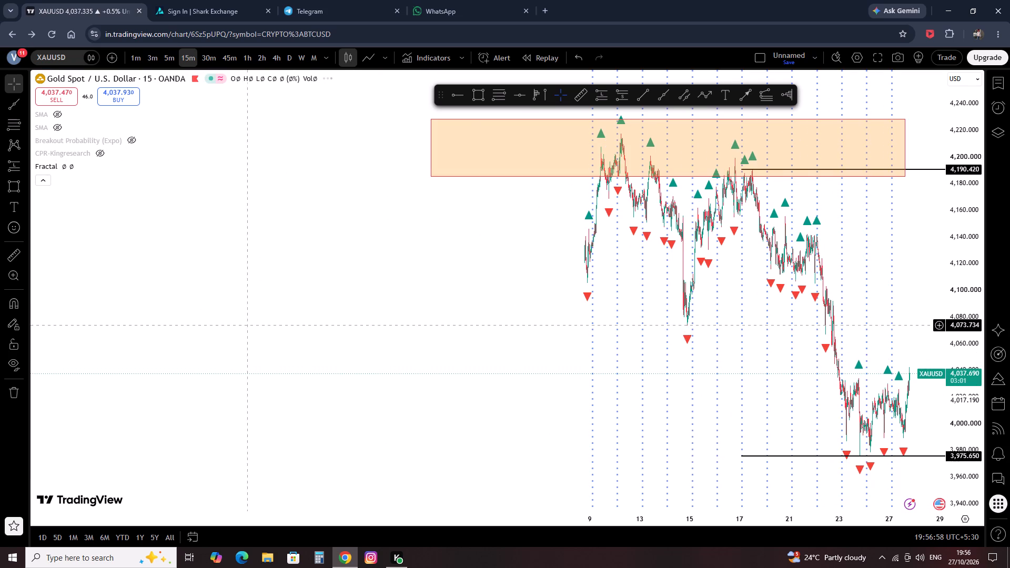
pyautogui.moveTo(260, 326); pyautogui.dragTo(541, 358)
pyautogui.scroll(17, 541, 358)
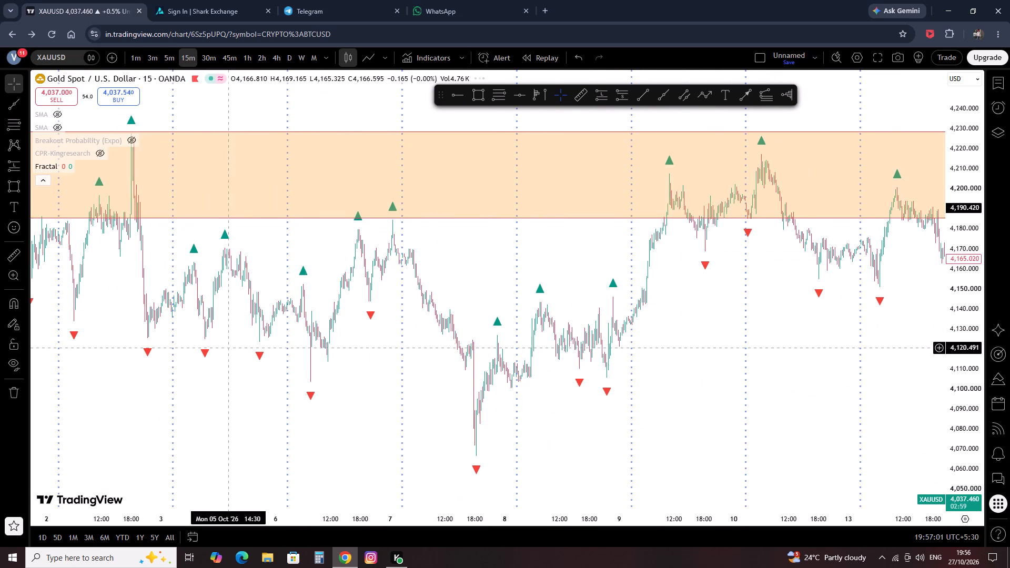
# Examine the 15-minute gold swings and fractal markers from late September to 6 October around the orange resistance zone.
pyautogui.moveTo(228, 348); pyautogui.dragTo(706, 403)
pyautogui.scroll(4, 568, 393)
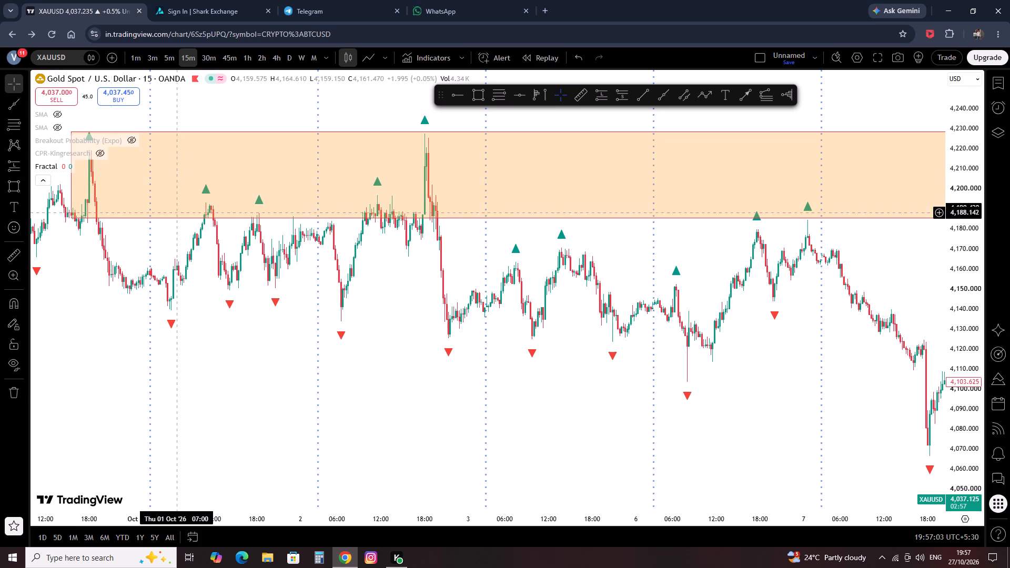
pyautogui.moveTo(171, 373); pyautogui.dragTo(397, 425)
pyautogui.scroll(3, 442, 404)
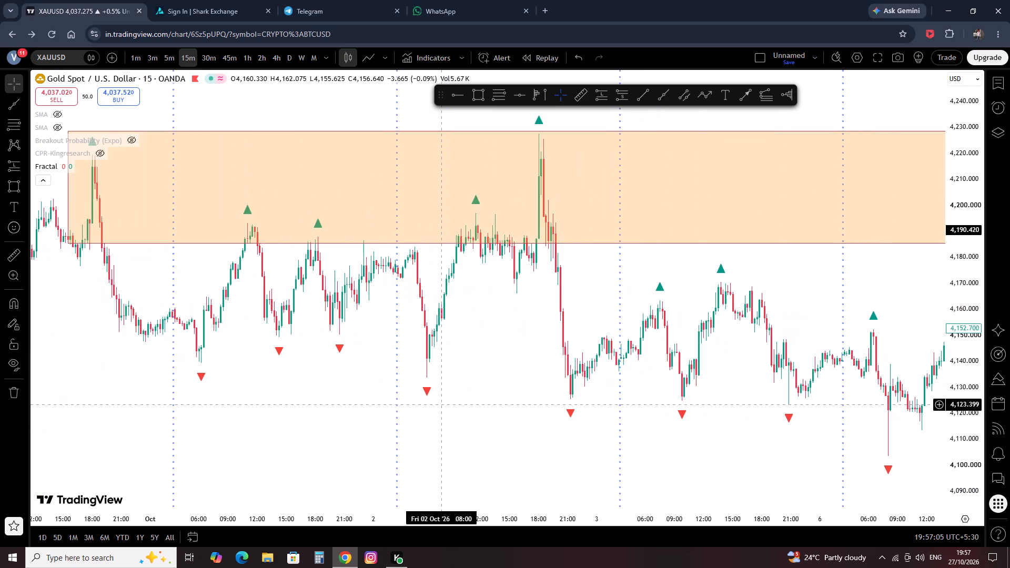
pyautogui.scroll(3, 442, 404)
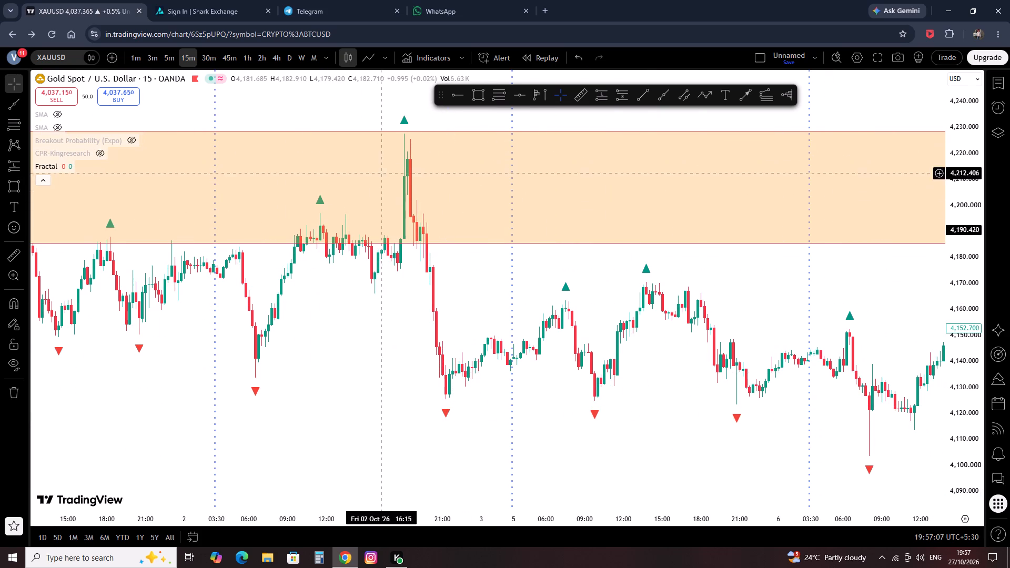
pyautogui.scroll(-2, 397, 225)
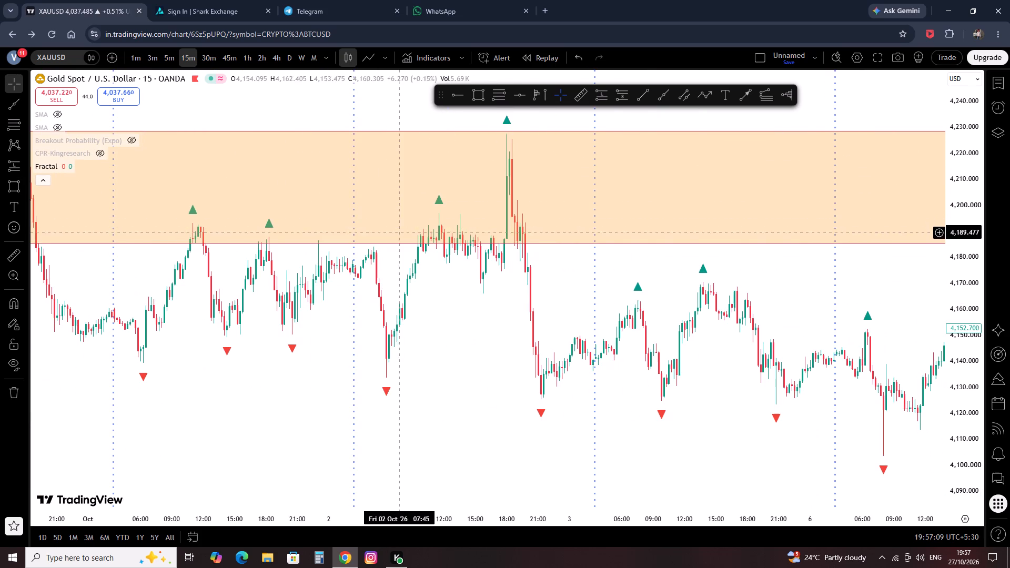
pyautogui.scroll(1, 386, 271)
pyautogui.scroll(-1, 296, 283)
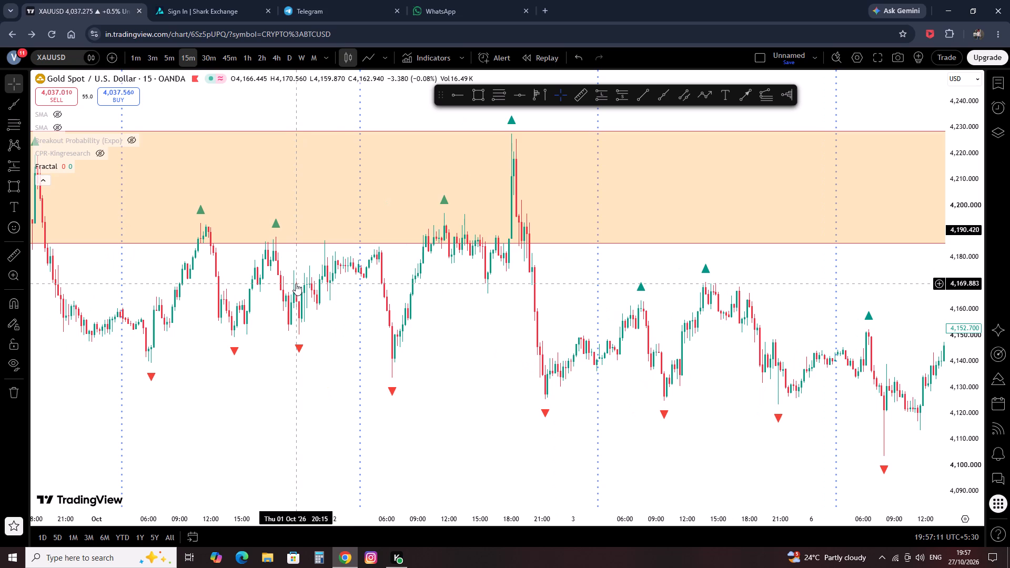
pyautogui.scroll(2, 342, 289)
pyautogui.scroll(2, 402, 249)
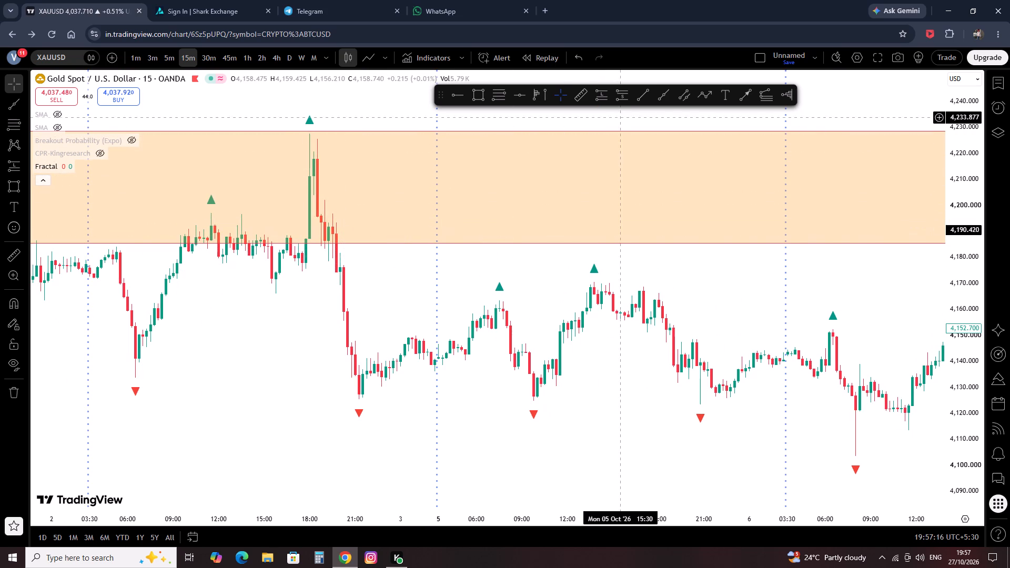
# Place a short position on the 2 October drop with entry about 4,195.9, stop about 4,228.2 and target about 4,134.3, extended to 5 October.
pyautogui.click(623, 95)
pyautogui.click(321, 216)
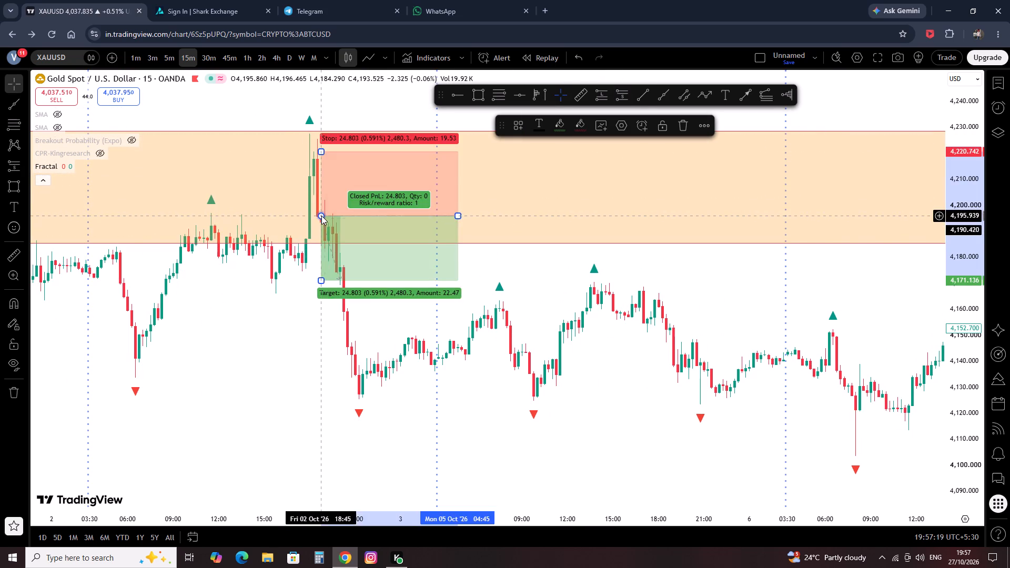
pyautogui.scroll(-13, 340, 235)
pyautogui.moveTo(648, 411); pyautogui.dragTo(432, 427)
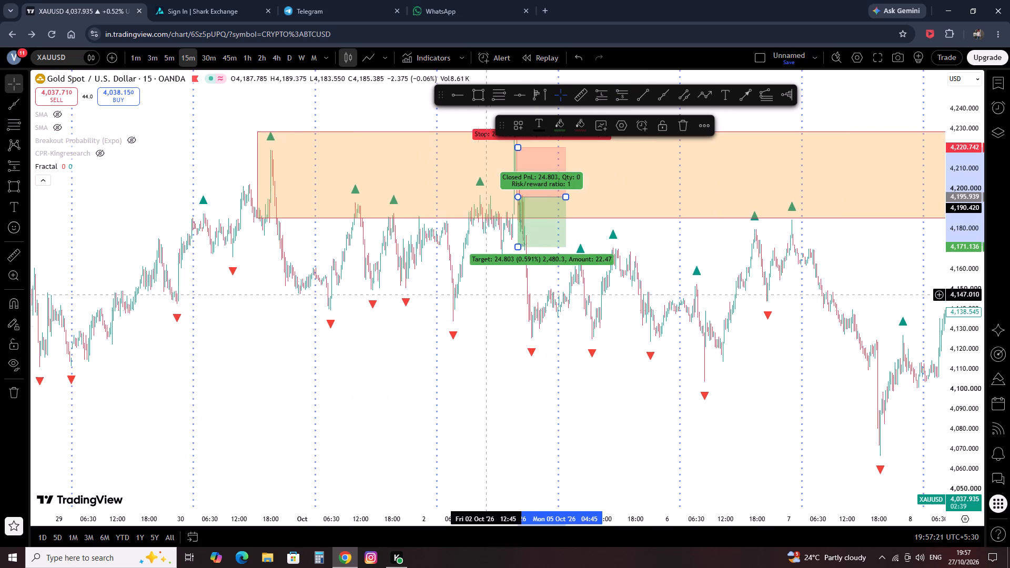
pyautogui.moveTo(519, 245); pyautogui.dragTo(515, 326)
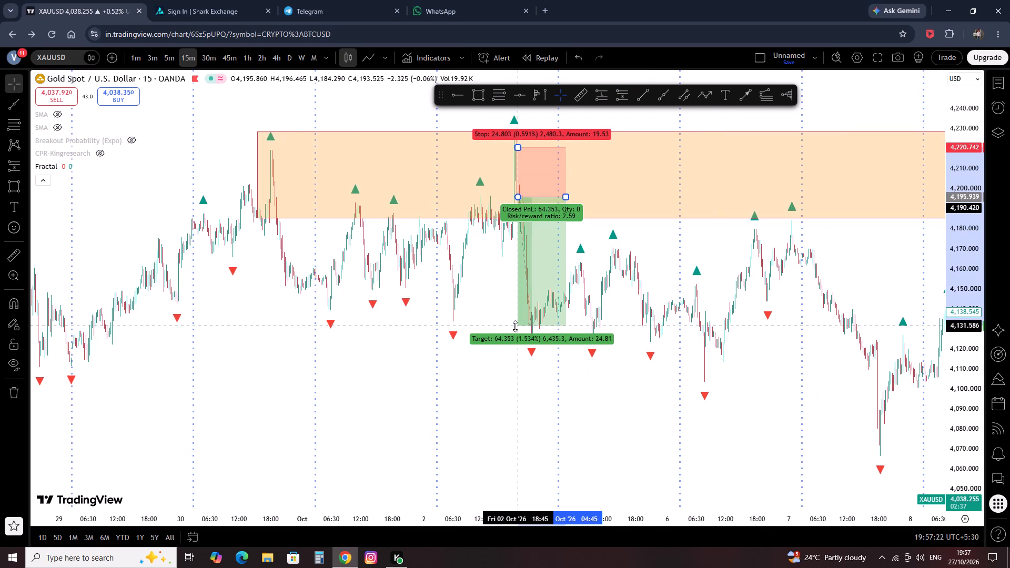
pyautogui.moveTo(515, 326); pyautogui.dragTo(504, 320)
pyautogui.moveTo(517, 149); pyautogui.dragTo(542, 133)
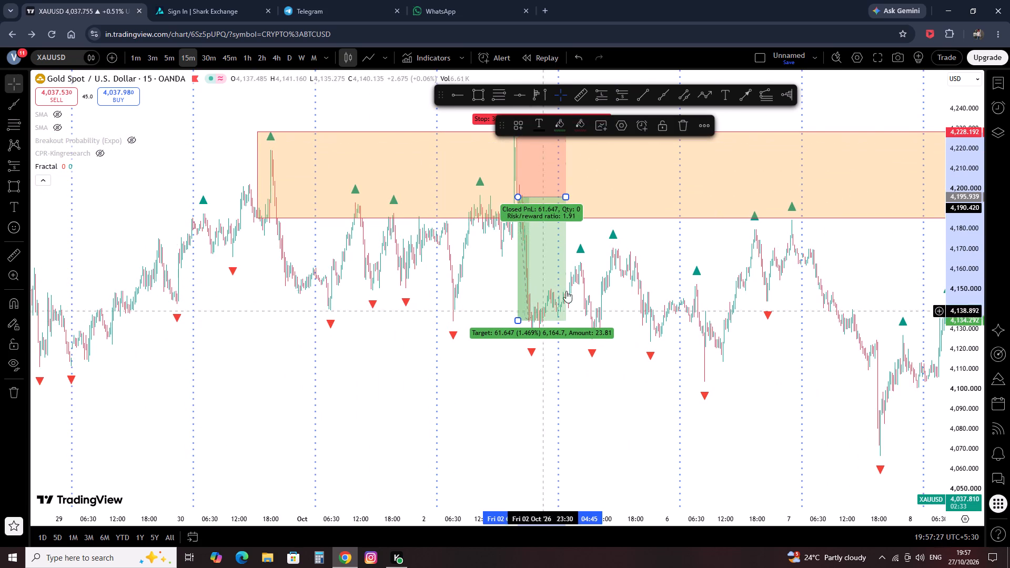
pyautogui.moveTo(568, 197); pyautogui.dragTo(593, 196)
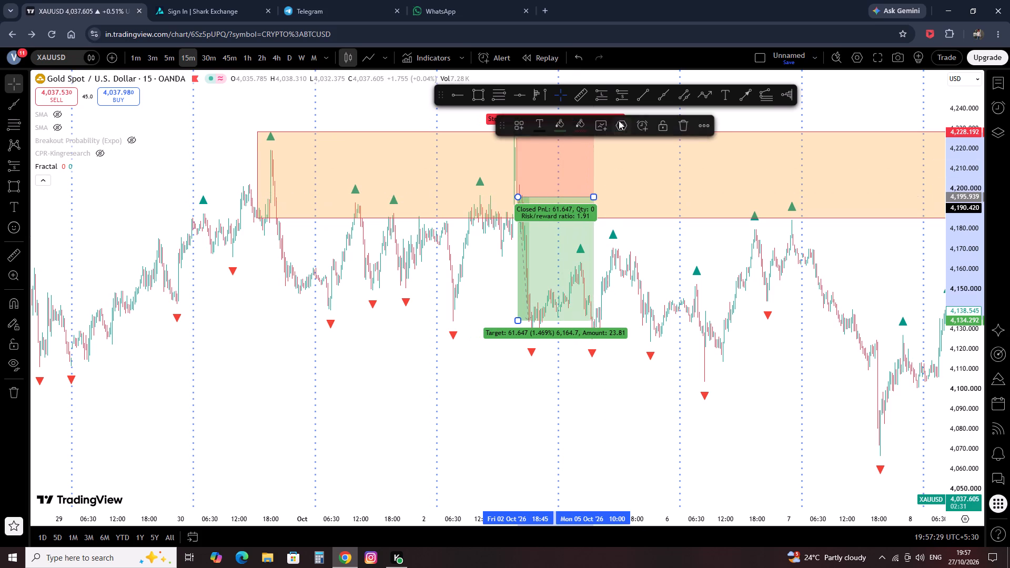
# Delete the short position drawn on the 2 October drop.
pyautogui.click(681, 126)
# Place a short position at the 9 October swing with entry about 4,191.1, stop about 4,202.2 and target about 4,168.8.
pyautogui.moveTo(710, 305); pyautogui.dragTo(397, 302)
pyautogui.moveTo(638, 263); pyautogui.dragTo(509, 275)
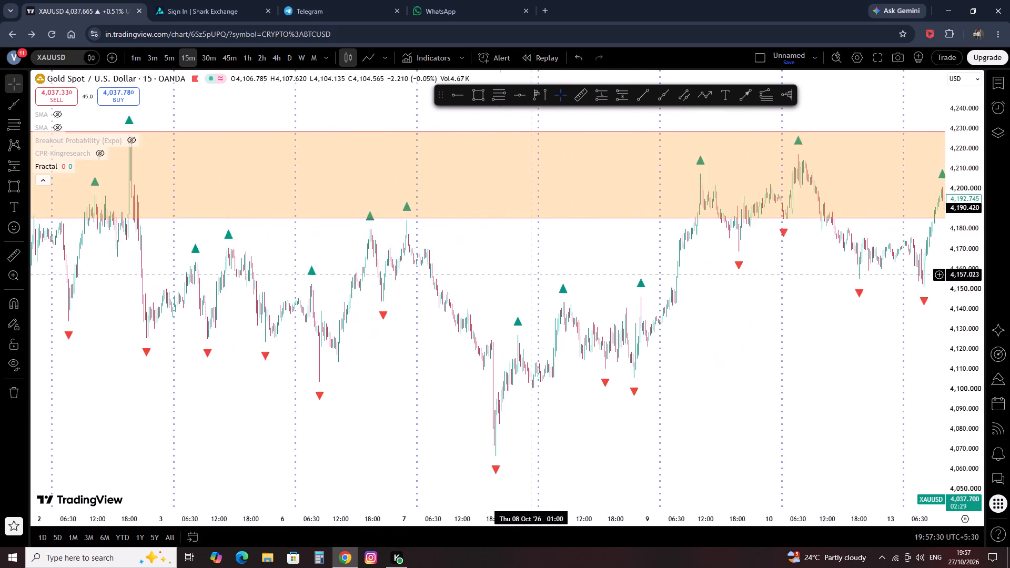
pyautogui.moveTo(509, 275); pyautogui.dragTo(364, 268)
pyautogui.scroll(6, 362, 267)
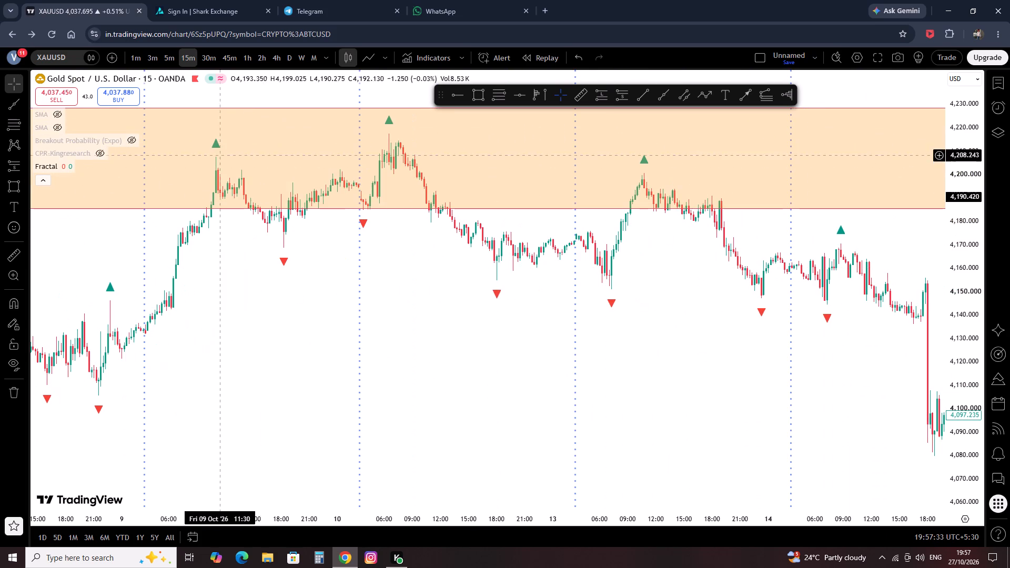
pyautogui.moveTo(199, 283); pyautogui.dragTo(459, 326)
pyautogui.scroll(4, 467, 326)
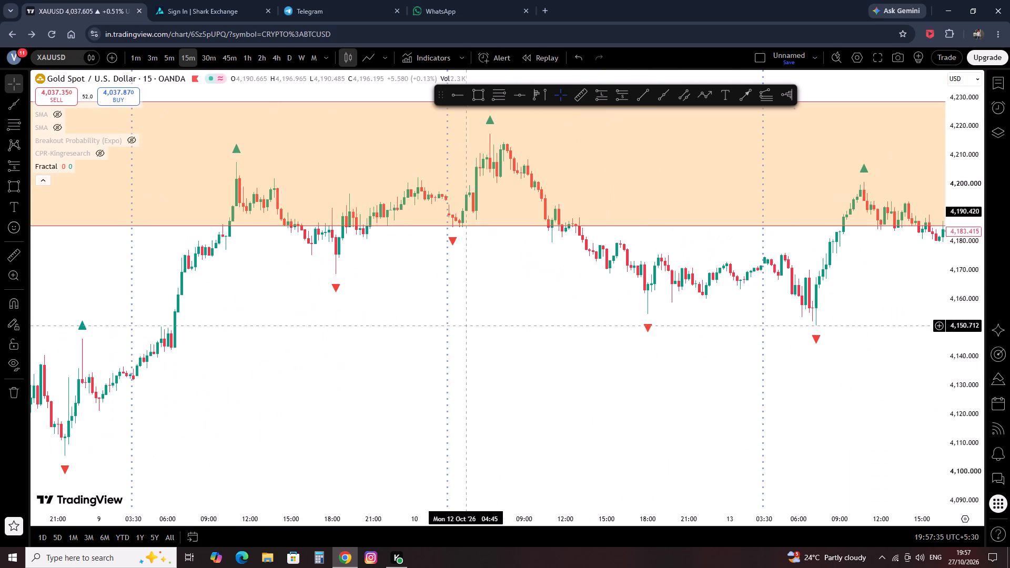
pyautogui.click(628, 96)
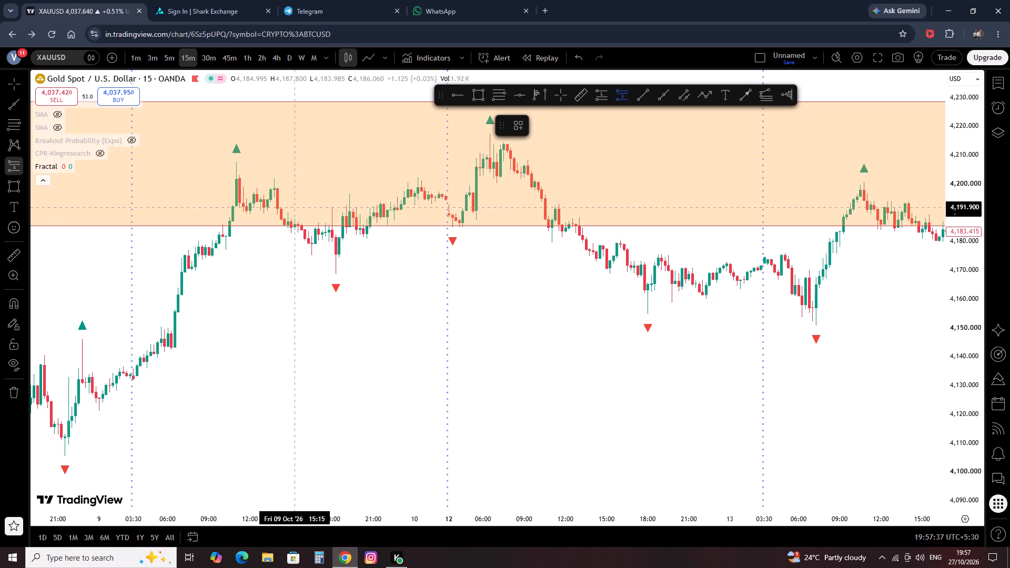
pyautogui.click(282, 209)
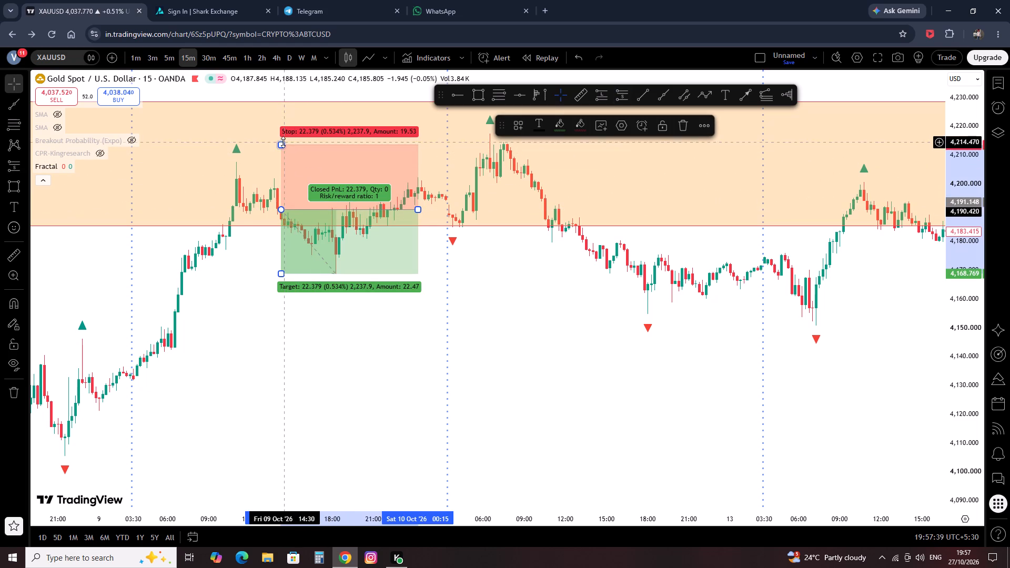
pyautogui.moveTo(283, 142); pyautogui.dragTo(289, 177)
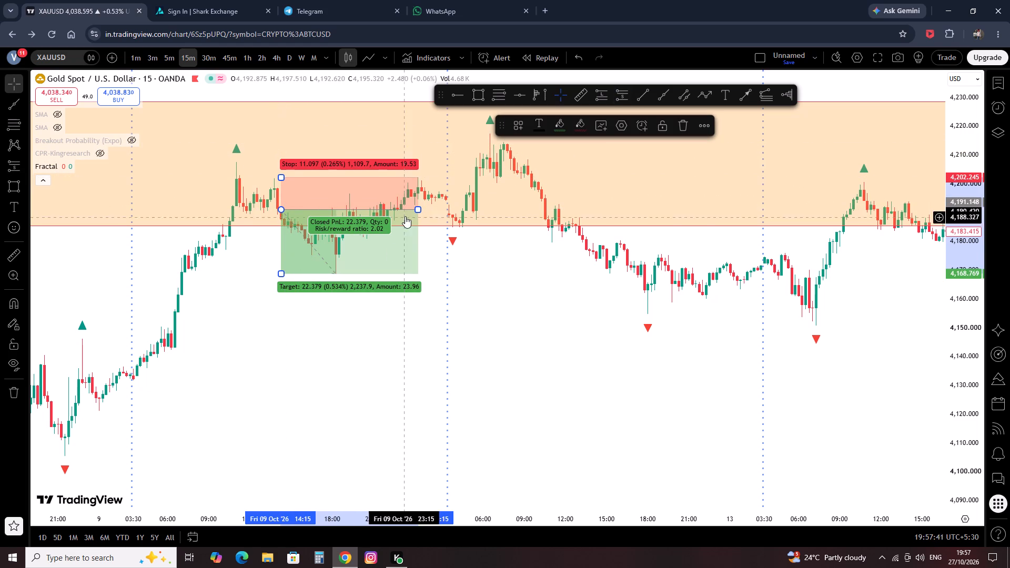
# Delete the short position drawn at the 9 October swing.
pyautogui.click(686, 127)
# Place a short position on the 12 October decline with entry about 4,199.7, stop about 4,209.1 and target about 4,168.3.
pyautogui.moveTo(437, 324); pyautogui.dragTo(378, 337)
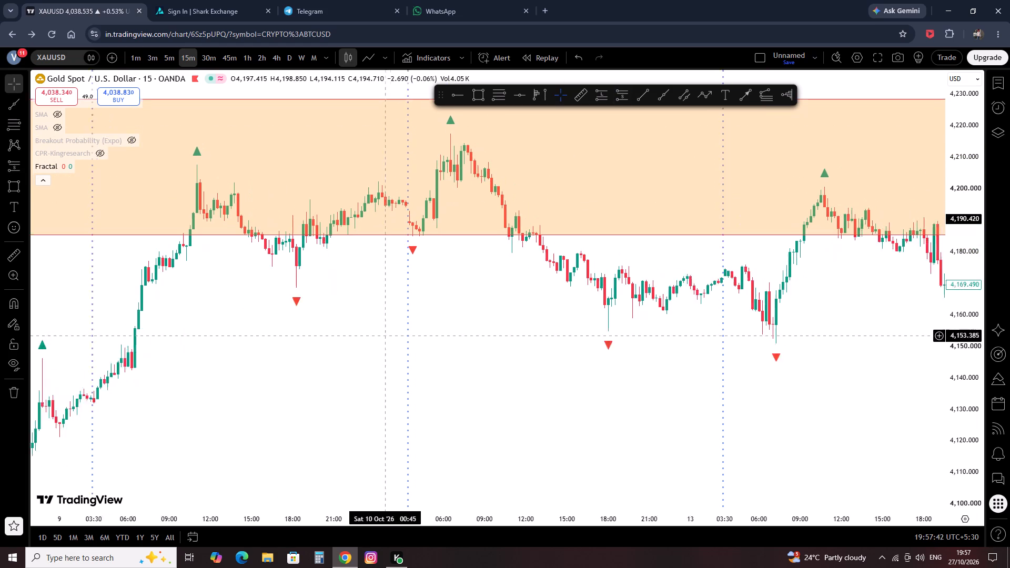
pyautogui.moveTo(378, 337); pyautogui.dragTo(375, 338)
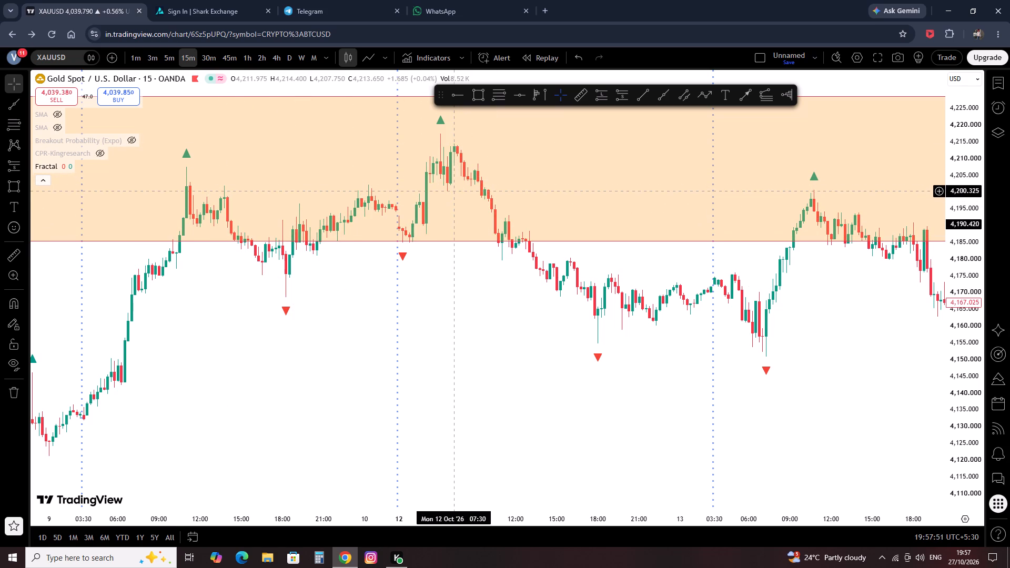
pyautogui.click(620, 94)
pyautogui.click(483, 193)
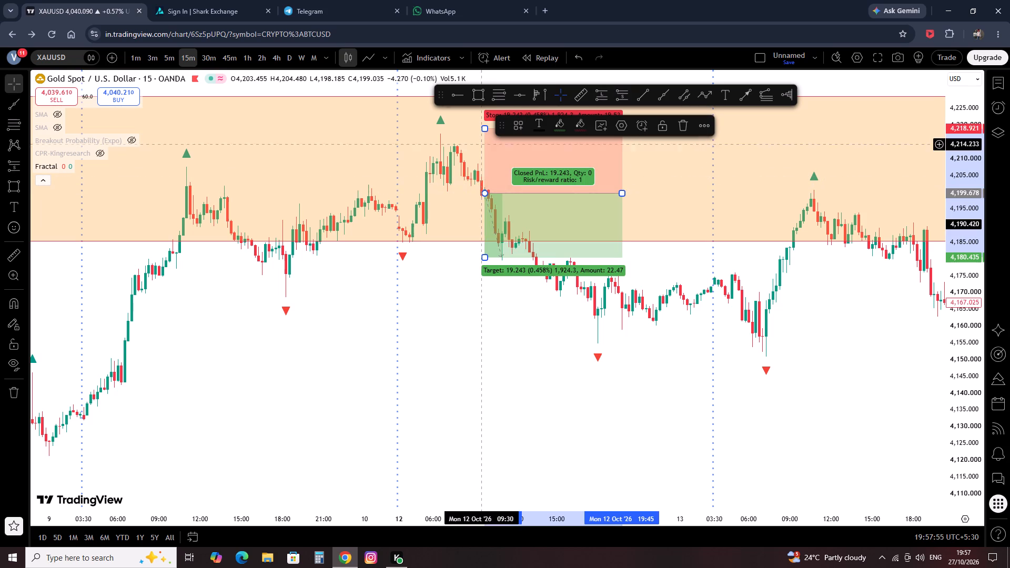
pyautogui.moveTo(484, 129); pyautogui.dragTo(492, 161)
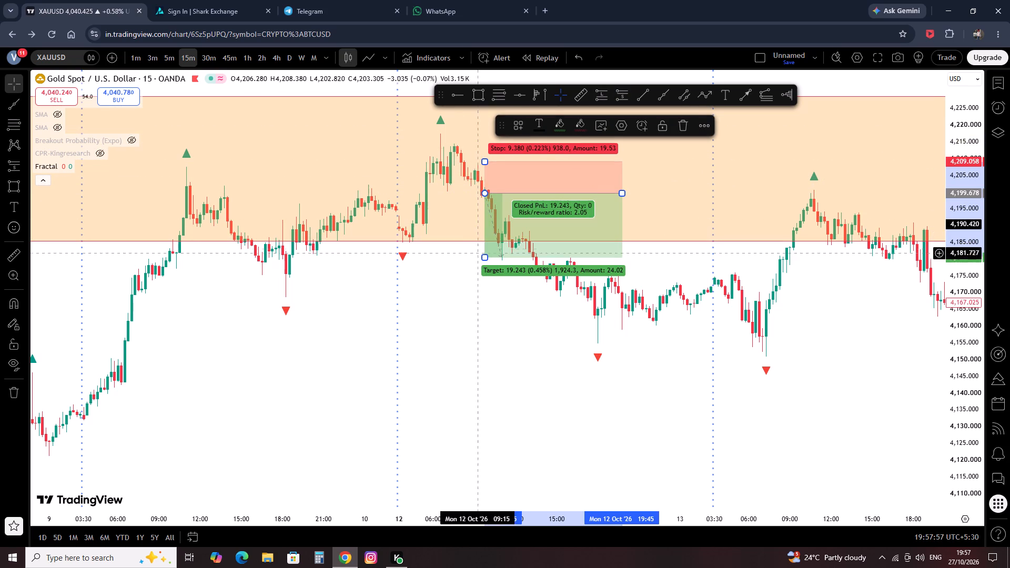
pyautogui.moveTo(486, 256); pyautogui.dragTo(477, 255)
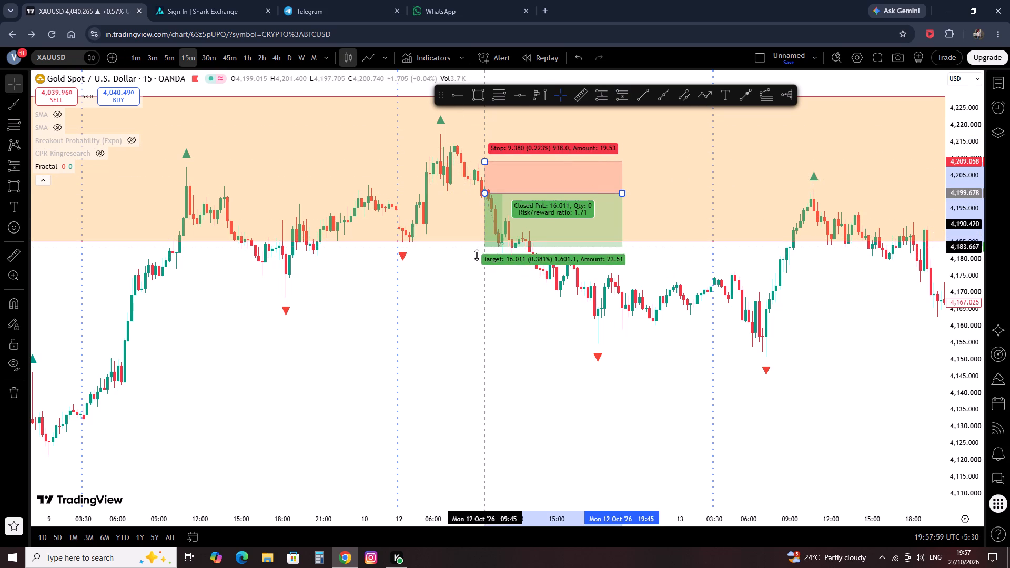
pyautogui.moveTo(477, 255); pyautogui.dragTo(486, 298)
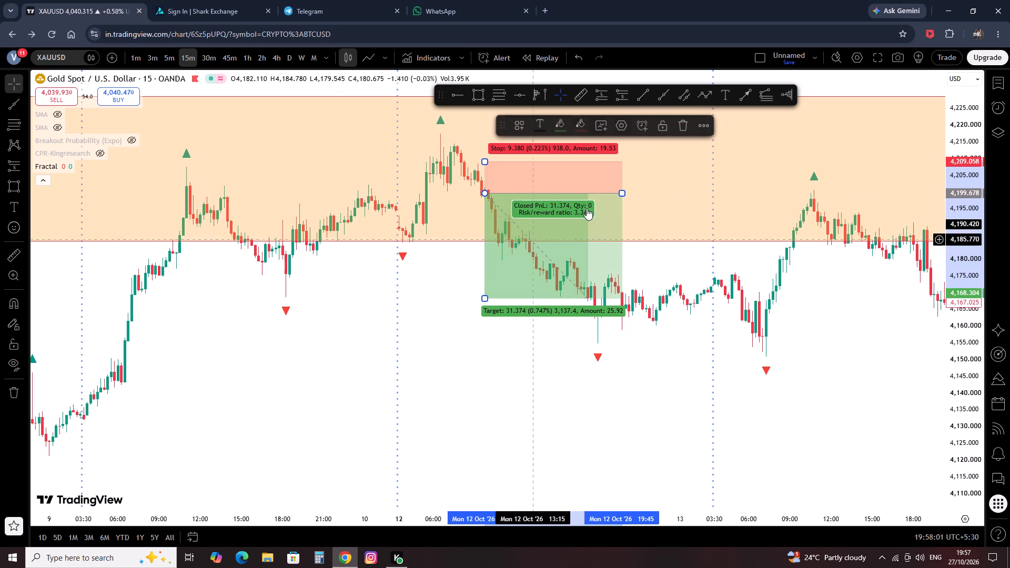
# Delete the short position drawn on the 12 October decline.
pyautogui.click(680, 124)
# Switch the gold chart to the 1-hour timeframe.
pyautogui.scroll(-5, 633, 326)
pyautogui.moveTo(726, 335); pyautogui.dragTo(265, 343)
pyautogui.scroll(-9, 219, 347)
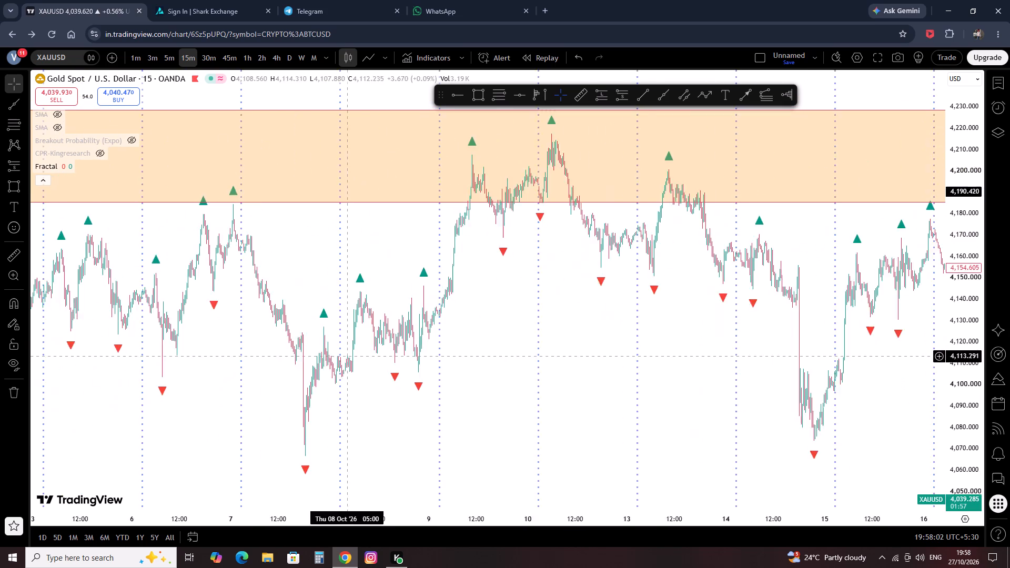
pyautogui.scroll(-6, 347, 356)
pyautogui.click(250, 55)
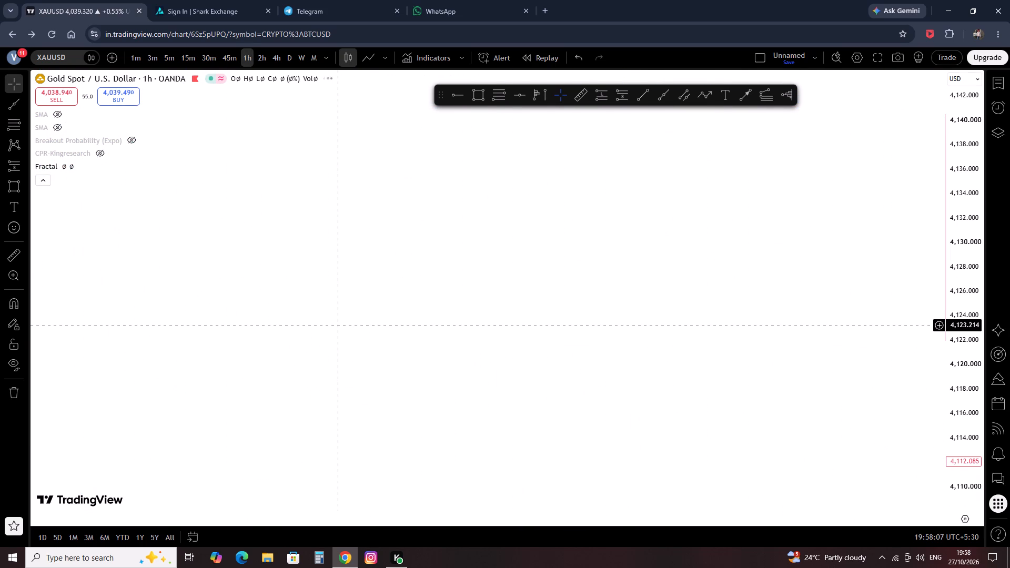
# Examine the hourly gold swings and fractal markers from the orange resistance zone to the latest late-October candles.
pyautogui.scroll(8, 338, 326)
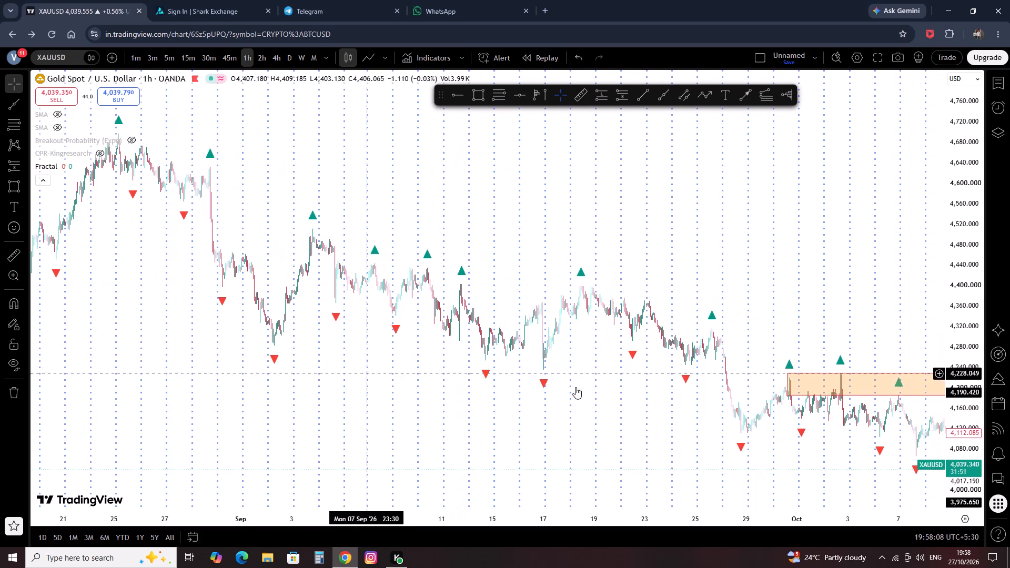
pyautogui.moveTo(642, 389); pyautogui.dragTo(422, 370)
pyautogui.scroll(3, 419, 367)
pyautogui.moveTo(679, 390); pyautogui.dragTo(201, 317)
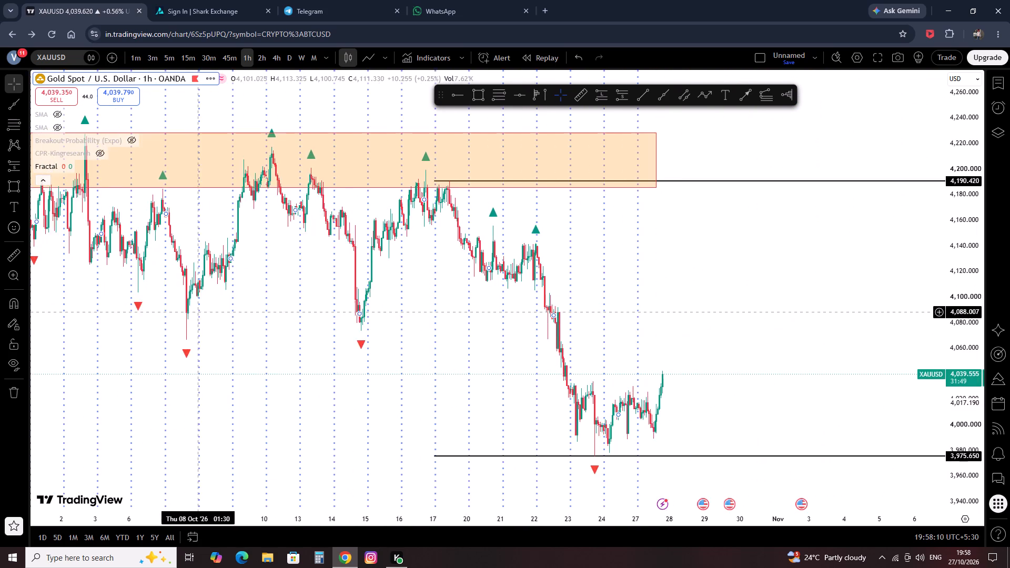
pyautogui.scroll(-3, 296, 302)
pyautogui.click(373, 408)
pyautogui.scroll(4, 374, 409)
pyautogui.click(413, 382)
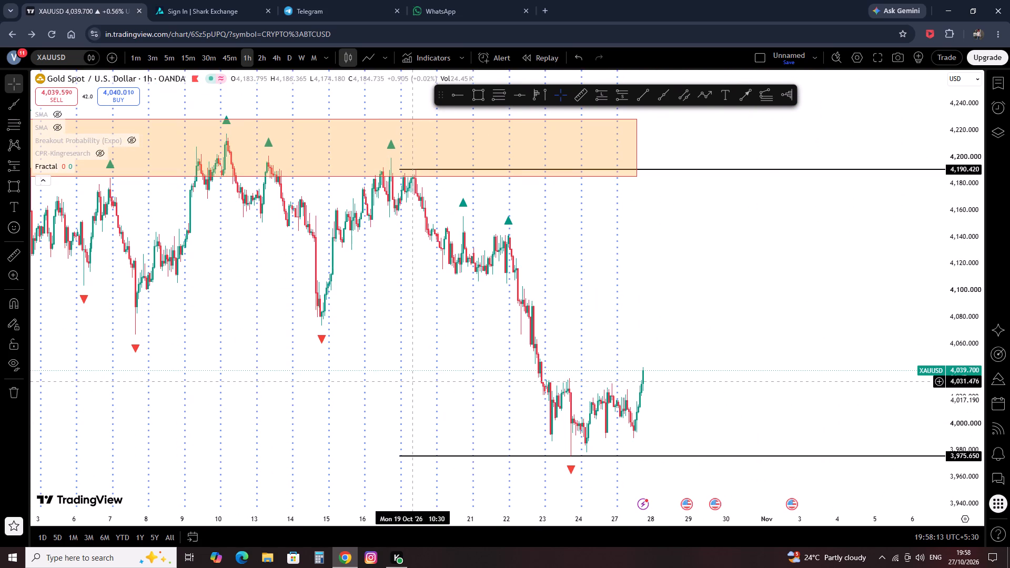
pyautogui.scroll(2, 411, 381)
pyautogui.scroll(2, 408, 333)
pyautogui.moveTo(344, 277); pyautogui.dragTo(484, 271)
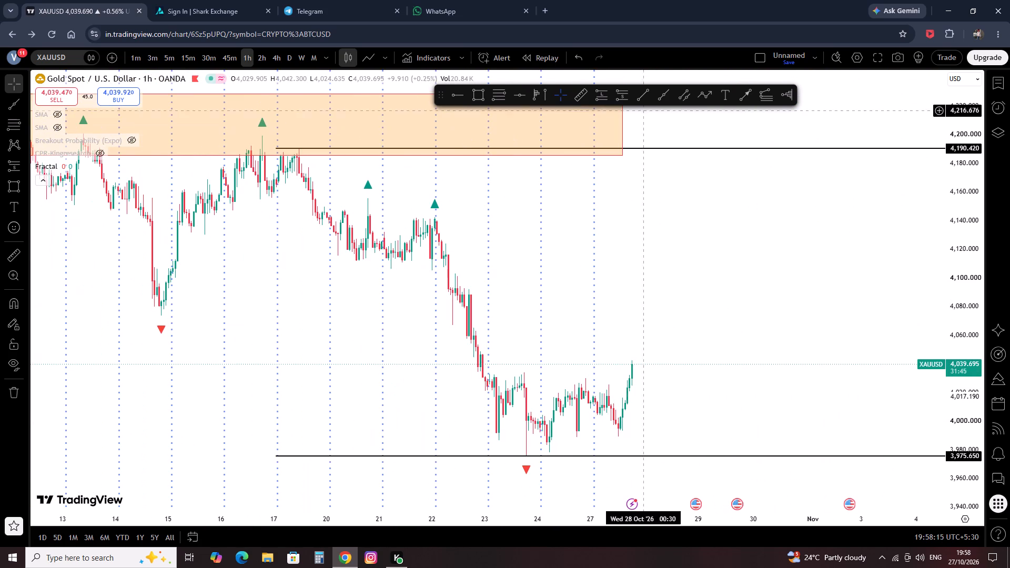
pyautogui.scroll(3, 522, 165)
pyautogui.scroll(-3, 382, 278)
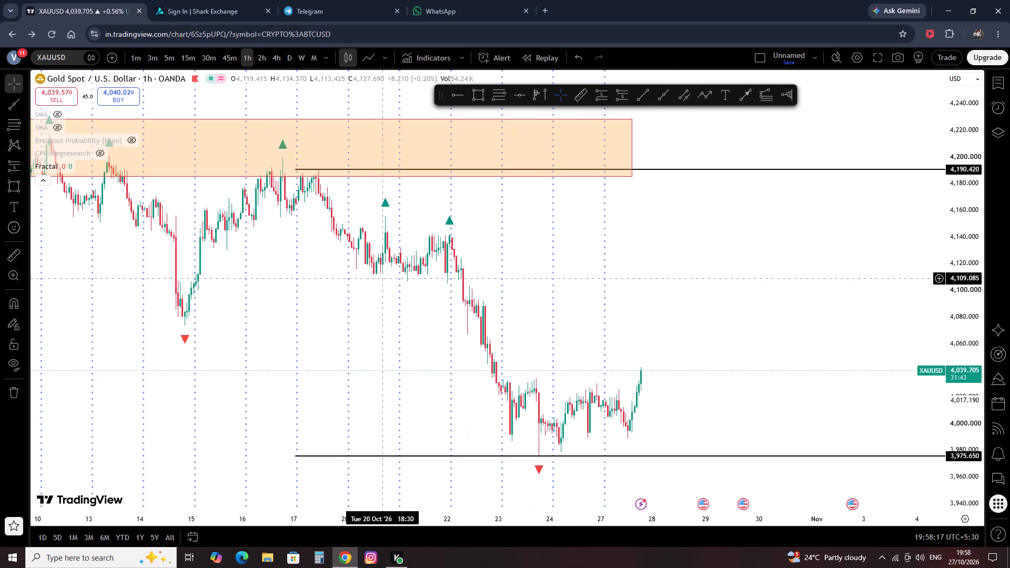
pyautogui.scroll(-1, 369, 306)
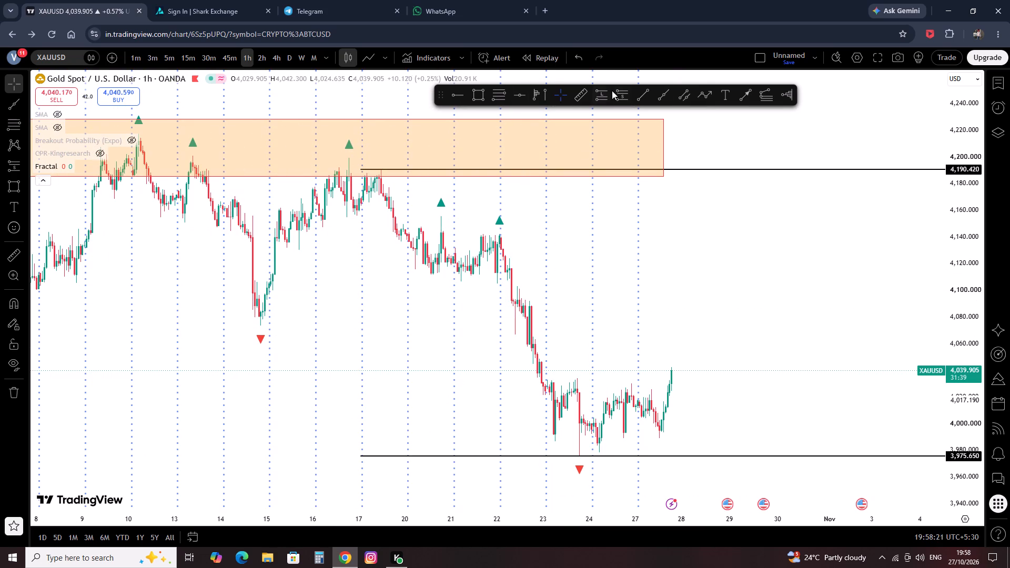
# Draw a rising trend line from the 14 October swing low at about 4,073.5 to about 4,131.4 on 26 October.
pyautogui.click(640, 91)
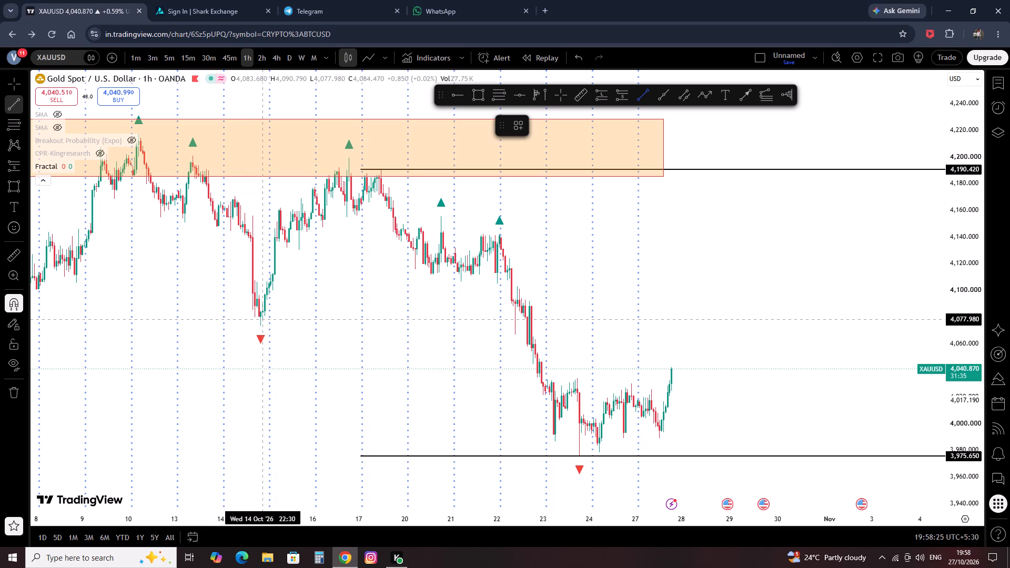
pyautogui.keyDown('ctrl'); pyautogui.click(260, 329); pyautogui.keyUp('ctrl')
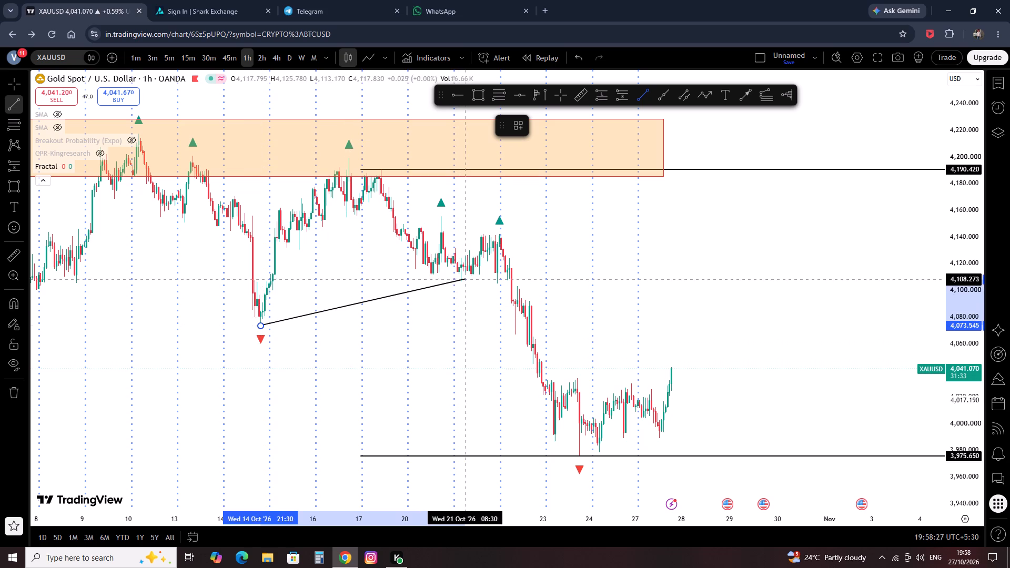
pyautogui.click(614, 248)
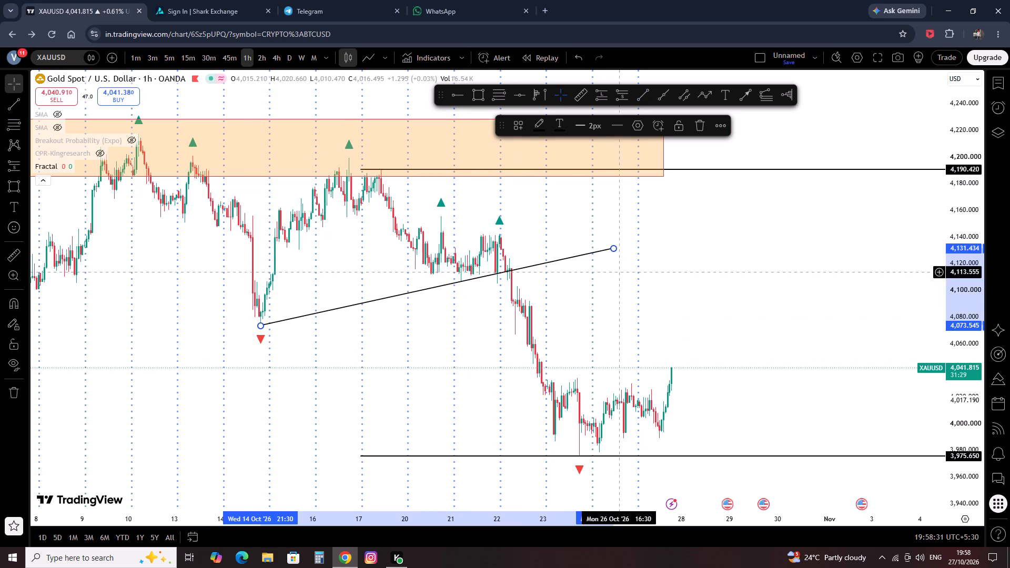
pyautogui.click(622, 334)
pyautogui.click(615, 245)
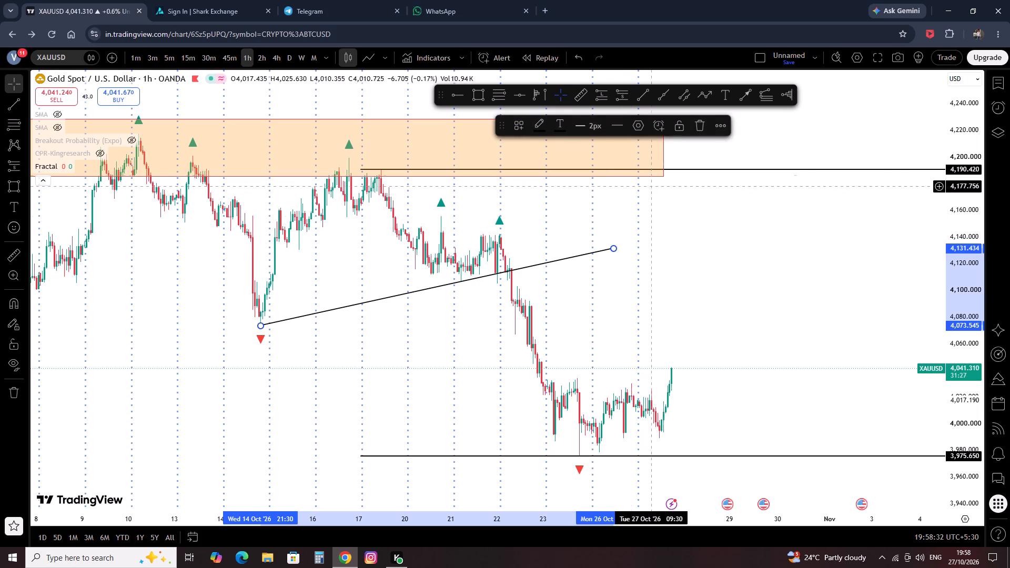
# Delete the rising trend line drawn from the 14 October swing low.
pyautogui.click(701, 130)
# Draw a falling trend line from the 20 October high at about 4,155.6 to about 4,054.6 on 2 November.
pyautogui.click(648, 92)
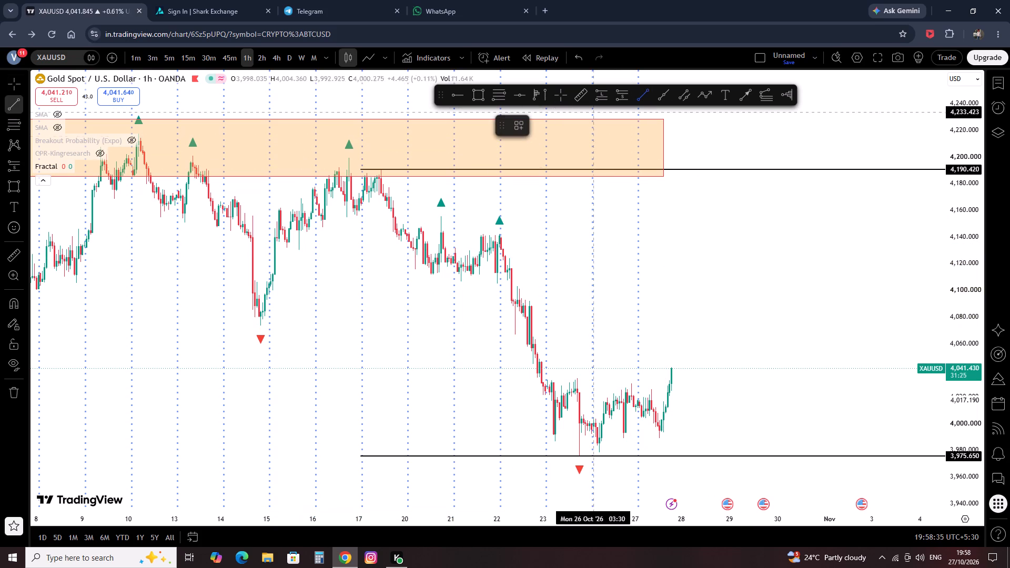
pyautogui.keyDown('ctrl'); pyautogui.click(441, 217); pyautogui.keyUp('ctrl')
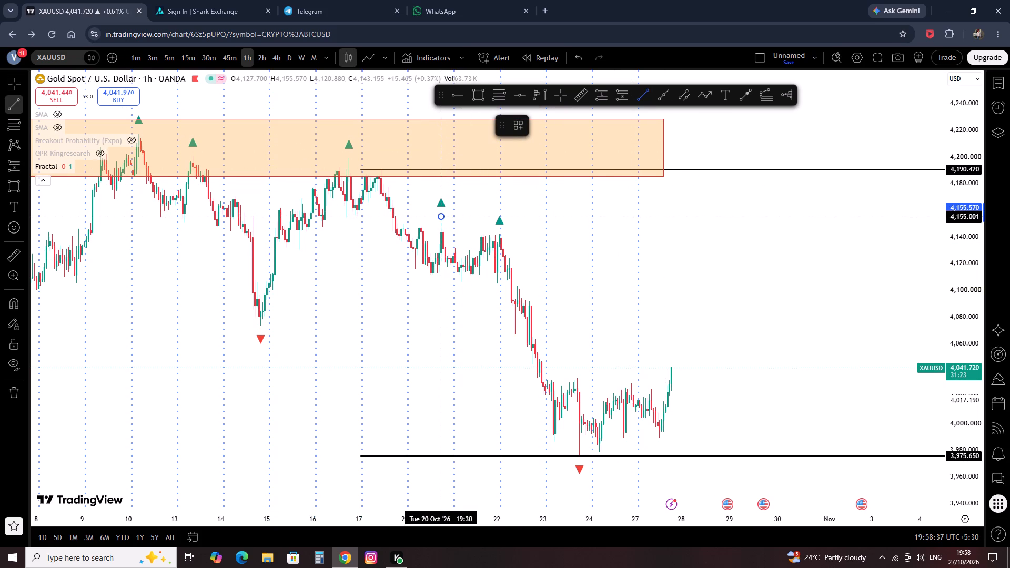
pyautogui.click(860, 351)
pyautogui.click(837, 307)
# Draw a rectangle zone from the 28 September low to 6 October, spanning about 4,112.9 to 4,155.5, and shorten its later end slightly.
pyautogui.scroll(-4, 695, 367)
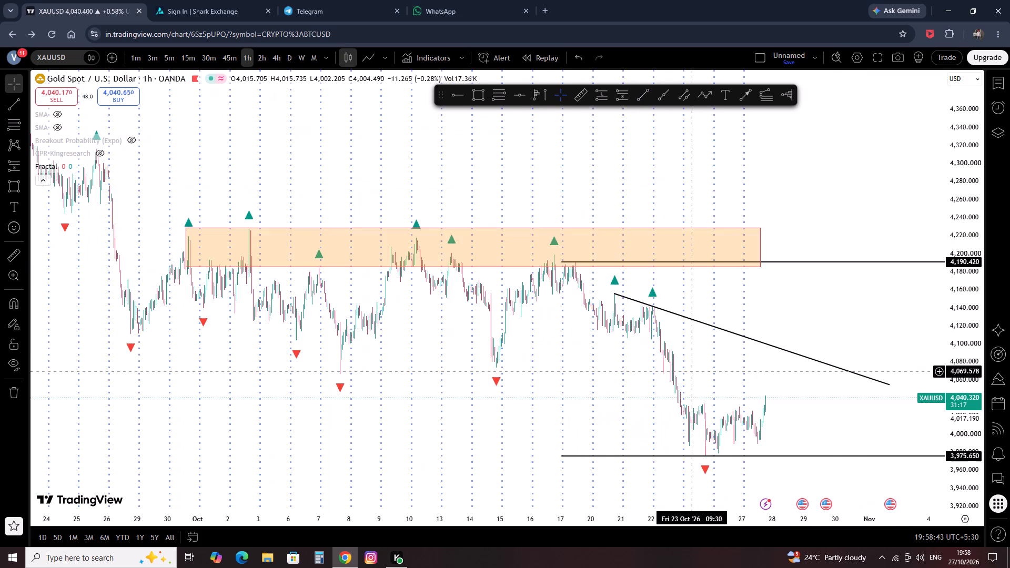
pyautogui.scroll(-2, 692, 372)
pyautogui.moveTo(826, 406); pyautogui.dragTo(676, 383)
pyautogui.scroll(3, 580, 364)
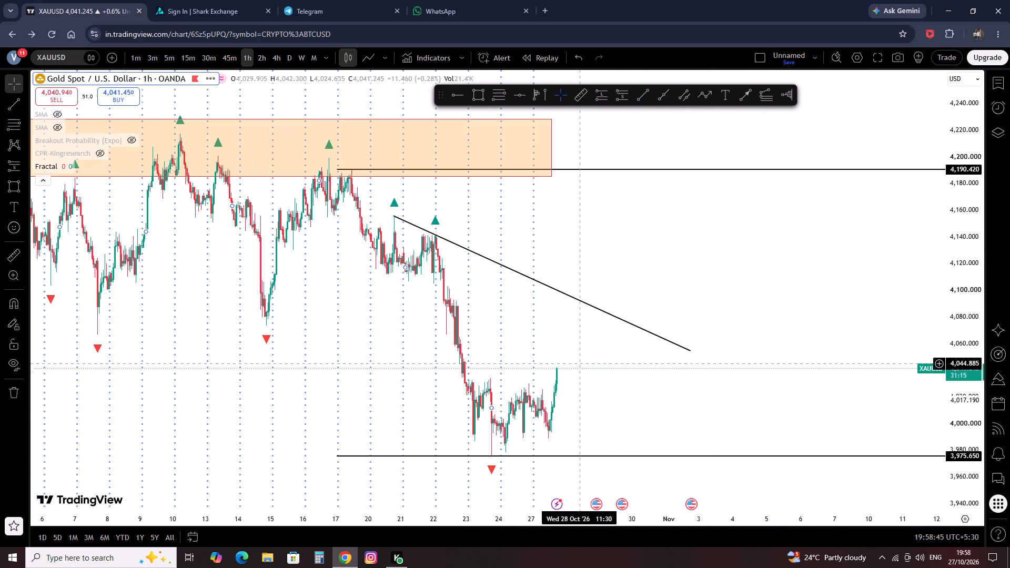
pyautogui.click(399, 369)
pyautogui.moveTo(240, 414); pyautogui.dragTo(553, 416)
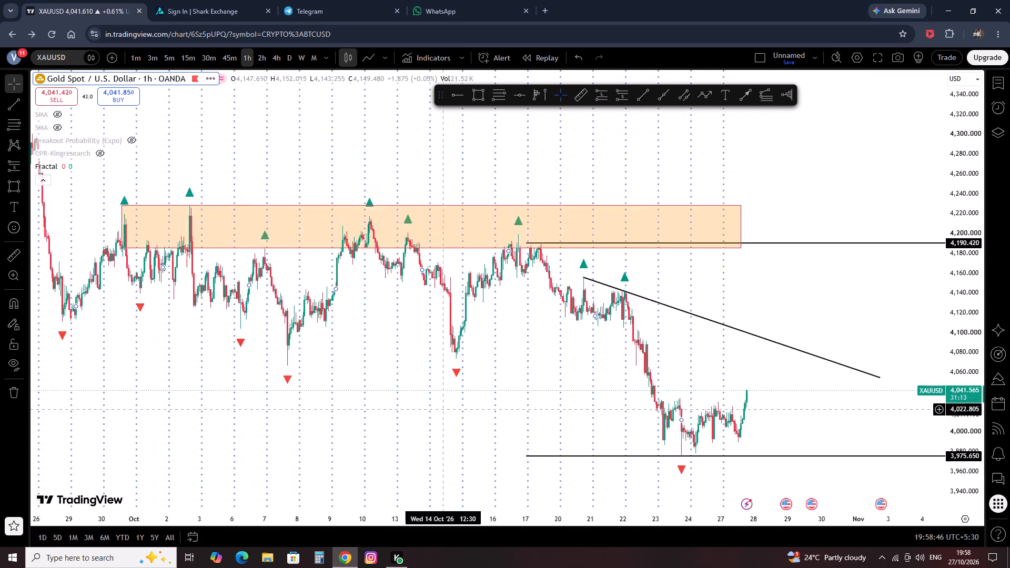
pyautogui.moveTo(553, 416); pyautogui.dragTo(558, 418)
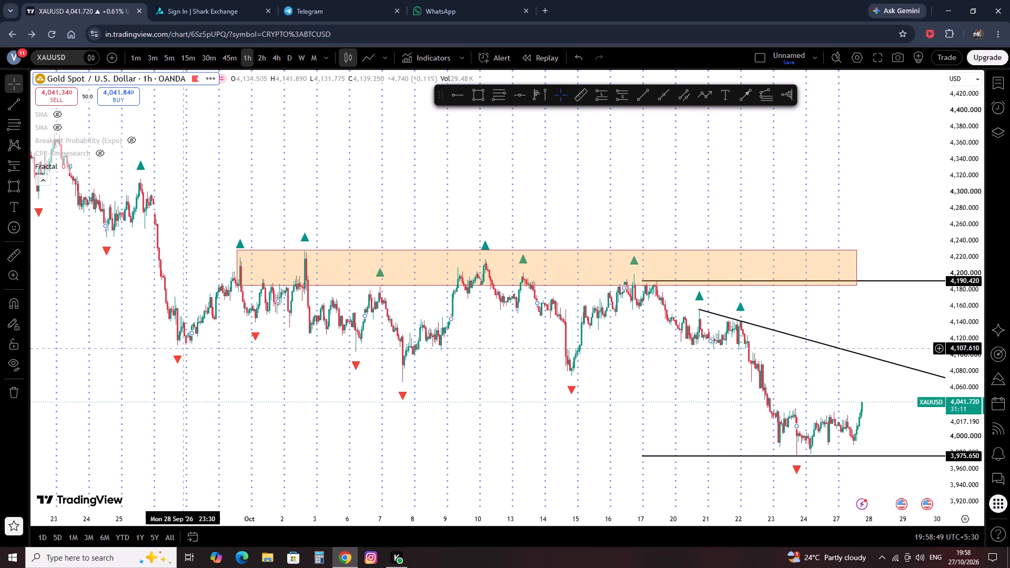
pyautogui.click(224, 346)
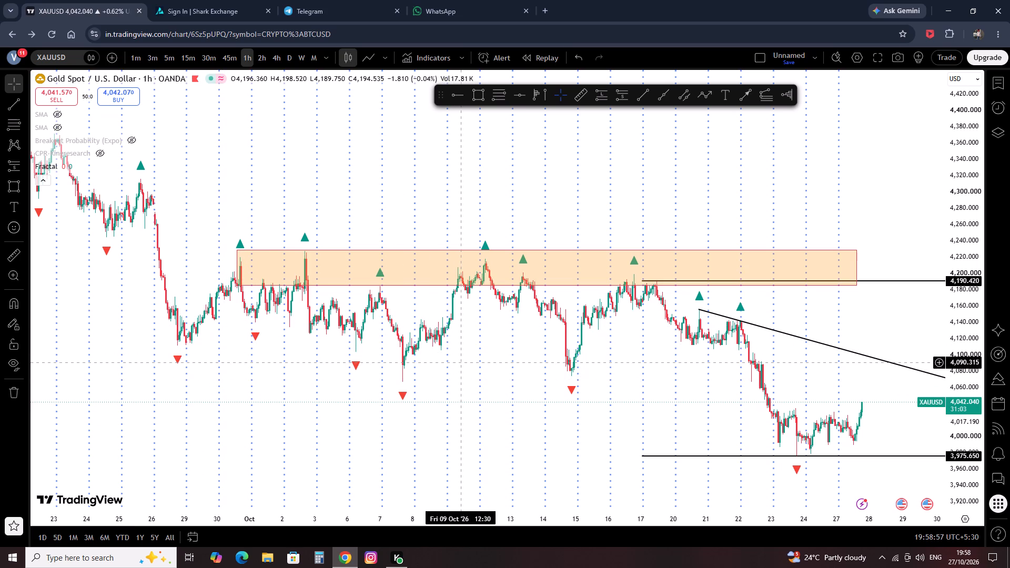
pyautogui.click(480, 102)
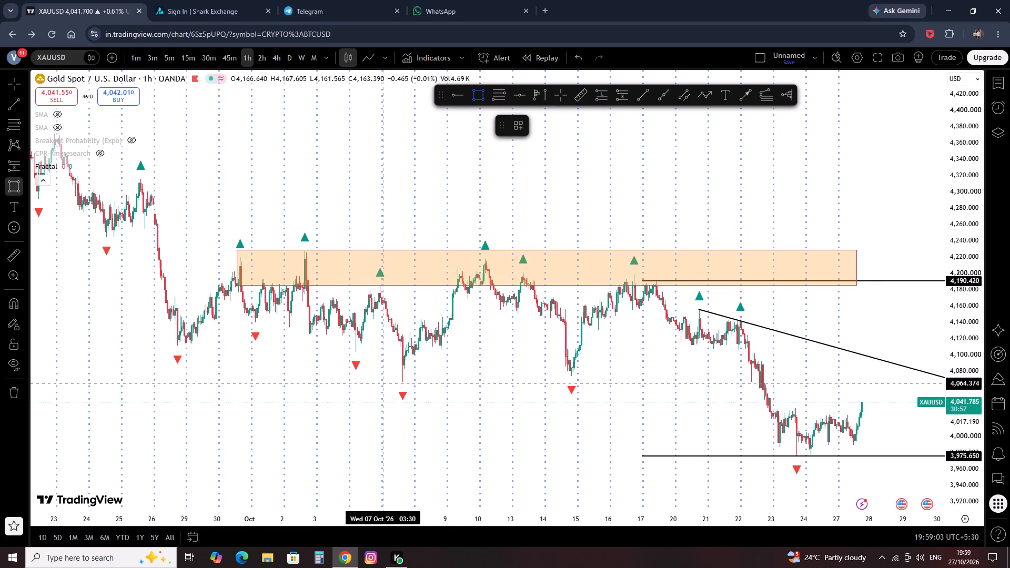
pyautogui.click(178, 344)
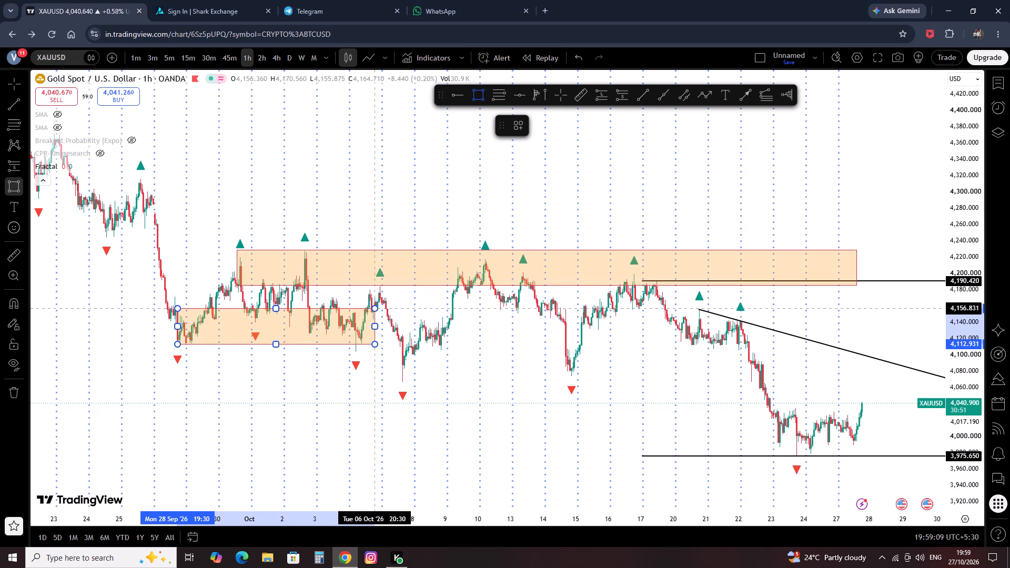
pyautogui.click(375, 310)
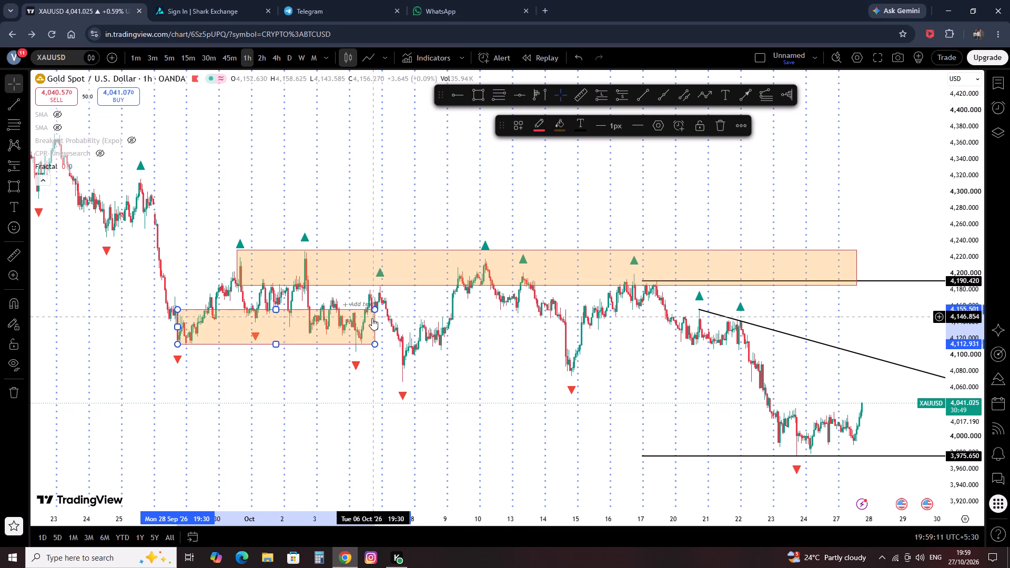
pyautogui.moveTo(373, 324); pyautogui.dragTo(363, 323)
pyautogui.click(419, 302)
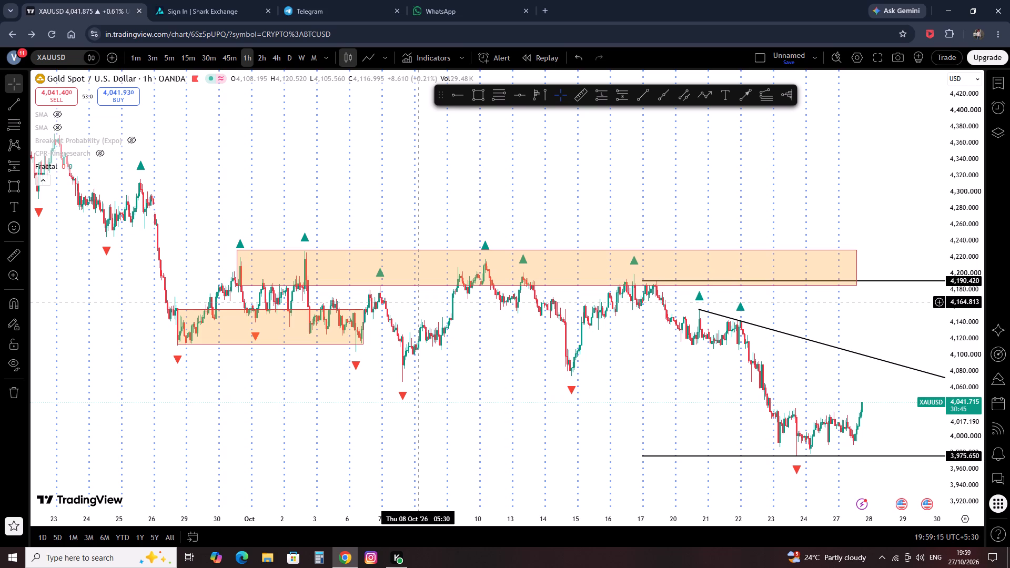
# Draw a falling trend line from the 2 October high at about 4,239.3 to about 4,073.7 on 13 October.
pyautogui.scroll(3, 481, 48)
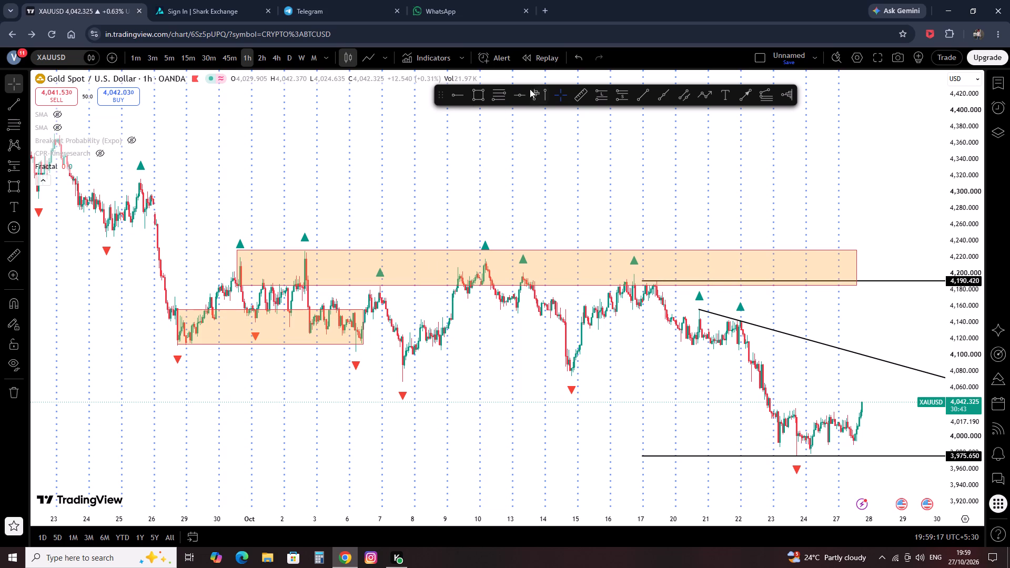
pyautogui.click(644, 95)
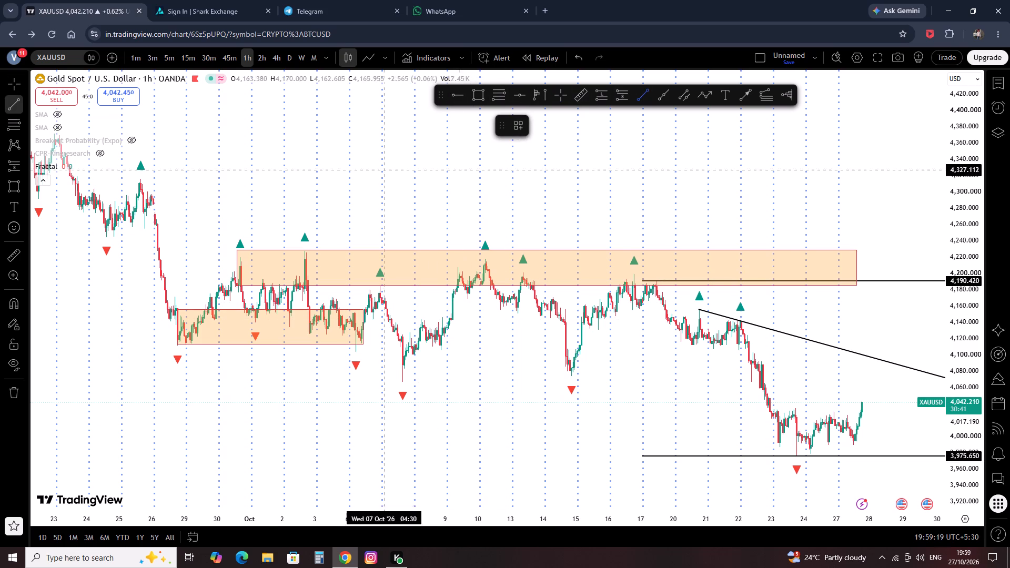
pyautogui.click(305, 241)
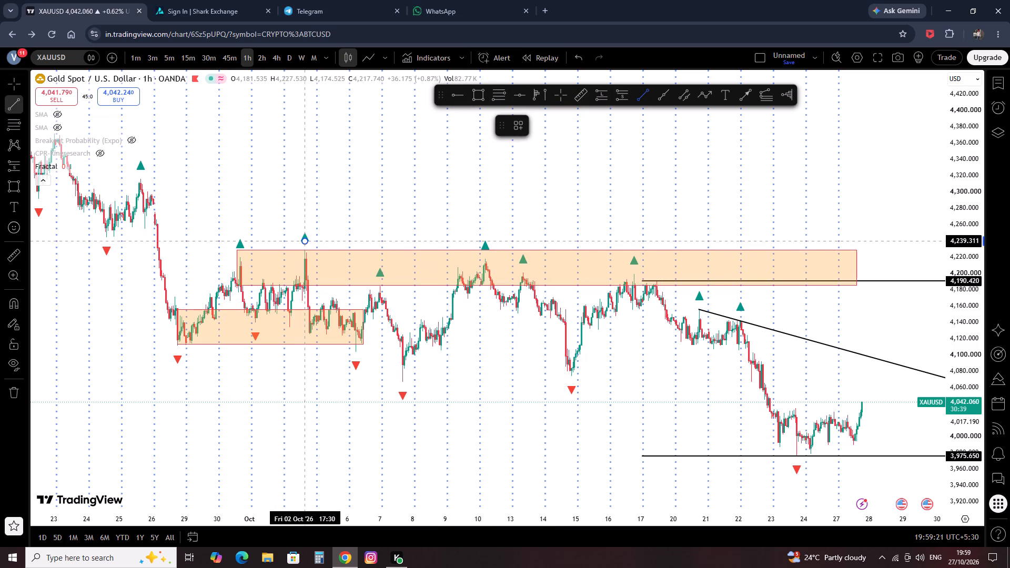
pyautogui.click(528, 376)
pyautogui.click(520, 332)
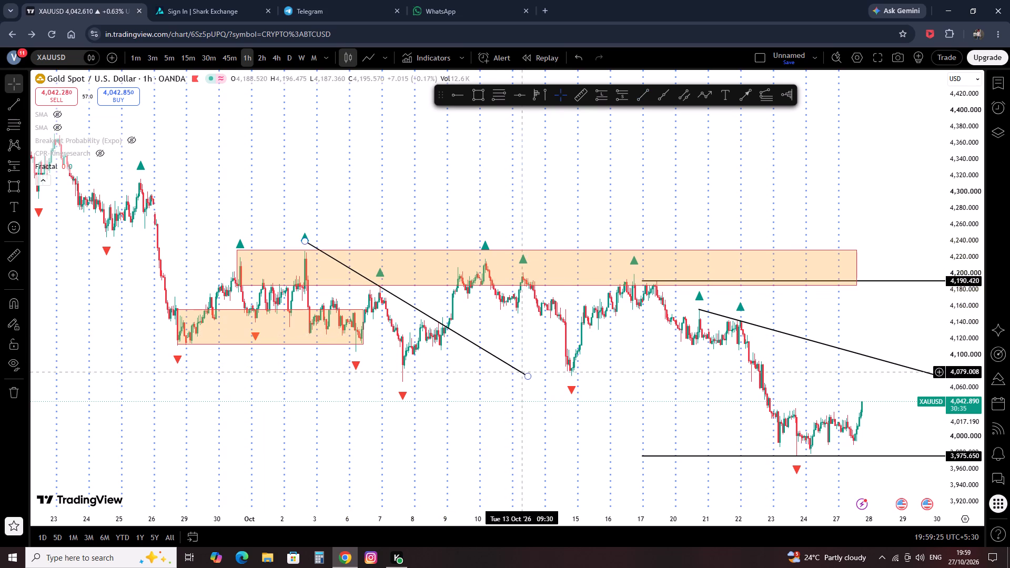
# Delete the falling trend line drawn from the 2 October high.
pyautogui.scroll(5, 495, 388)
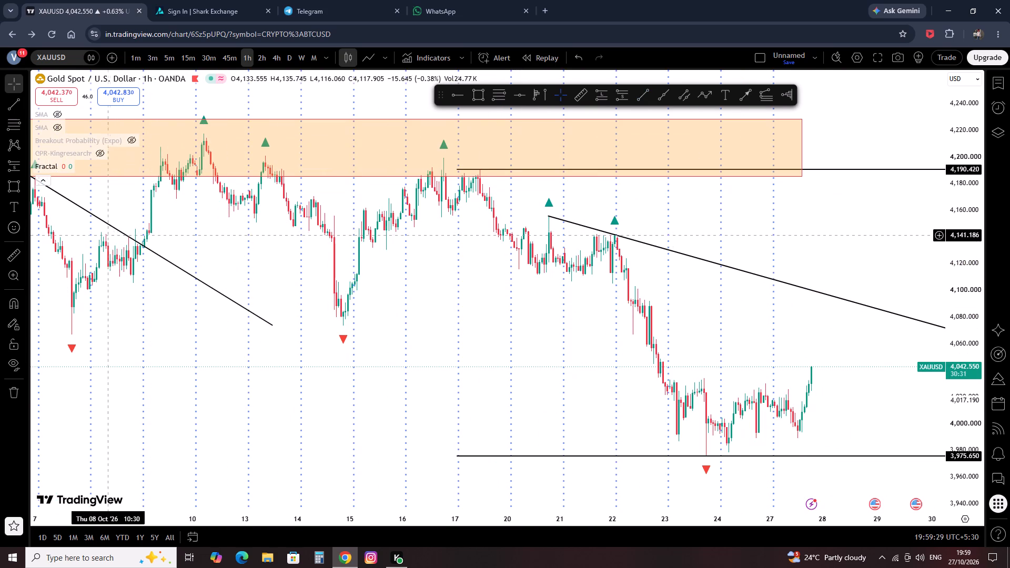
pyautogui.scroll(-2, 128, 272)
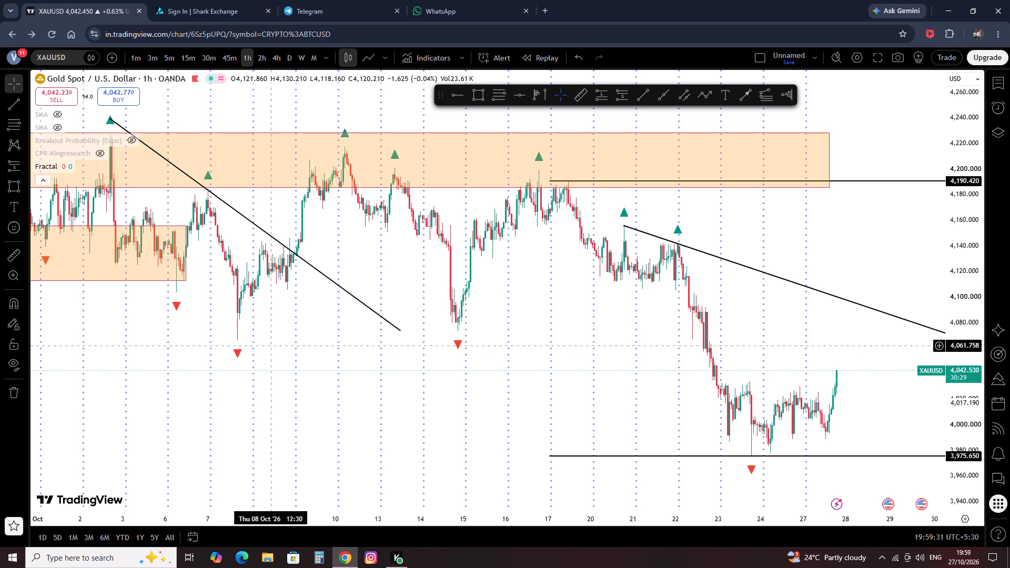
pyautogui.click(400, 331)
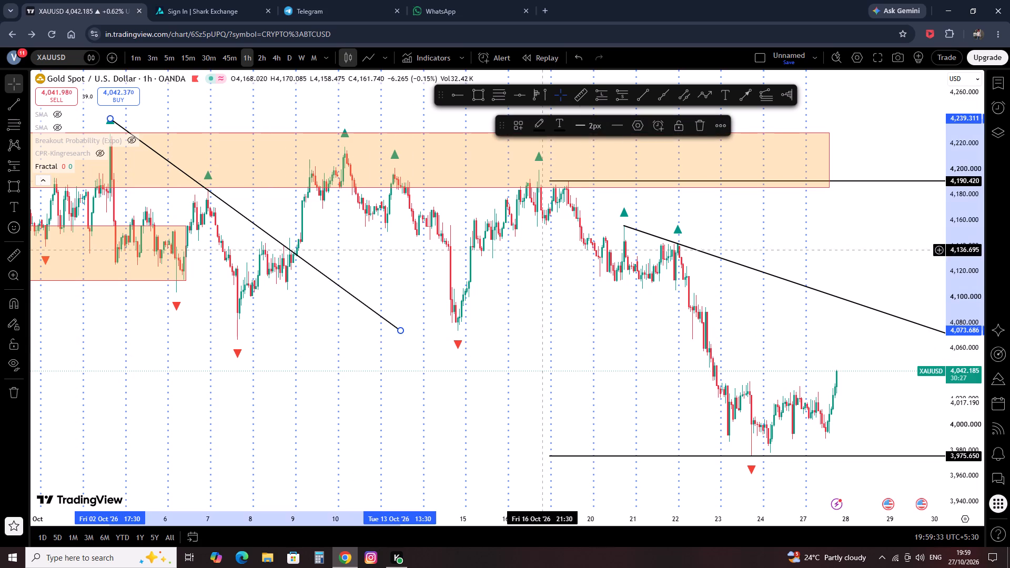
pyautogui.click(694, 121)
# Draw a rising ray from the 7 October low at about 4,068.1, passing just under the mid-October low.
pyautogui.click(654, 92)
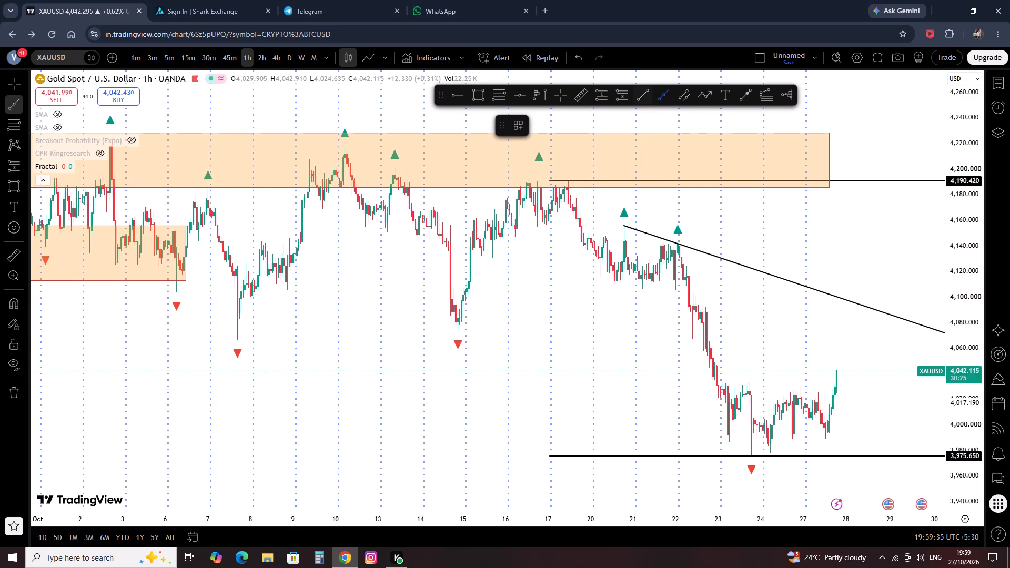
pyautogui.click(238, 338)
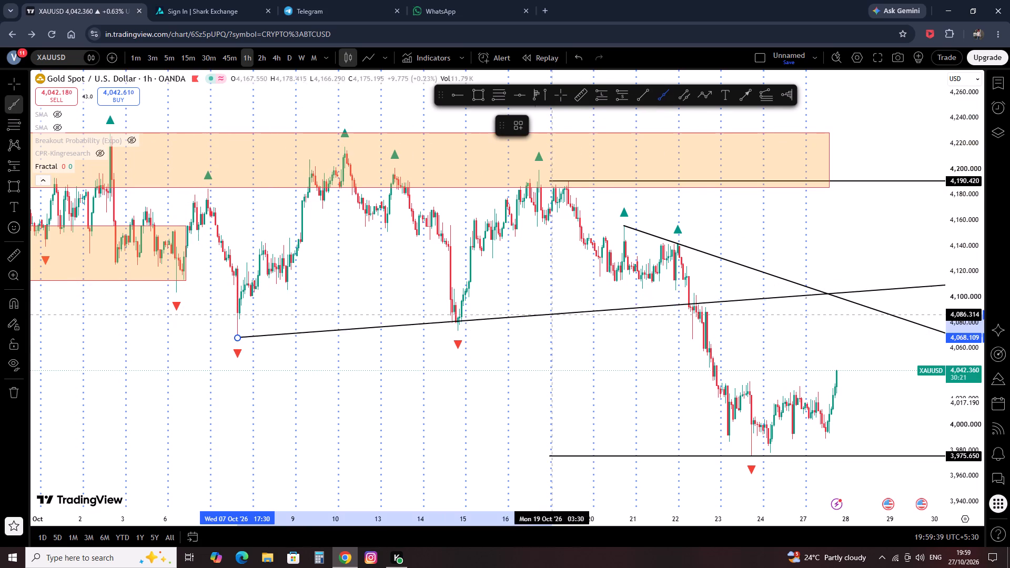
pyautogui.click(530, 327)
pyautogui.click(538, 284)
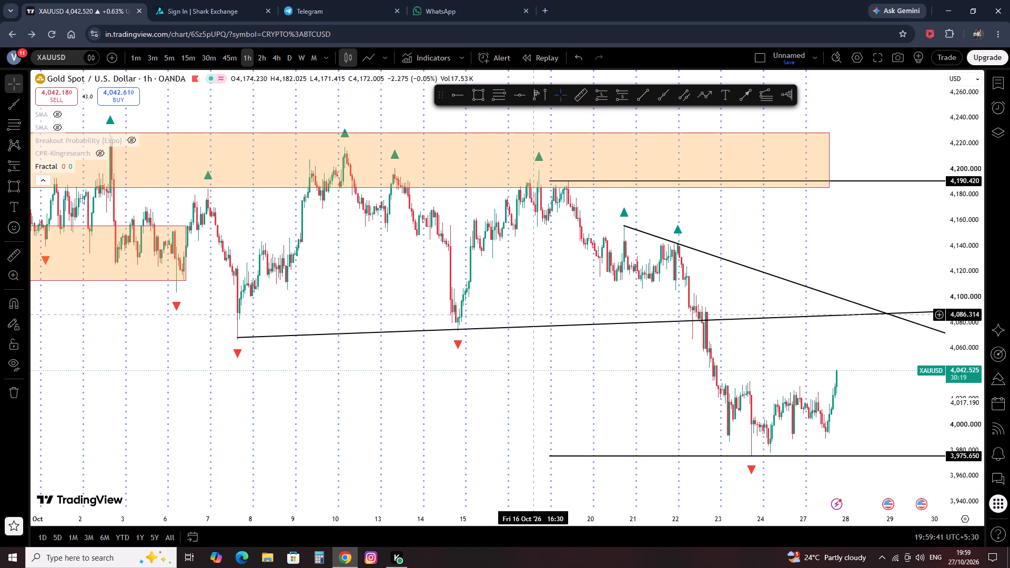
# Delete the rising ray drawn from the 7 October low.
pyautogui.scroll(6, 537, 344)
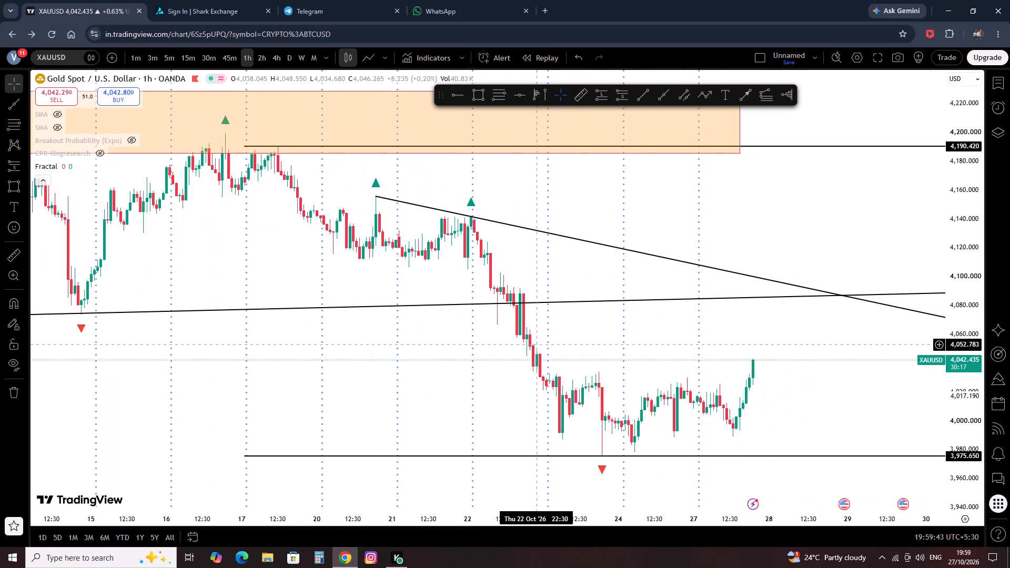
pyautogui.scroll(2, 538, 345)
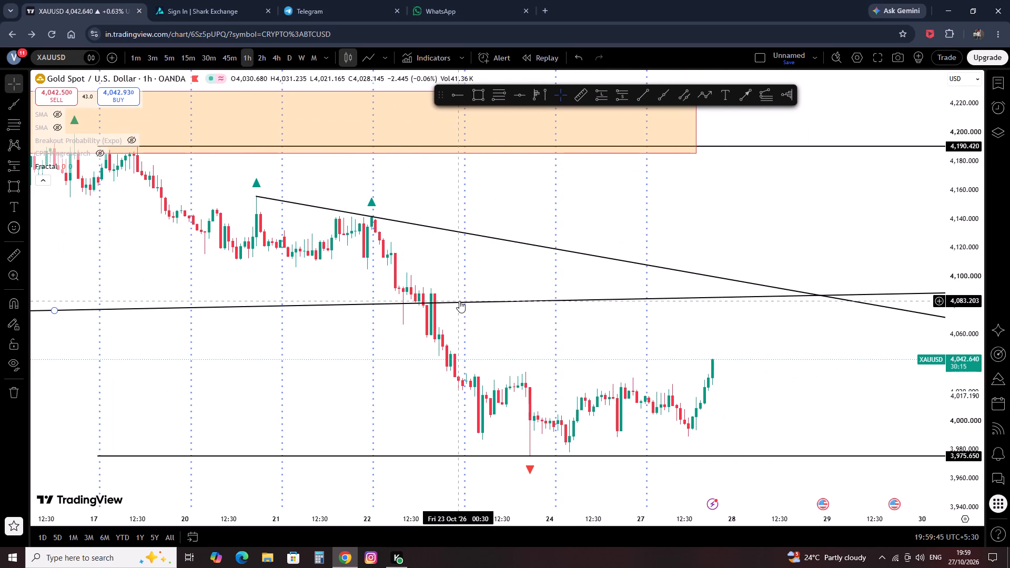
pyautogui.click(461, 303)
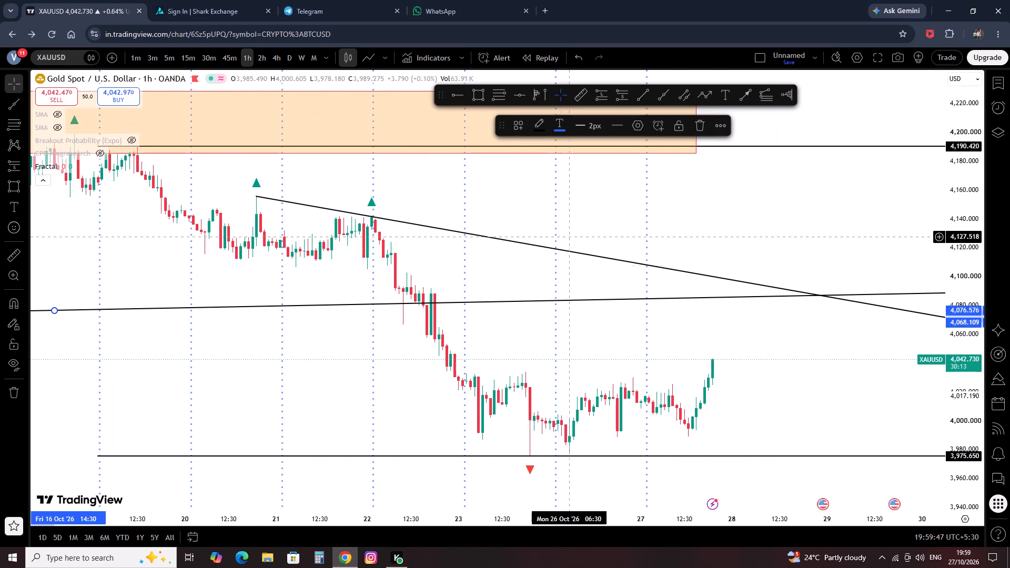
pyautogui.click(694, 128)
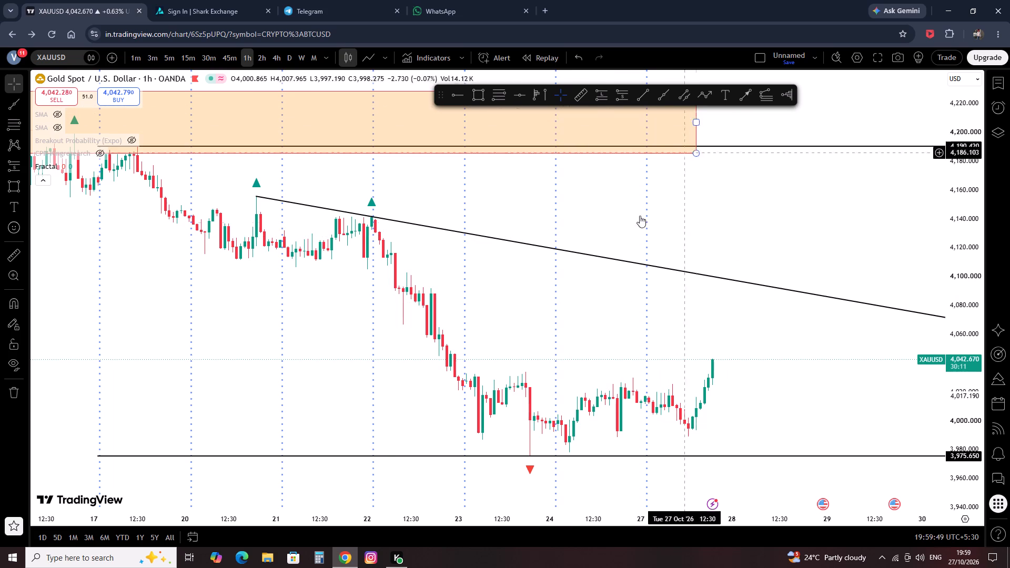
# Draw a support rectangle from the 23 October low, spanning about 3,975.5 to 3,989.4 and ending around 30 October 14:30.
pyautogui.scroll(-6, 592, 274)
pyautogui.scroll(-2, 547, 332)
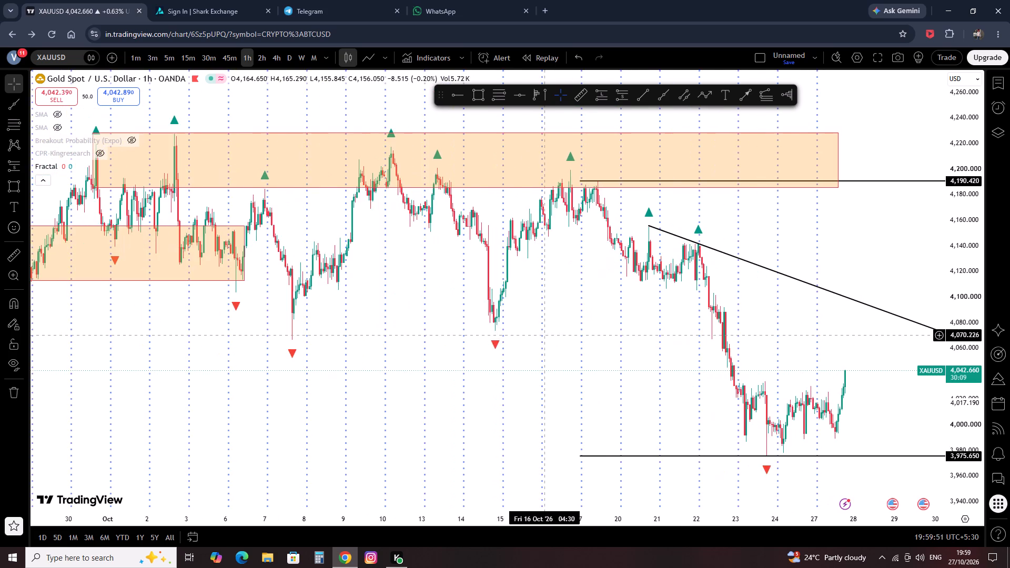
pyautogui.scroll(5, 546, 335)
pyautogui.moveTo(550, 411); pyautogui.dragTo(378, 412)
pyautogui.moveTo(370, 412); pyautogui.dragTo(323, 410)
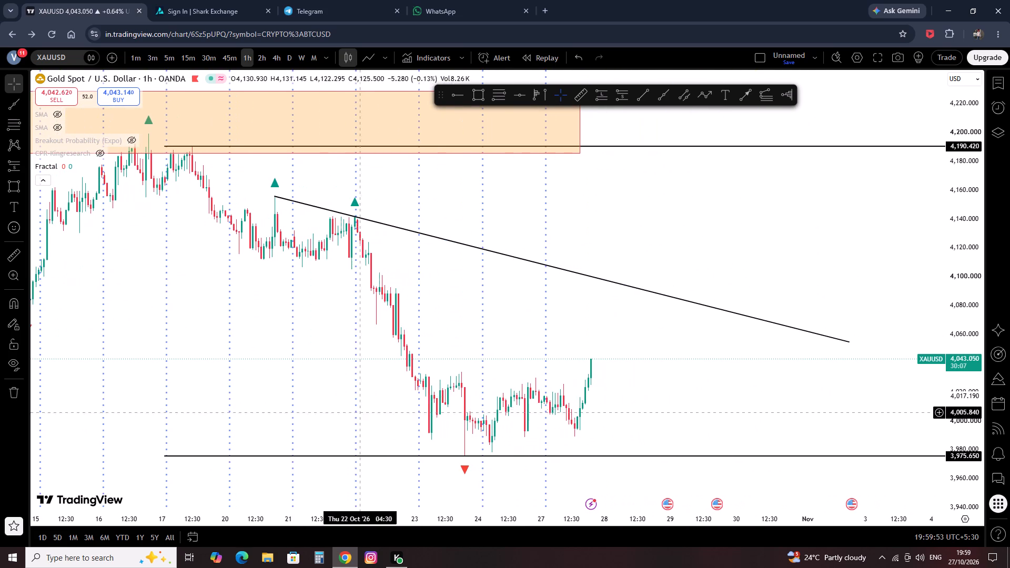
pyautogui.click(477, 93)
pyautogui.scroll(2, 392, 388)
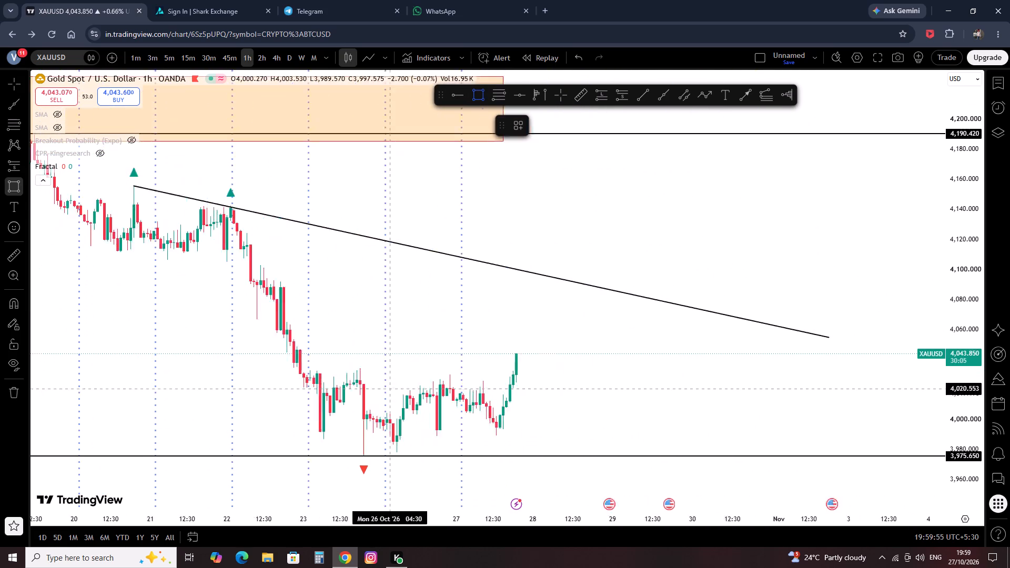
pyautogui.scroll(1, 391, 389)
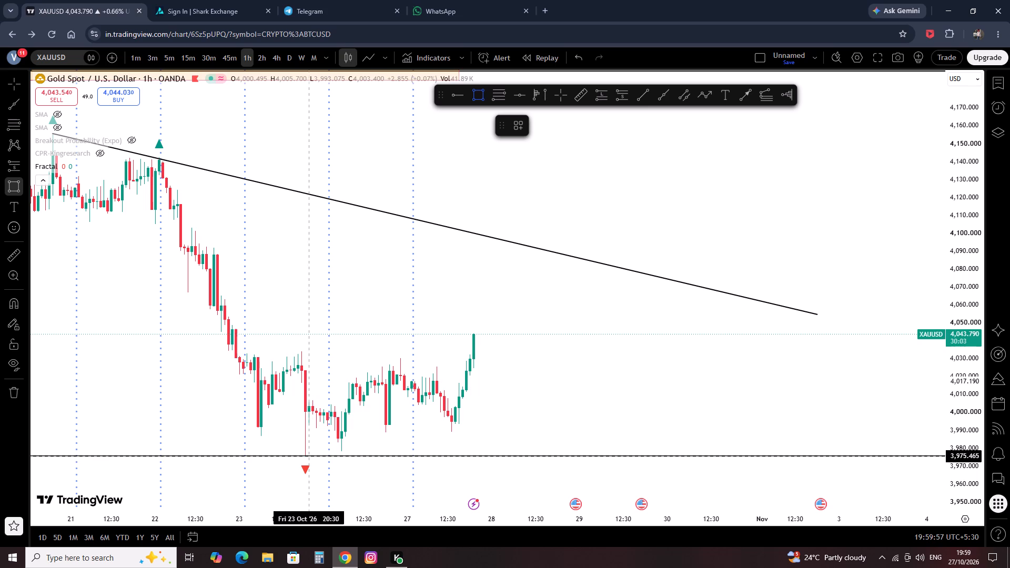
pyautogui.click(306, 457)
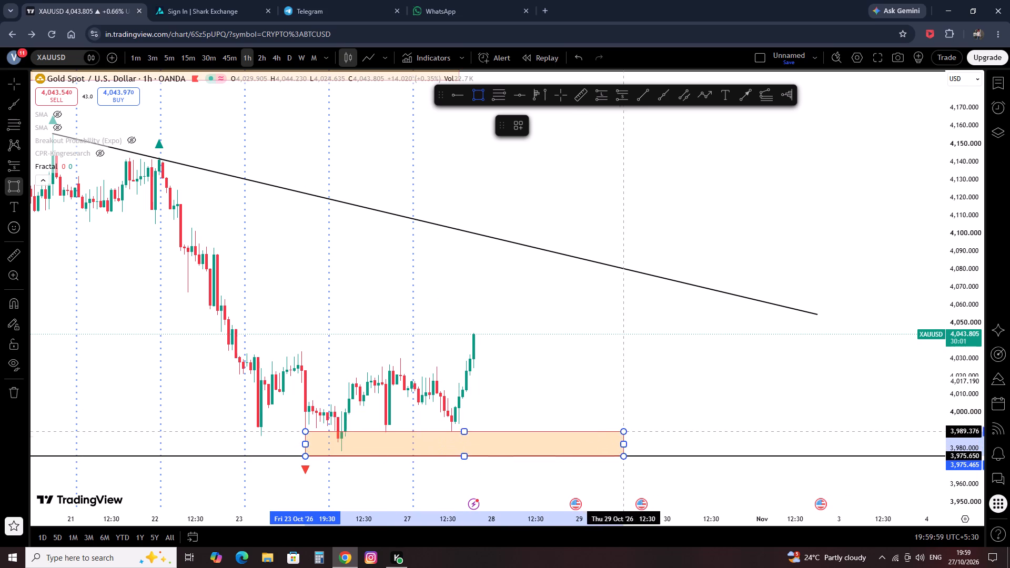
pyautogui.click(738, 431)
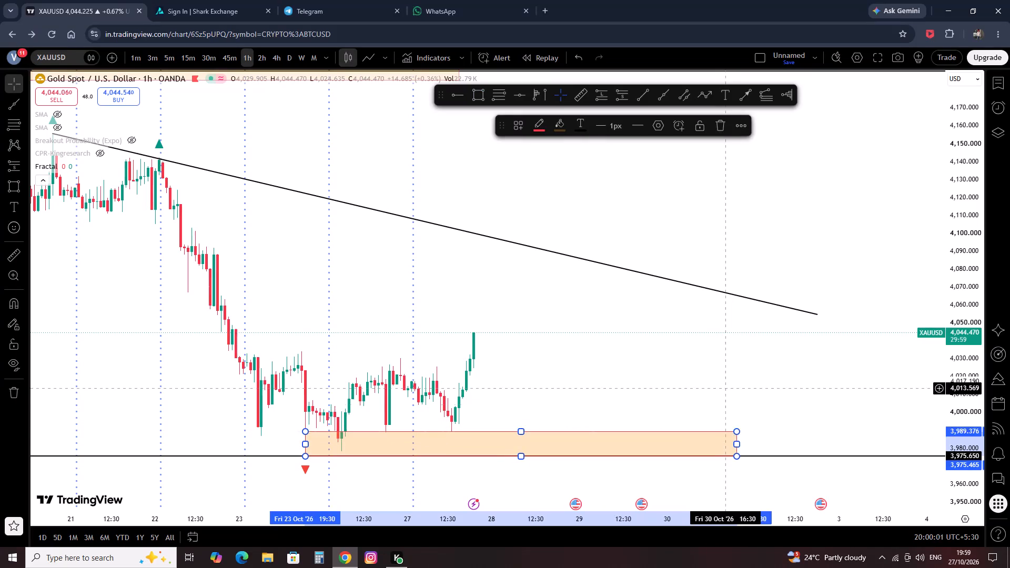
pyautogui.click(724, 386)
pyautogui.moveTo(738, 444); pyautogui.dragTo(717, 445)
pyautogui.click(656, 382)
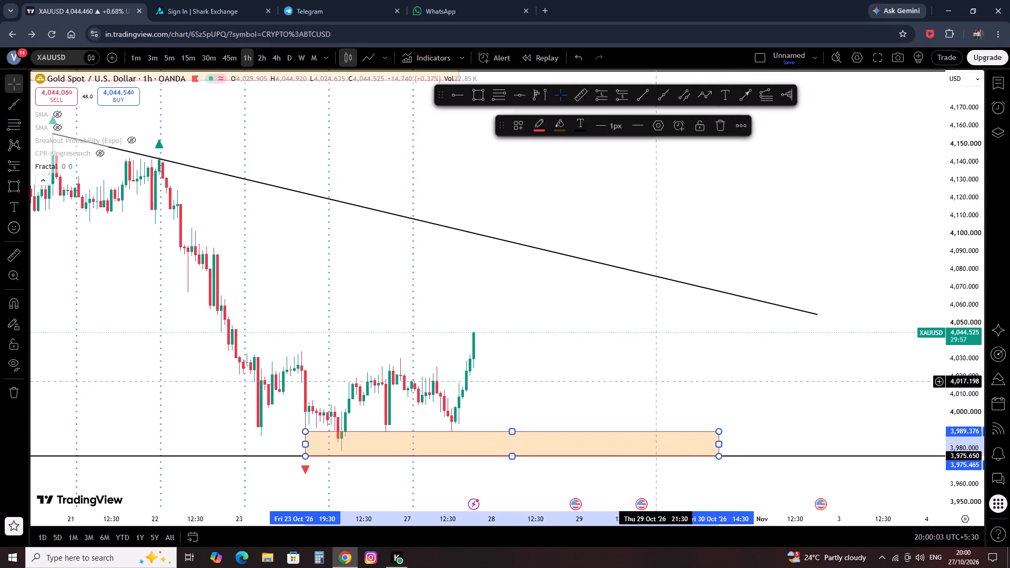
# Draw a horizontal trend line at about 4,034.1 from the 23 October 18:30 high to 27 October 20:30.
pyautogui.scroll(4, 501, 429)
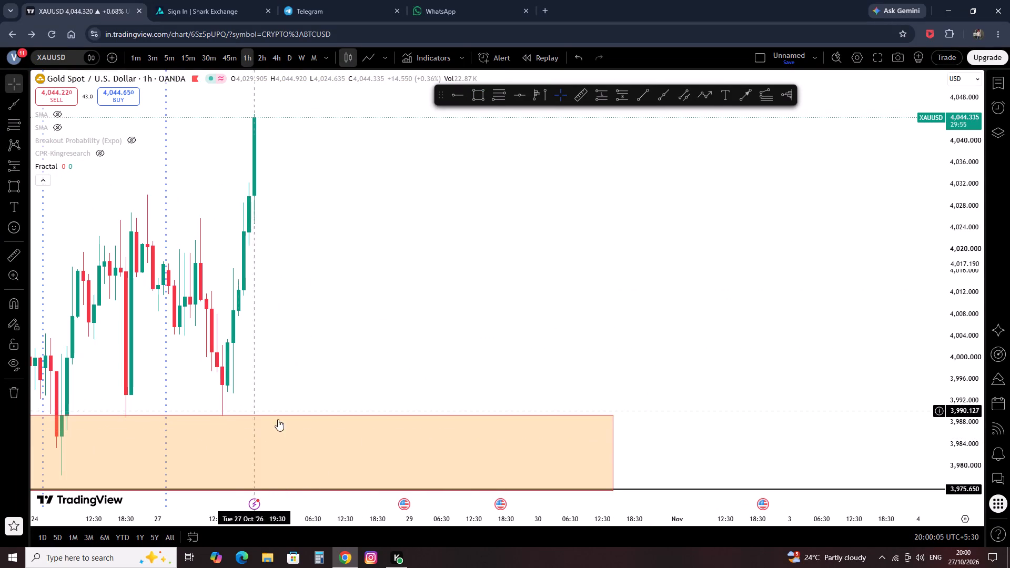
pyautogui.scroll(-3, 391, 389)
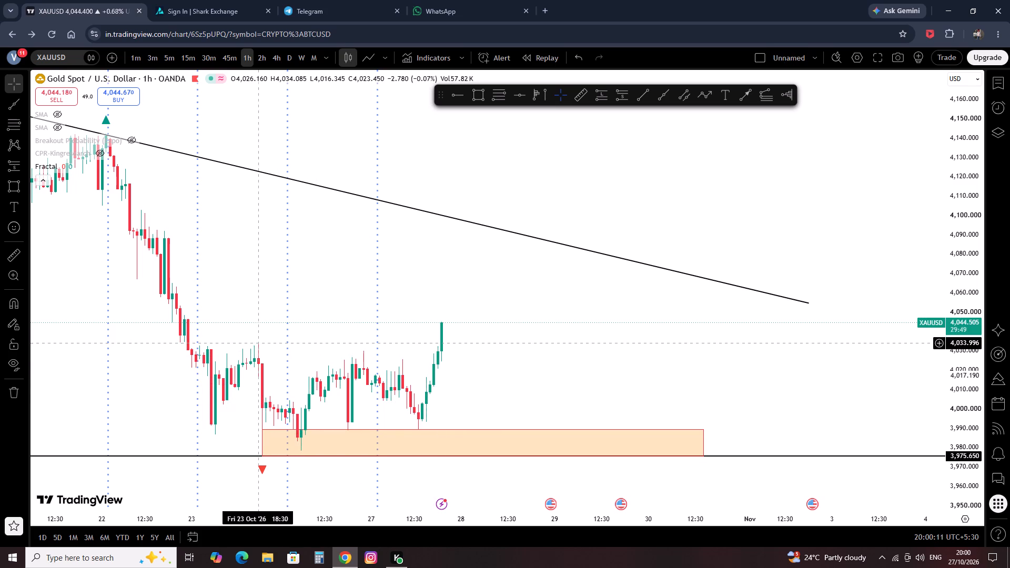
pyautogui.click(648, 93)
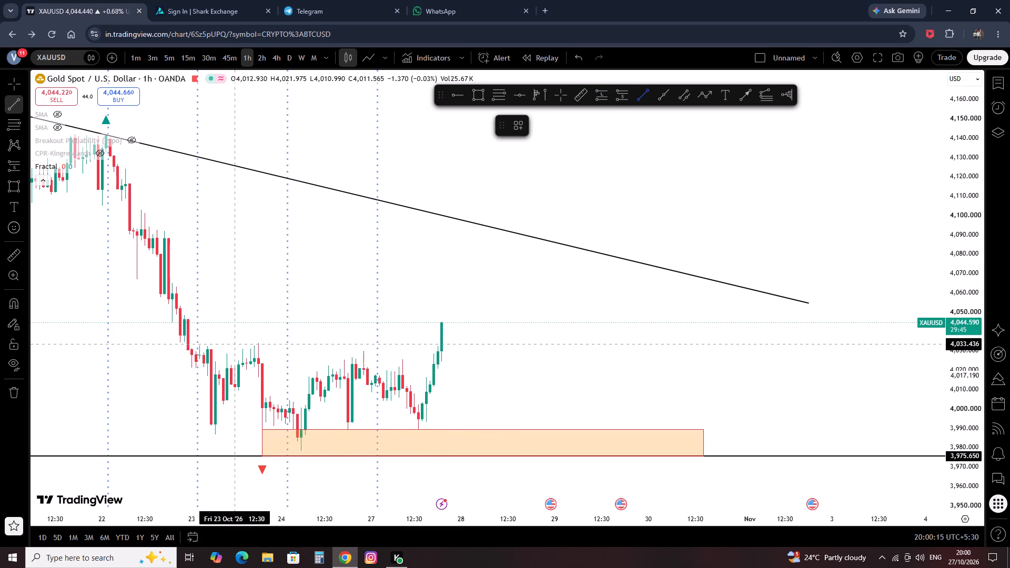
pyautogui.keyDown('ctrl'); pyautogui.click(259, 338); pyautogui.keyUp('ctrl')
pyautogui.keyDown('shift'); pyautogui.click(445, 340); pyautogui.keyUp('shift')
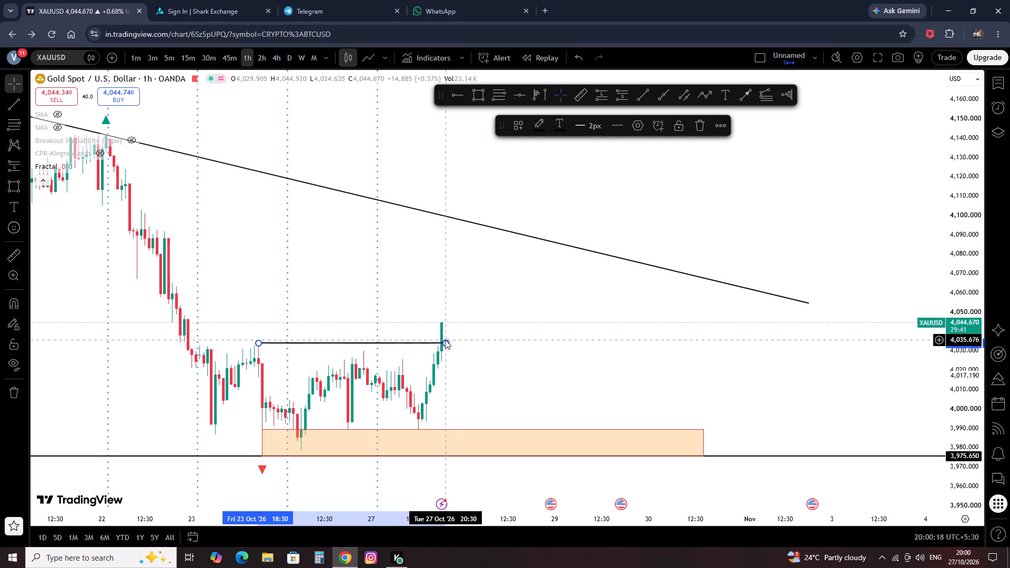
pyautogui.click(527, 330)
# Switch gold to the 15-minute chart and examine how price reacts at the support zone on 26 and 27 October.
pyautogui.click(186, 56)
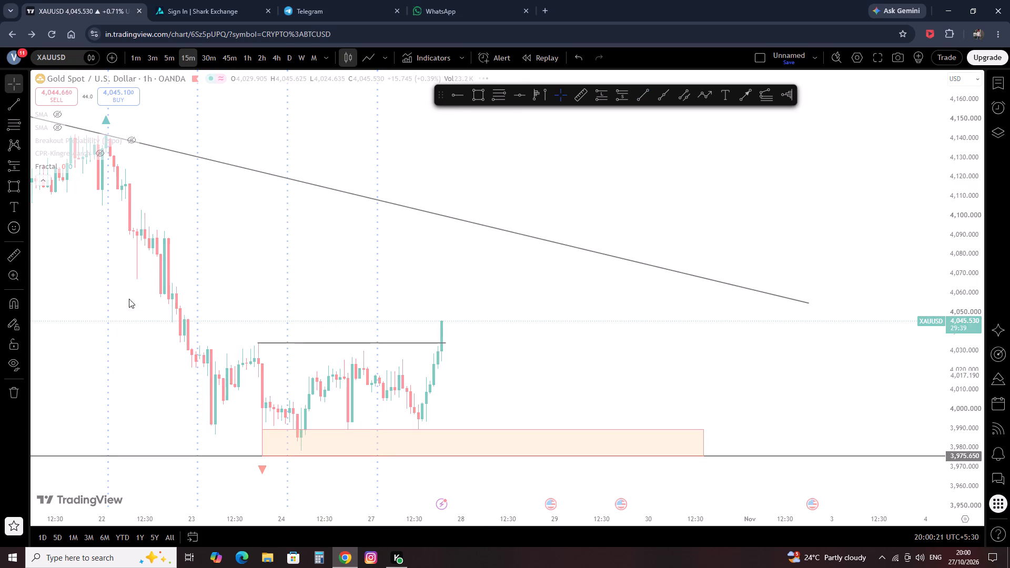
pyautogui.scroll(-5, 151, 383)
pyautogui.scroll(1, 156, 388)
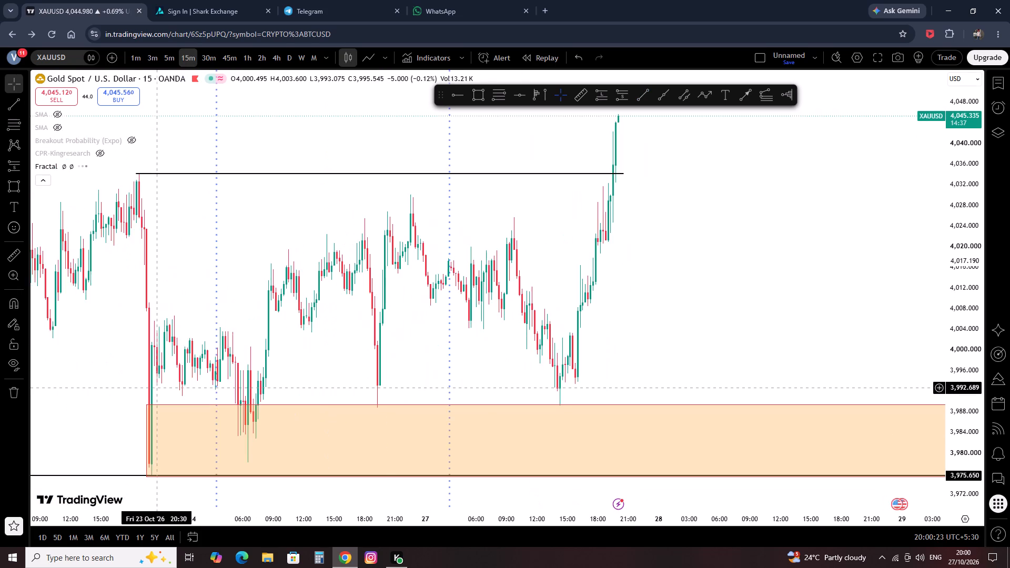
pyautogui.scroll(2, 241, 407)
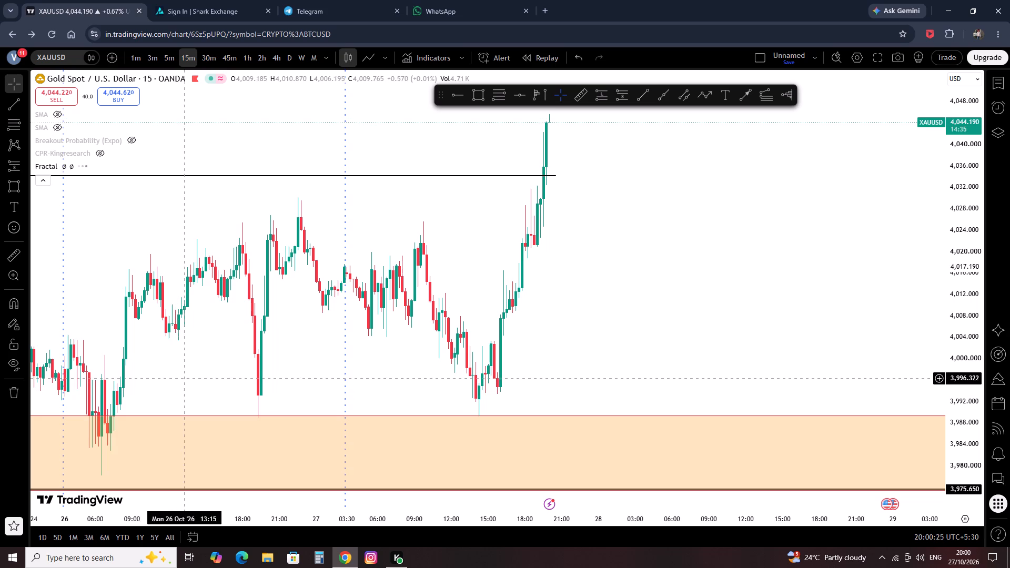
pyautogui.moveTo(166, 399); pyautogui.dragTo(178, 401)
pyautogui.click(178, 401)
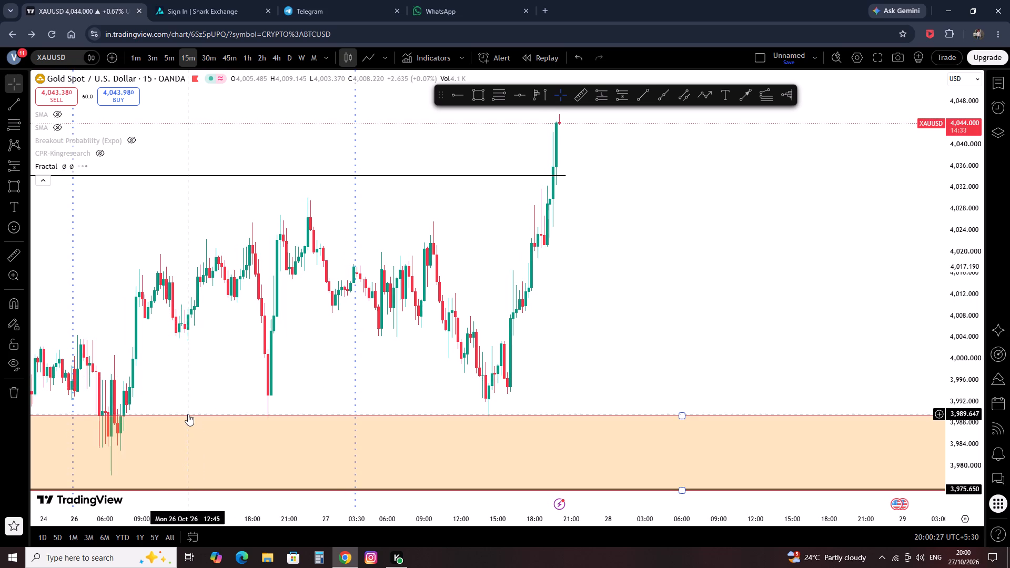
pyautogui.scroll(1, 271, 299)
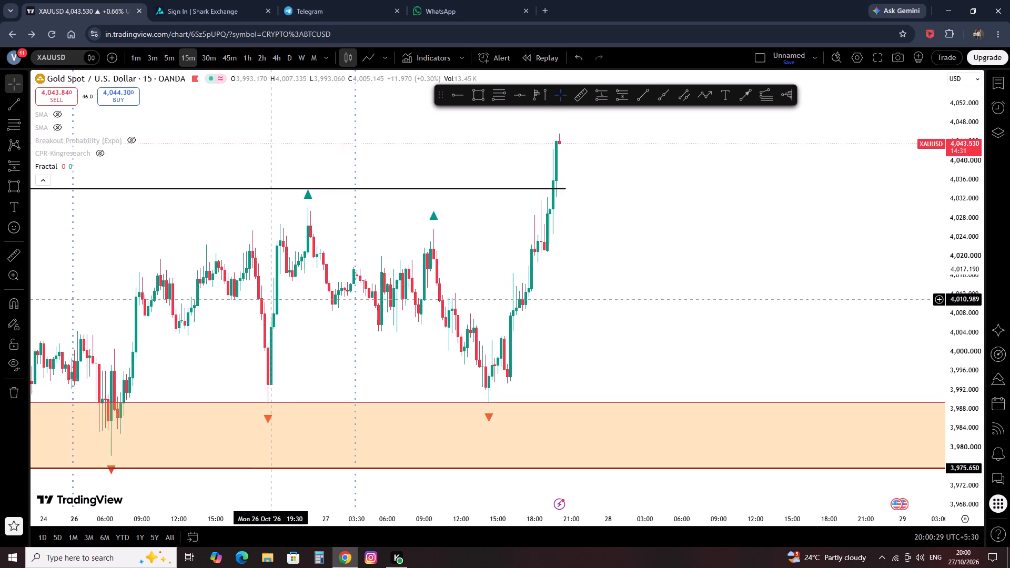
pyautogui.scroll(1, 271, 302)
pyautogui.scroll(-2, 280, 329)
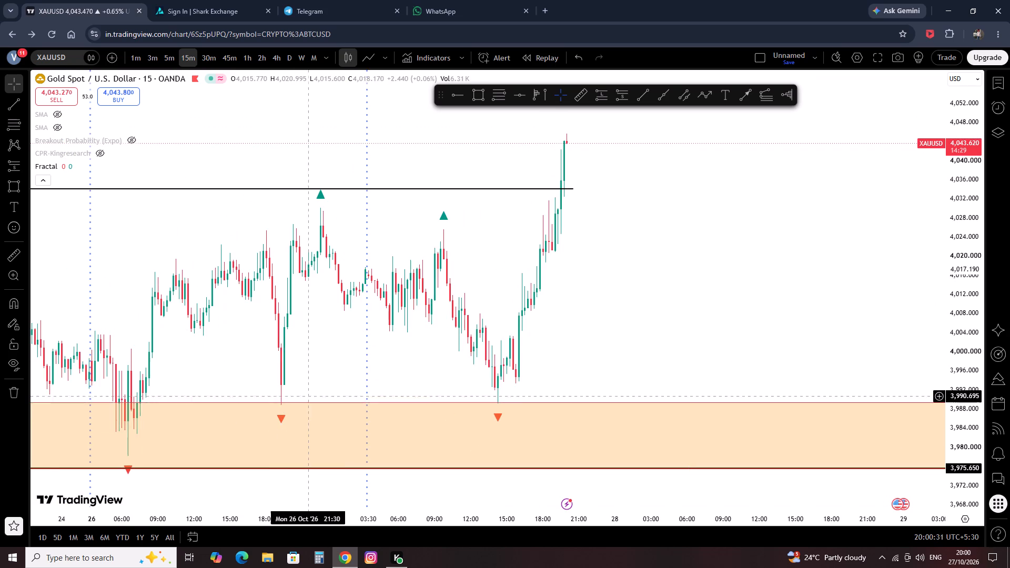
pyautogui.scroll(1, 297, 373)
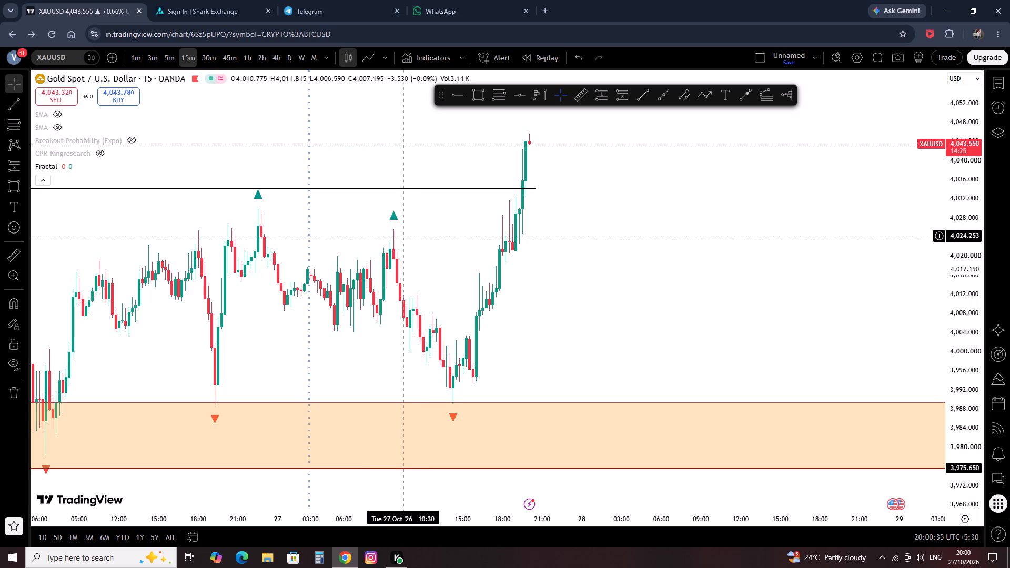
# Switch gold to the 5-minute chart and examine the swings around the 27 October low at the support zone.
pyautogui.click(176, 60)
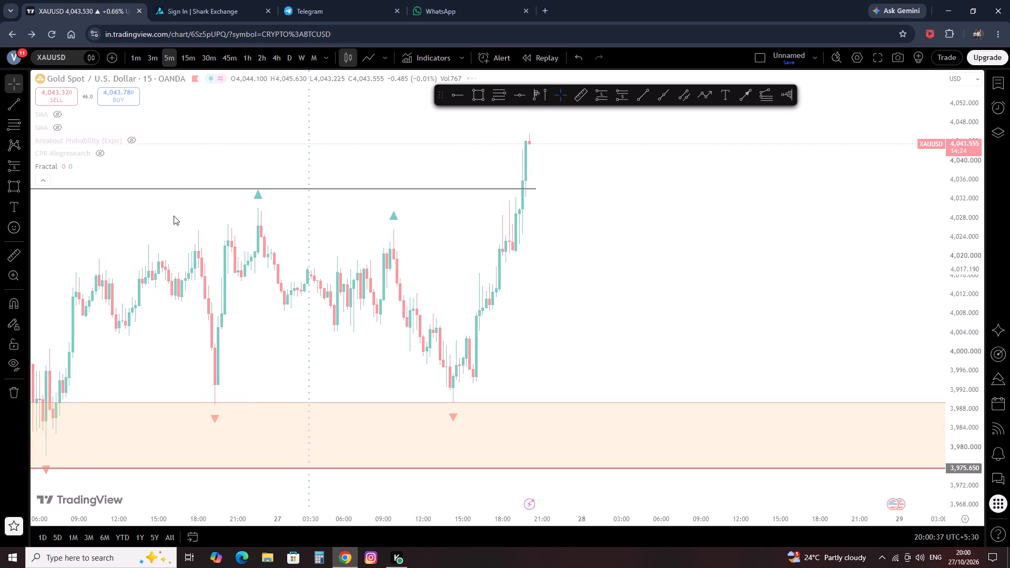
pyautogui.scroll(-1, 190, 255)
pyautogui.scroll(2, 190, 255)
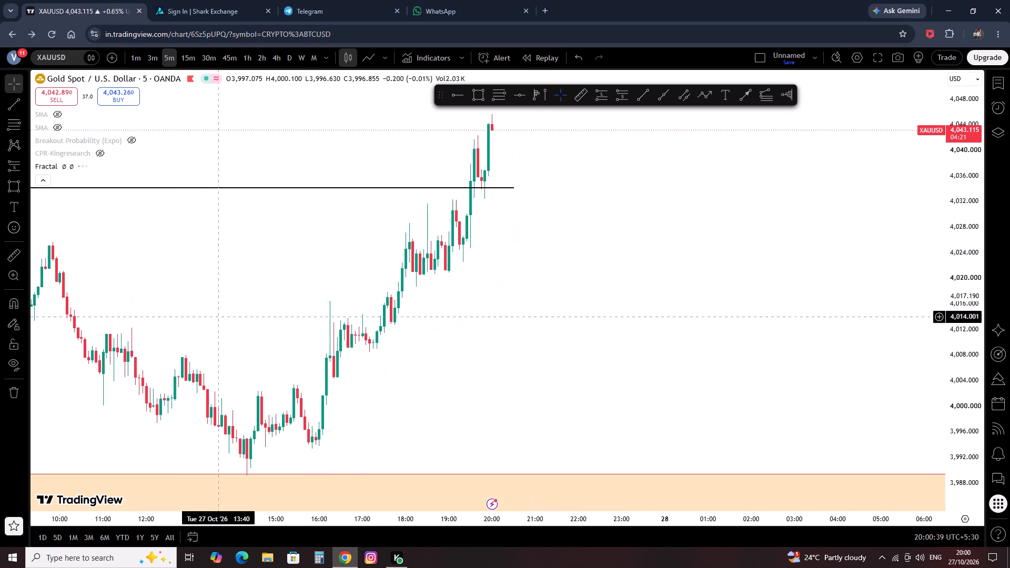
pyautogui.moveTo(207, 455); pyautogui.dragTo(160, 453)
pyautogui.moveTo(160, 453); pyautogui.dragTo(258, 469)
pyautogui.click(258, 469)
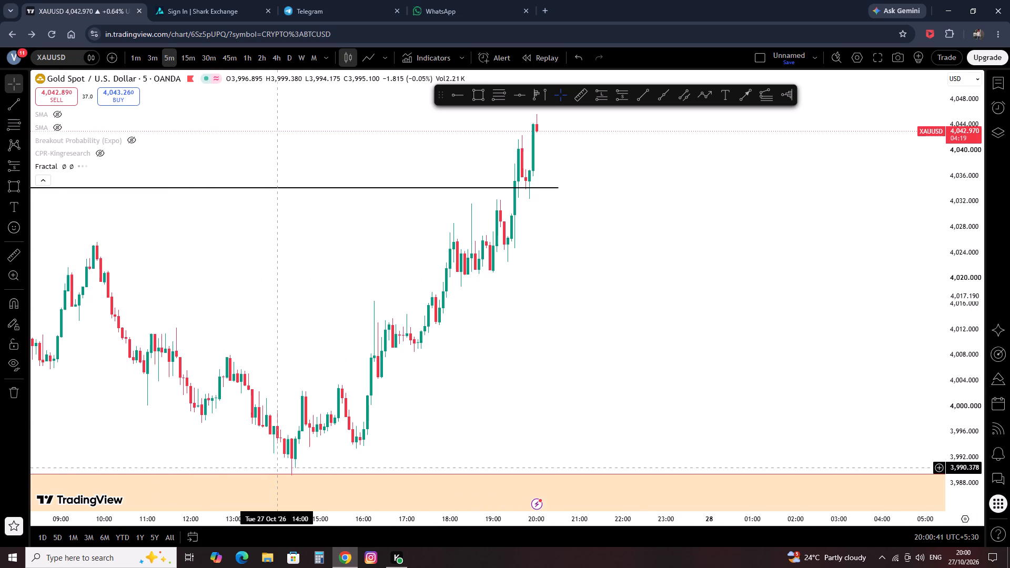
pyautogui.scroll(1, 276, 468)
pyautogui.moveTo(262, 432); pyautogui.dragTo(634, 449)
pyautogui.scroll(1, 621, 468)
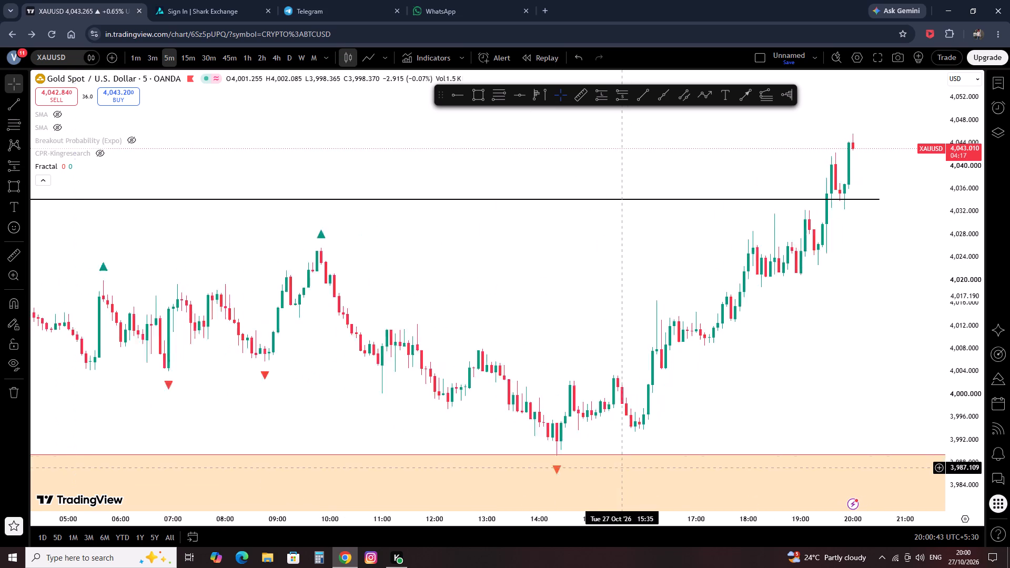
pyautogui.scroll(1, 621, 468)
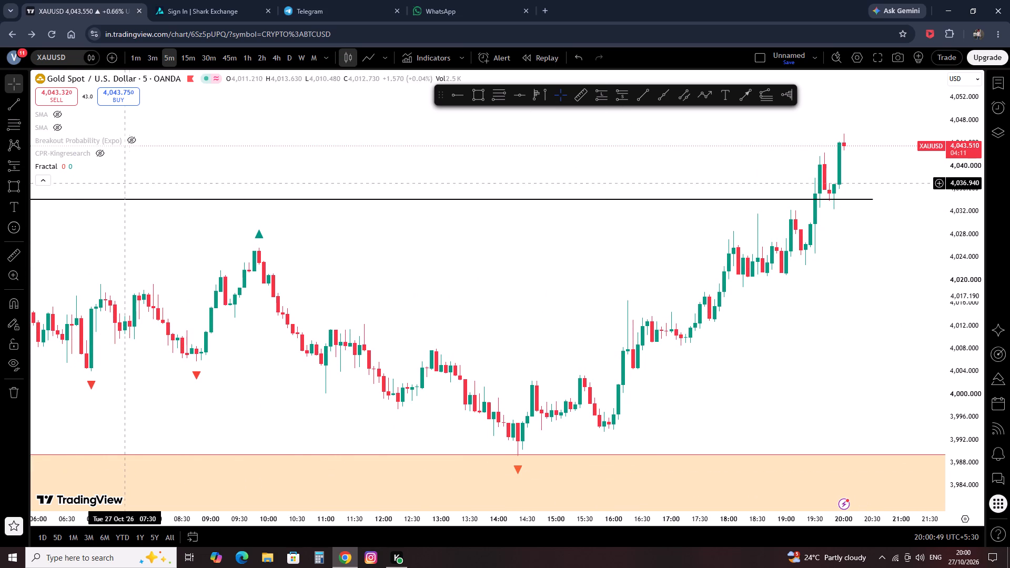
pyautogui.moveTo(542, 362); pyautogui.dragTo(478, 362)
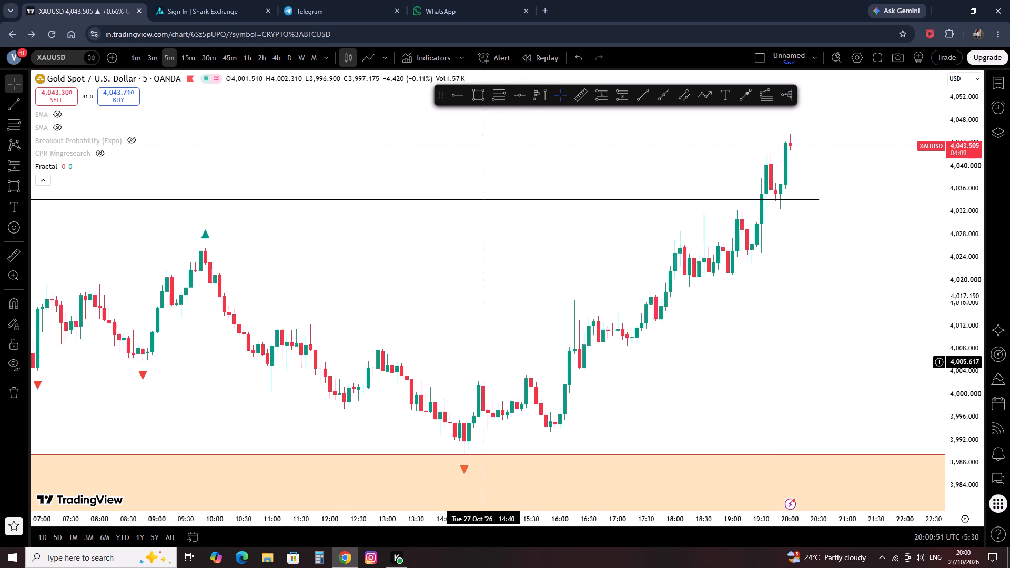
pyautogui.moveTo(478, 362); pyautogui.dragTo(450, 363)
pyautogui.scroll(-6, 449, 367)
pyautogui.scroll(4, 452, 374)
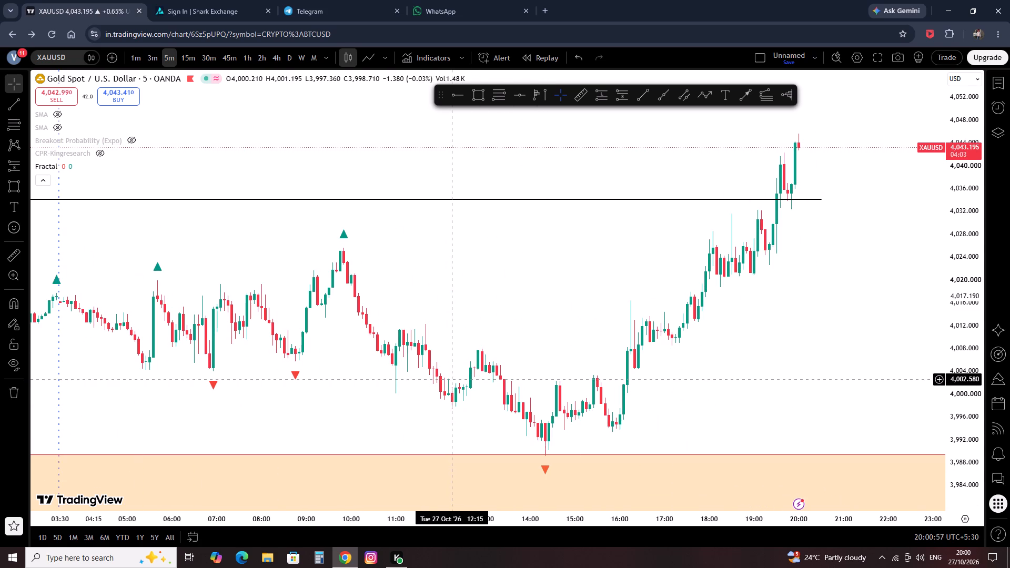
pyautogui.scroll(2, 516, 447)
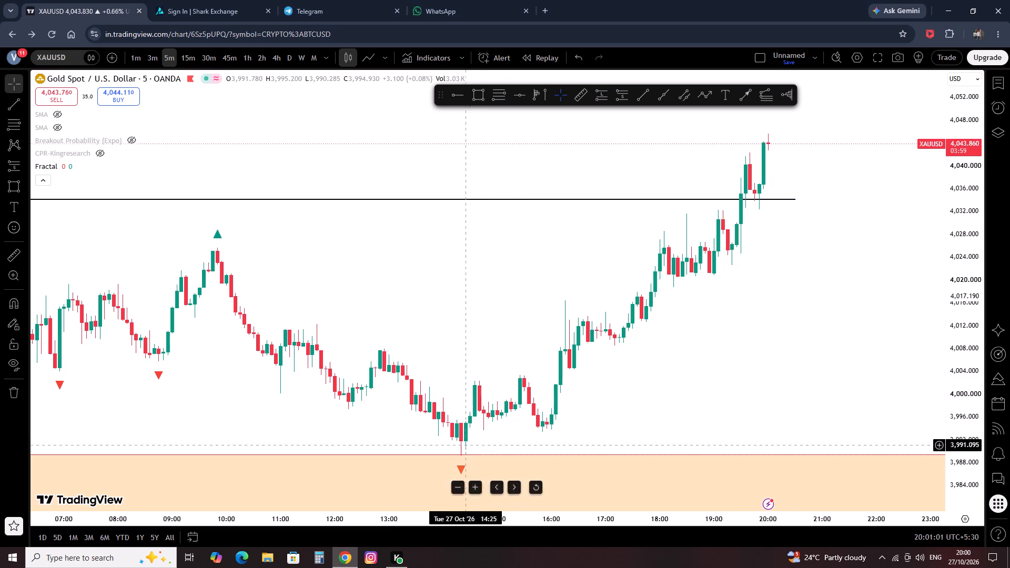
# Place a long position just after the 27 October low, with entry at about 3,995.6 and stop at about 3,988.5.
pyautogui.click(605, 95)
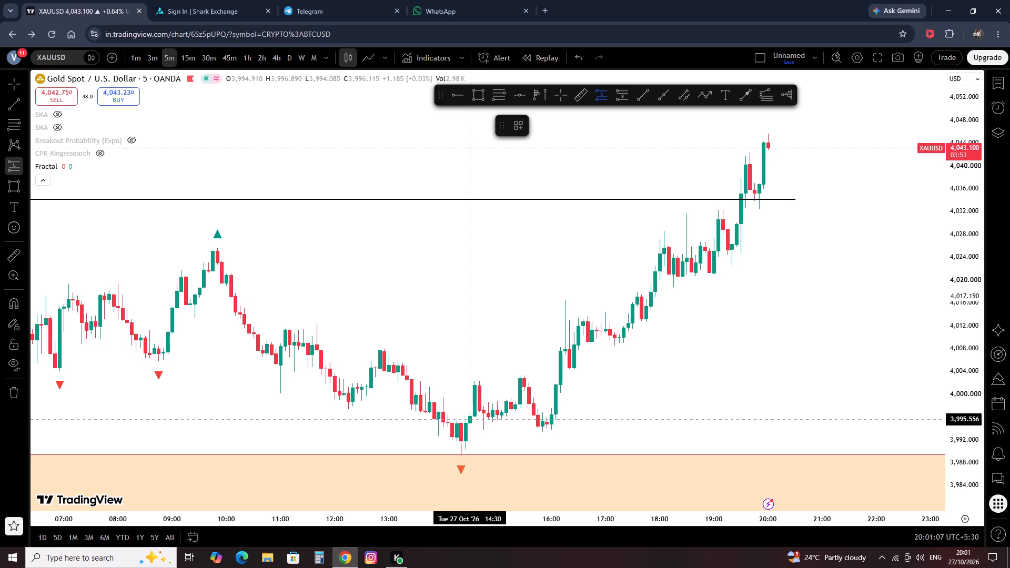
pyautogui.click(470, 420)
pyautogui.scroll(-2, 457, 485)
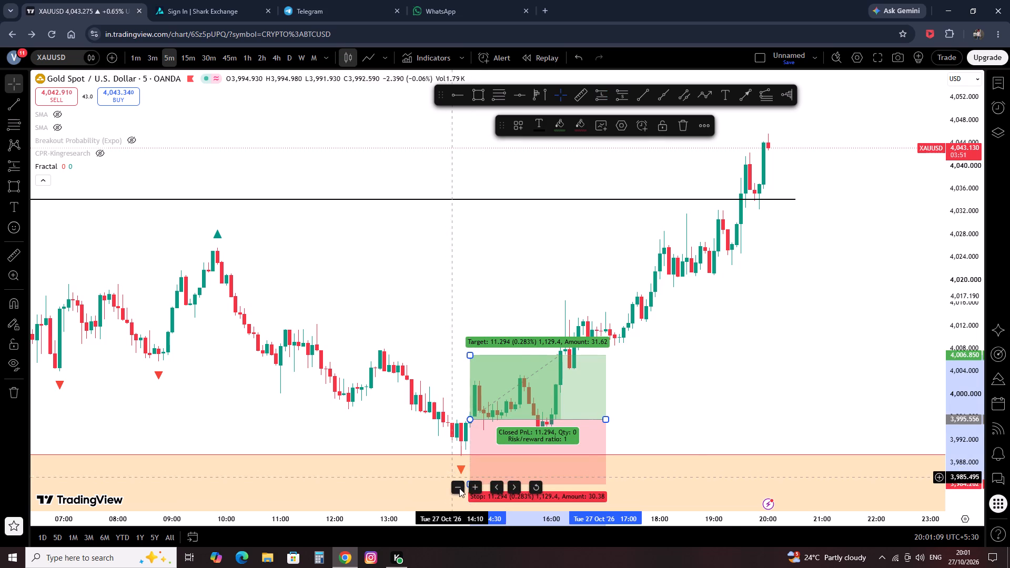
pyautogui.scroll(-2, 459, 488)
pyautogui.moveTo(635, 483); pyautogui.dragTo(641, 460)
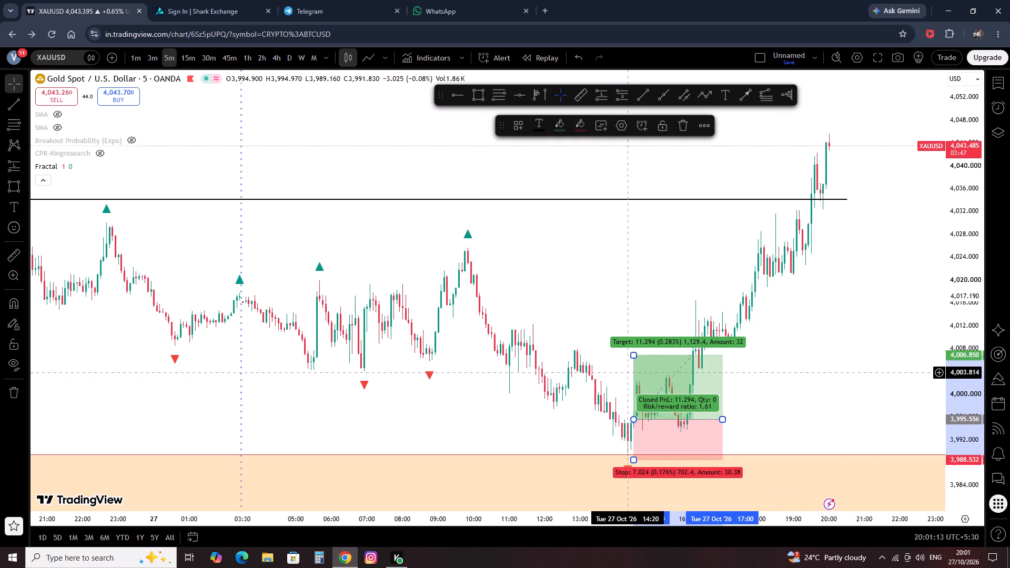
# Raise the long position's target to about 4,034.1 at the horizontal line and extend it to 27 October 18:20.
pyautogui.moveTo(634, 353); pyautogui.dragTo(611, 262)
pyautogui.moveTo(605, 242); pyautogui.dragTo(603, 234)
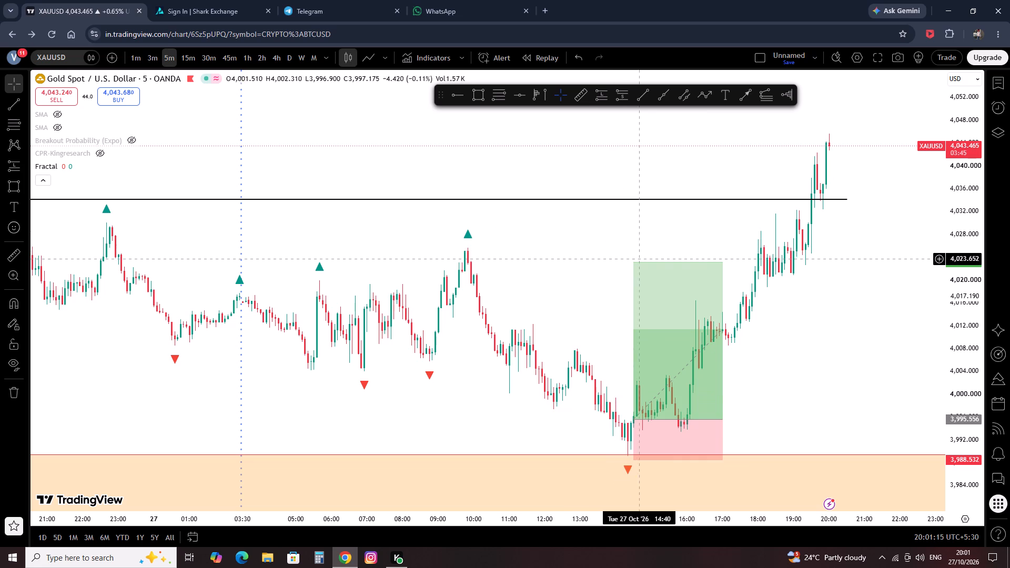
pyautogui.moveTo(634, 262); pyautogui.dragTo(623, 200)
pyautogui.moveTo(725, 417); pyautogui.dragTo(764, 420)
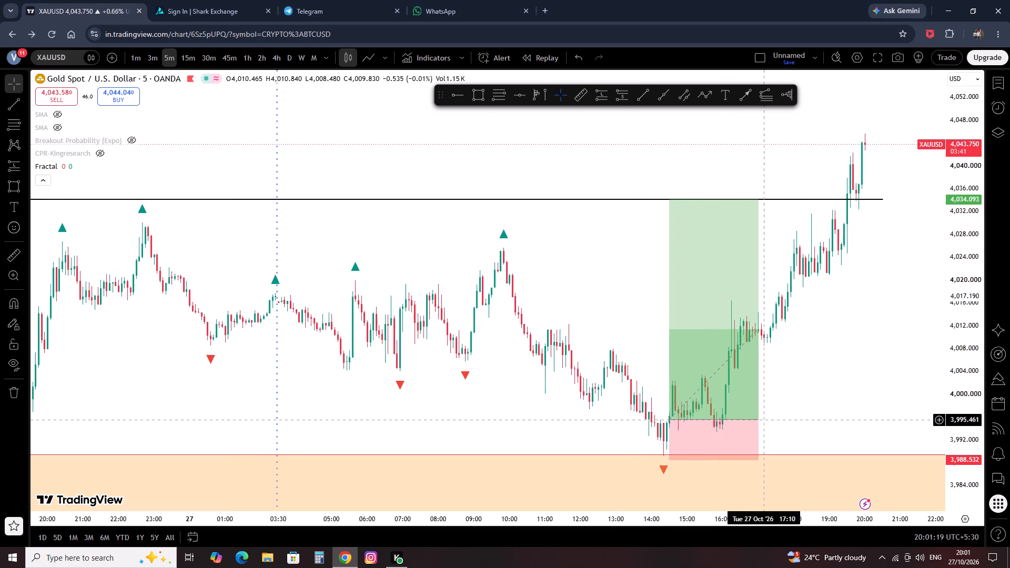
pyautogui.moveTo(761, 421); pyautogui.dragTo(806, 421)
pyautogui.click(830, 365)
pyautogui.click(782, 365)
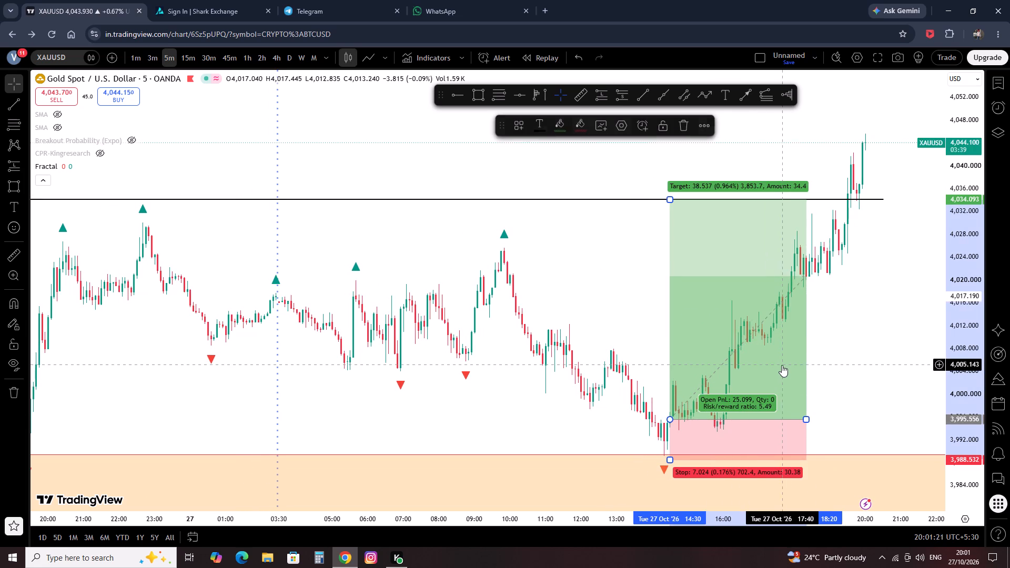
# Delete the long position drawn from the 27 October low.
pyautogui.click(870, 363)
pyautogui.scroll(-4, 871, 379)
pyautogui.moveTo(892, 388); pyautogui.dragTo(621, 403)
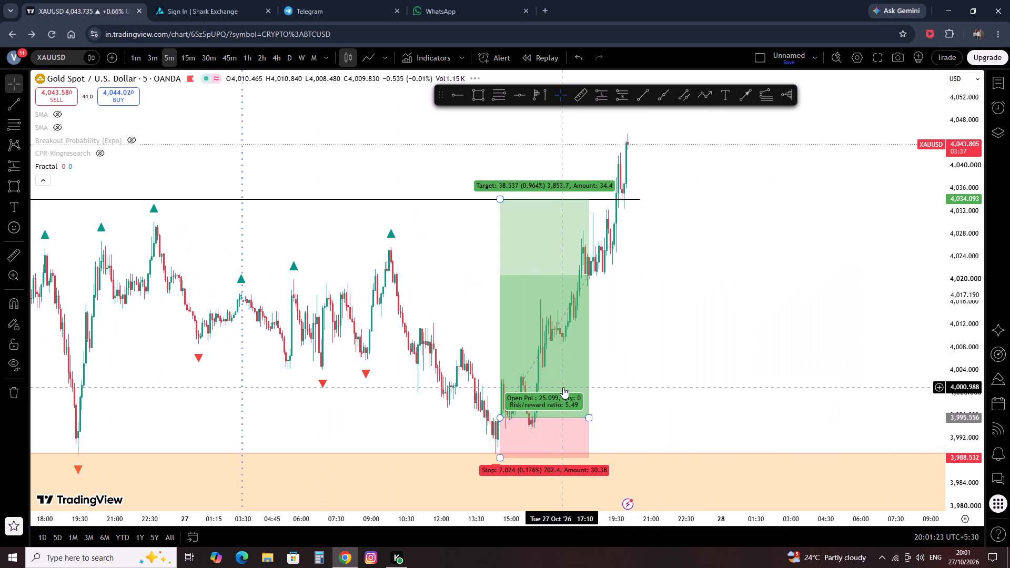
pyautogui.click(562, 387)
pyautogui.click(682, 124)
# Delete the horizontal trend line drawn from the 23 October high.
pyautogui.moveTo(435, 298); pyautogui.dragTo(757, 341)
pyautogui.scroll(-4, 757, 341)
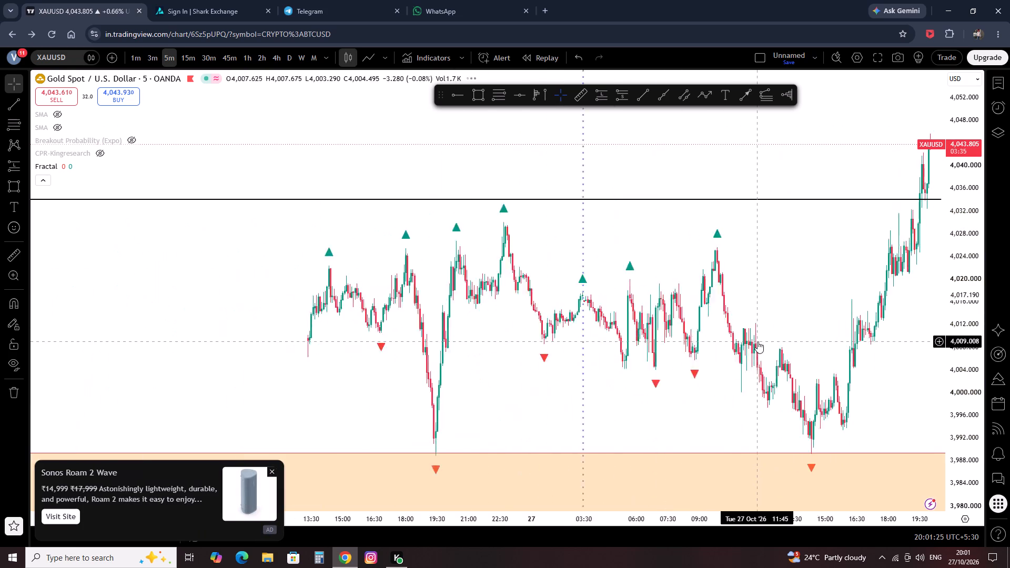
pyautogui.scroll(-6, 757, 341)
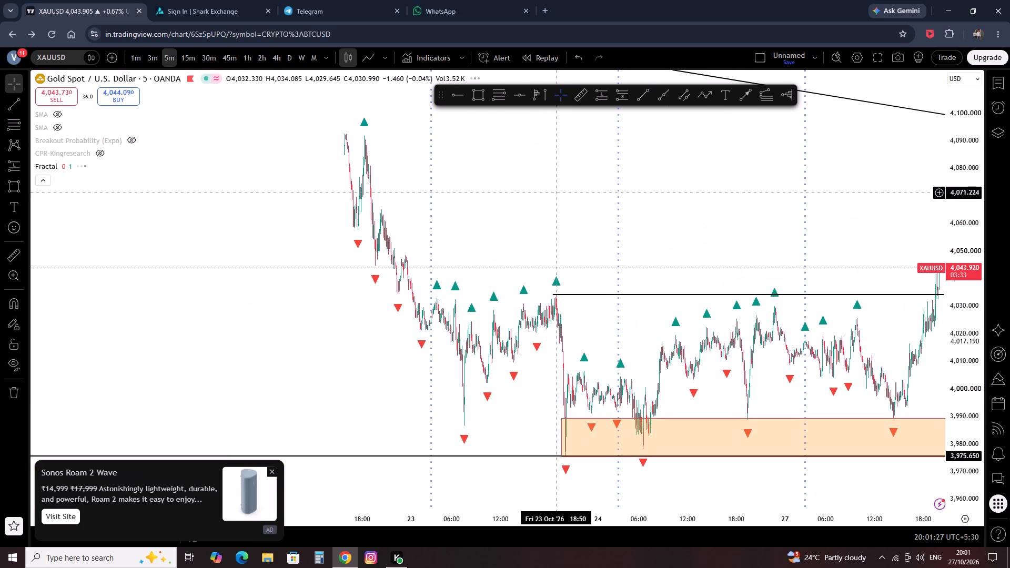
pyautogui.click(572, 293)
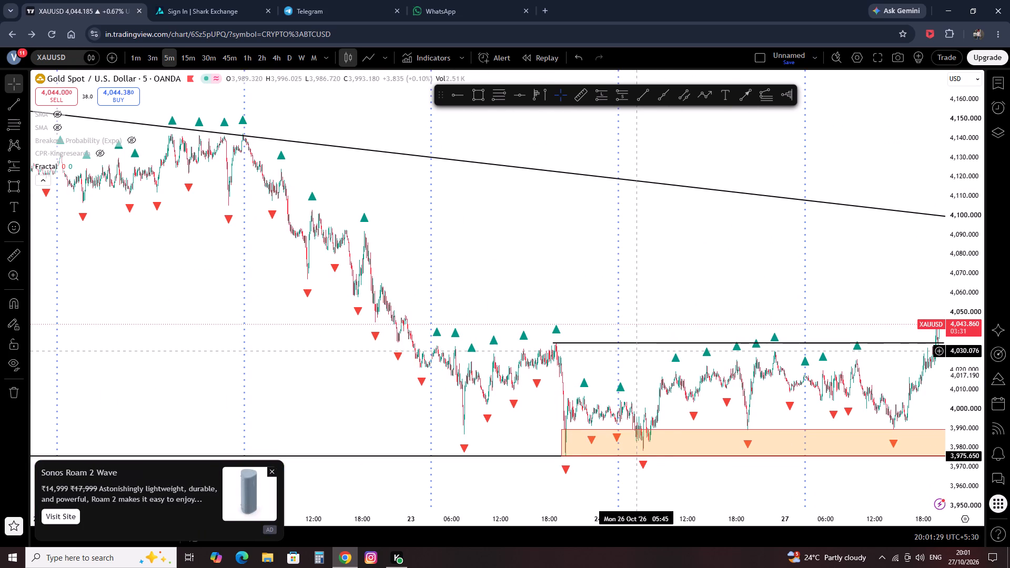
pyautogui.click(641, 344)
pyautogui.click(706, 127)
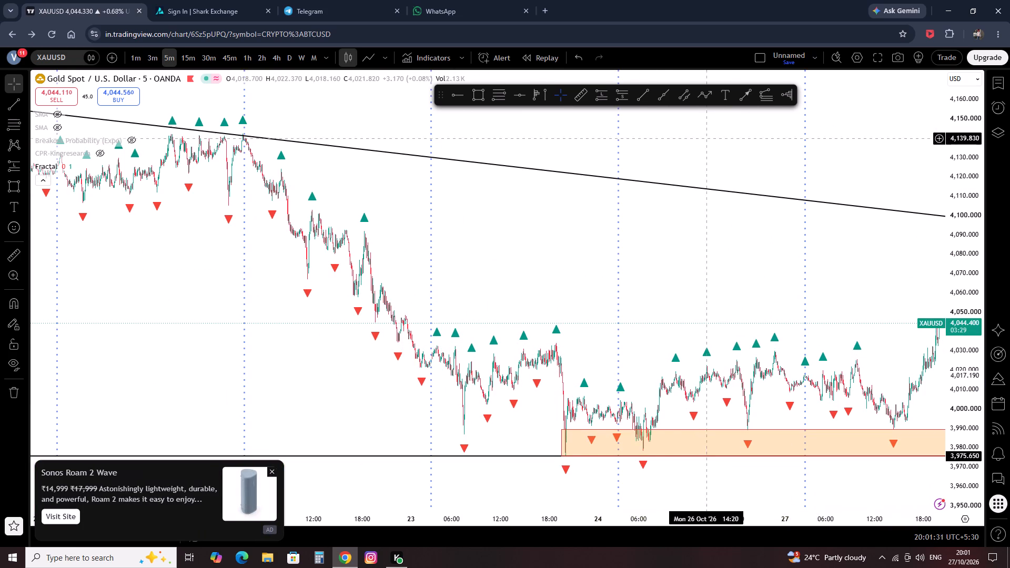
# Switch gold back to the 1-hour chart and review the zones and trend lines marked across October.
pyautogui.scroll(-8, 669, 353)
pyautogui.click(246, 59)
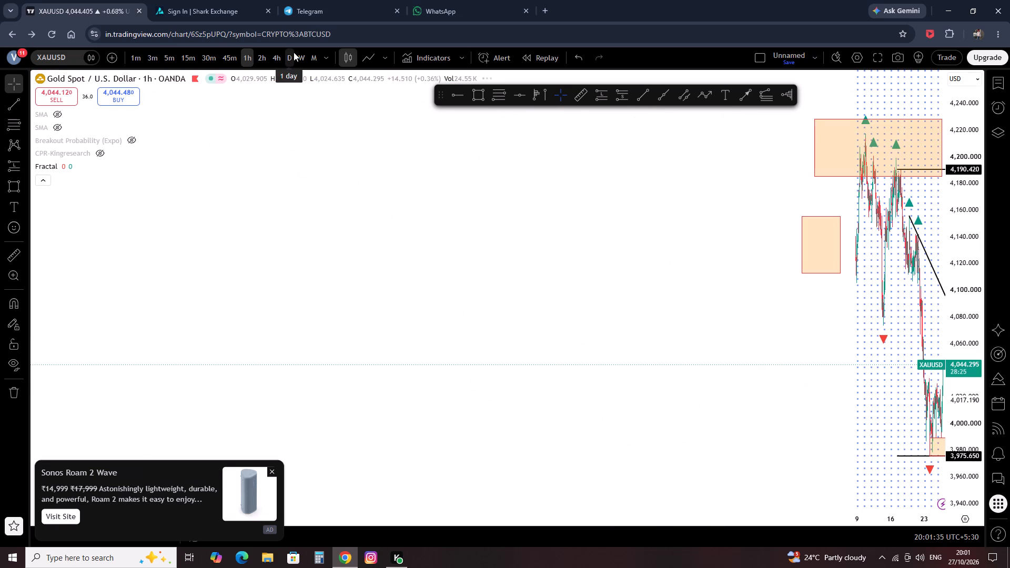
pyautogui.scroll(12, 339, 86)
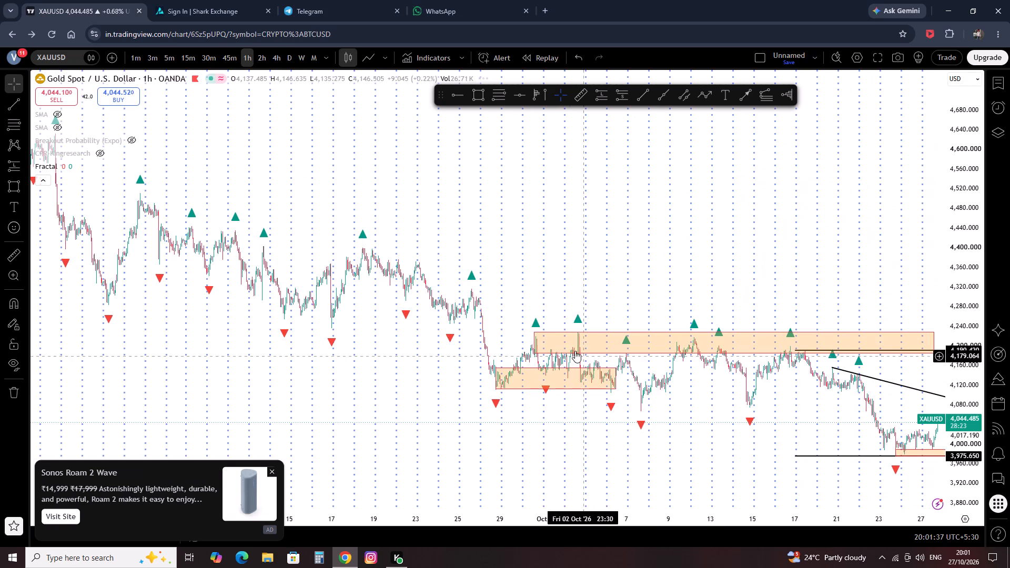
pyautogui.rightClick(559, 270)
pyautogui.rightClick(526, 166)
pyautogui.click(552, 173)
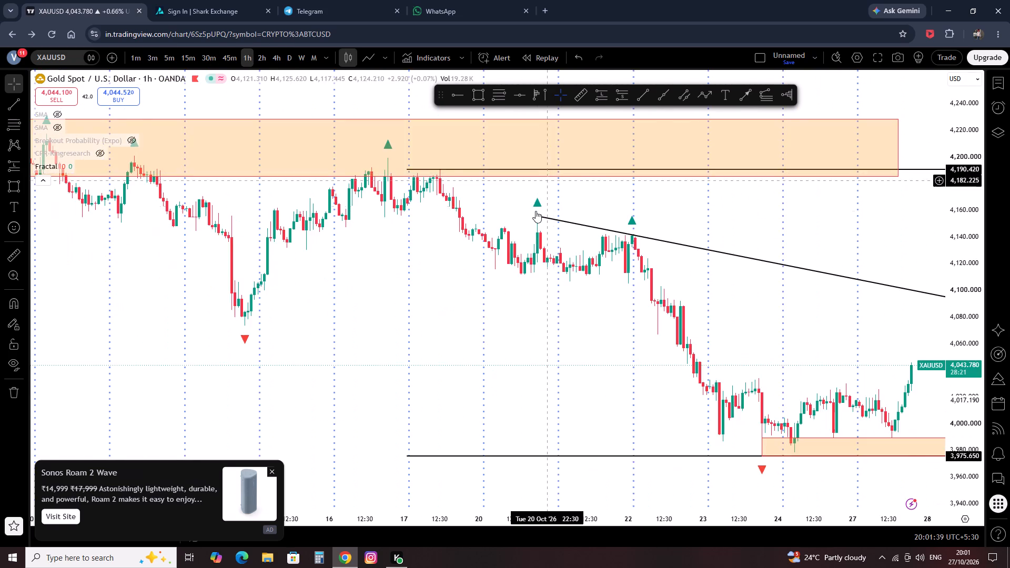
# Delete the rectangle zone between about 4,112.9 and 4,155.5 that ends on 6 October.
pyautogui.scroll(4, 536, 220)
pyautogui.scroll(-3, 530, 225)
pyautogui.scroll(-3, 490, 267)
pyautogui.scroll(-4, 153, 297)
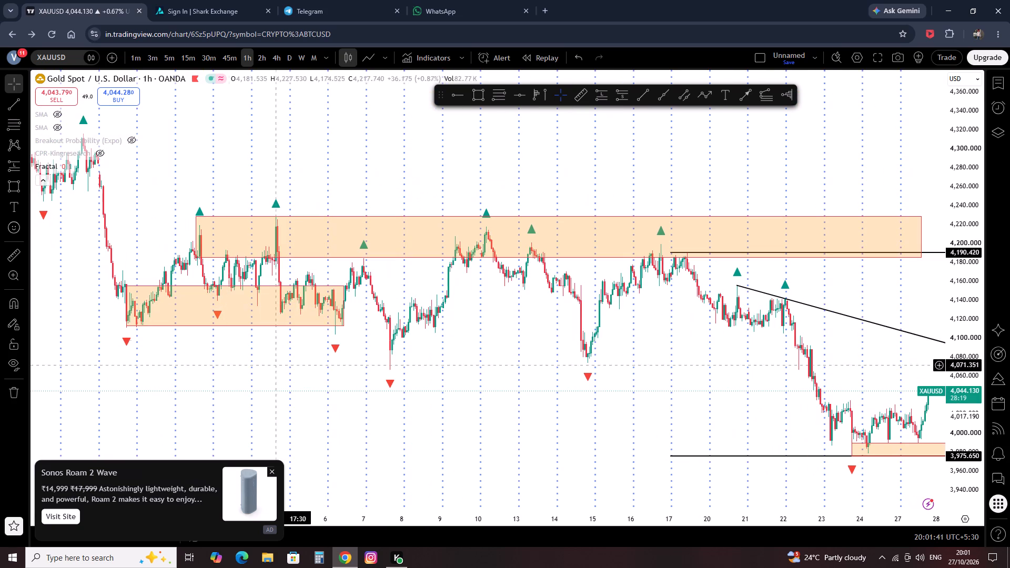
pyautogui.click(342, 308)
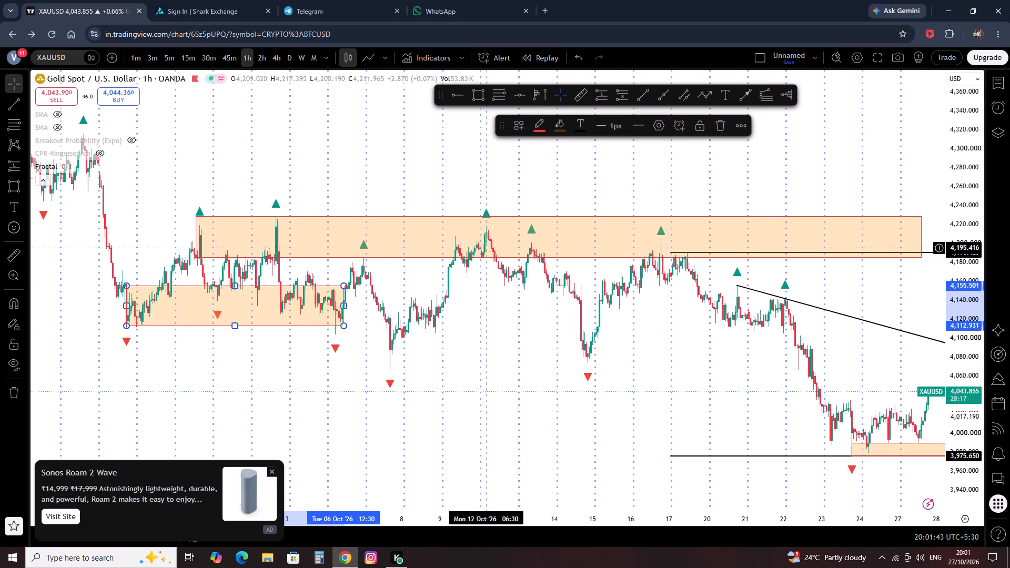
pyautogui.click(723, 127)
# Draw a rectangle zone from the 7 October low to the 14 October low, spanning about 4,066.5 to 4,084.3.
pyautogui.click(488, 90)
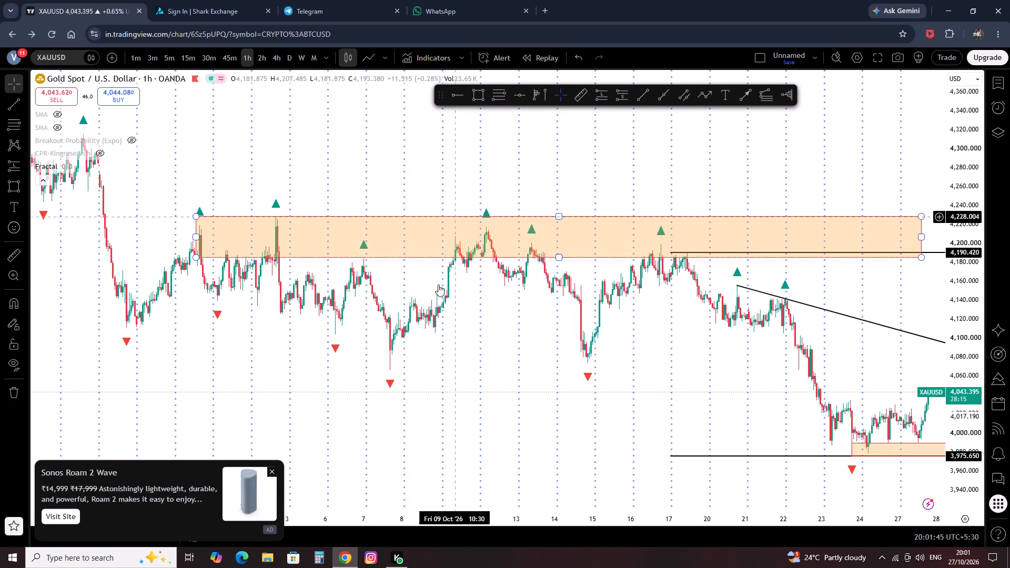
pyautogui.scroll(2, 432, 306)
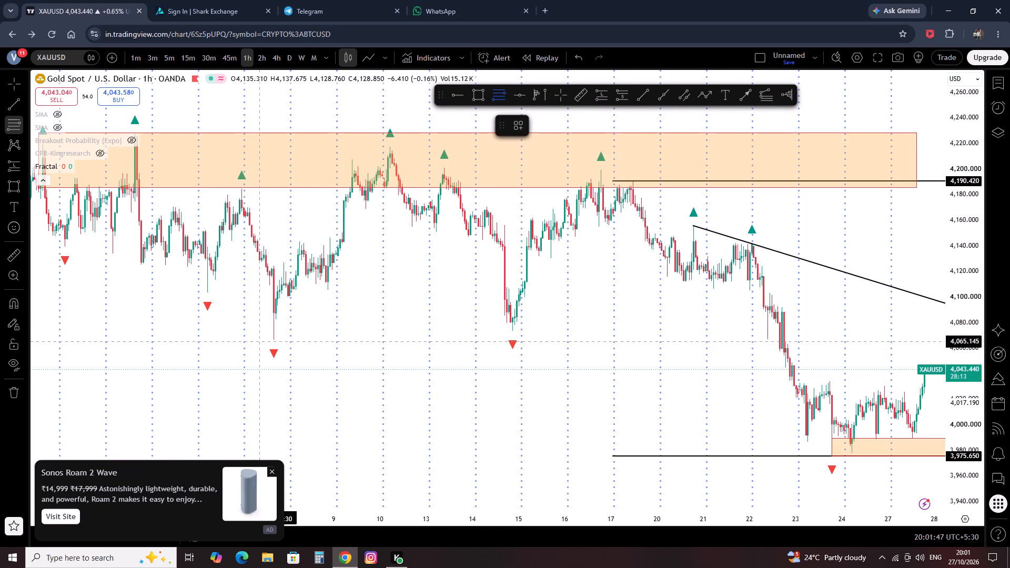
pyautogui.click(486, 95)
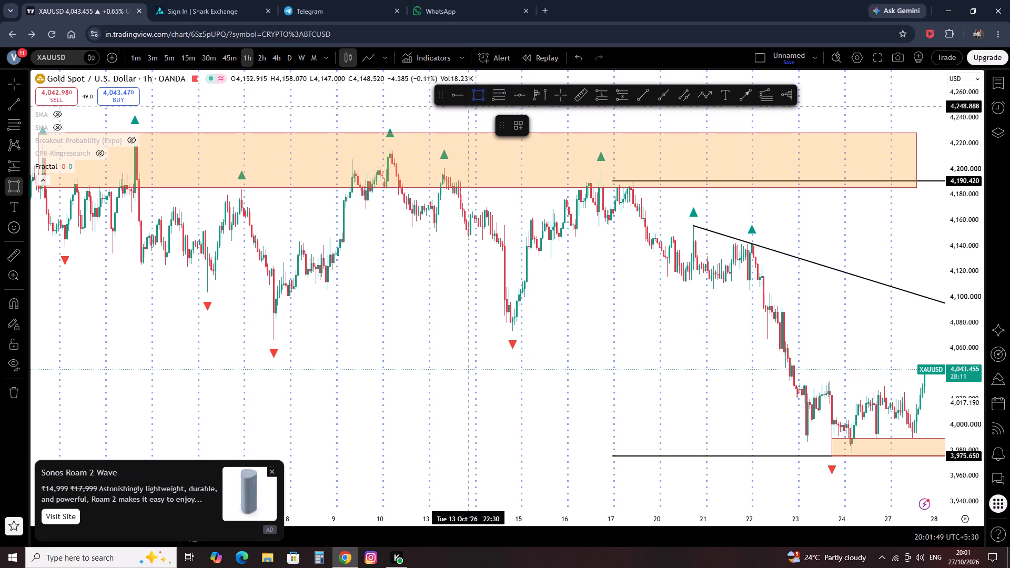
pyautogui.keyDown('ctrl'); pyautogui.click(273, 344); pyautogui.keyUp('ctrl')
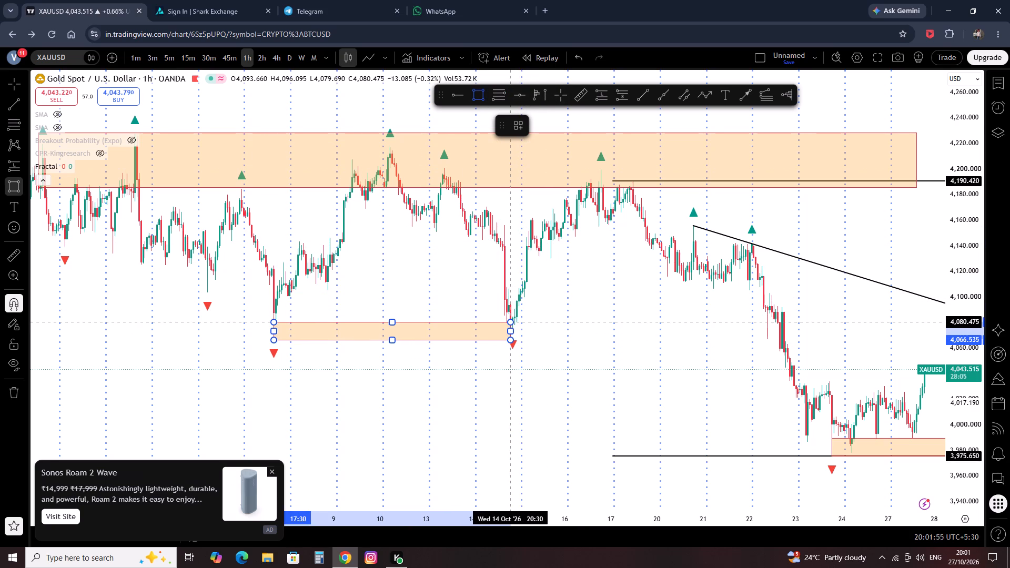
pyautogui.keyDown('ctrl'); pyautogui.click(512, 315); pyautogui.keyUp('ctrl')
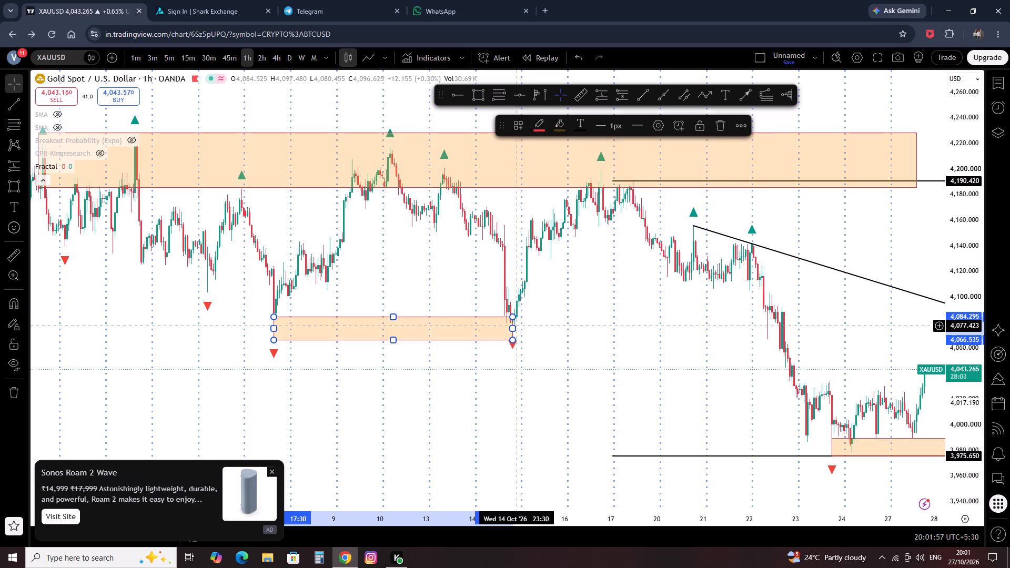
# Extend the new 4,066.5–4,084.3 zone past the current price to about 2 November.
pyautogui.moveTo(512, 328); pyautogui.dragTo(843, 327)
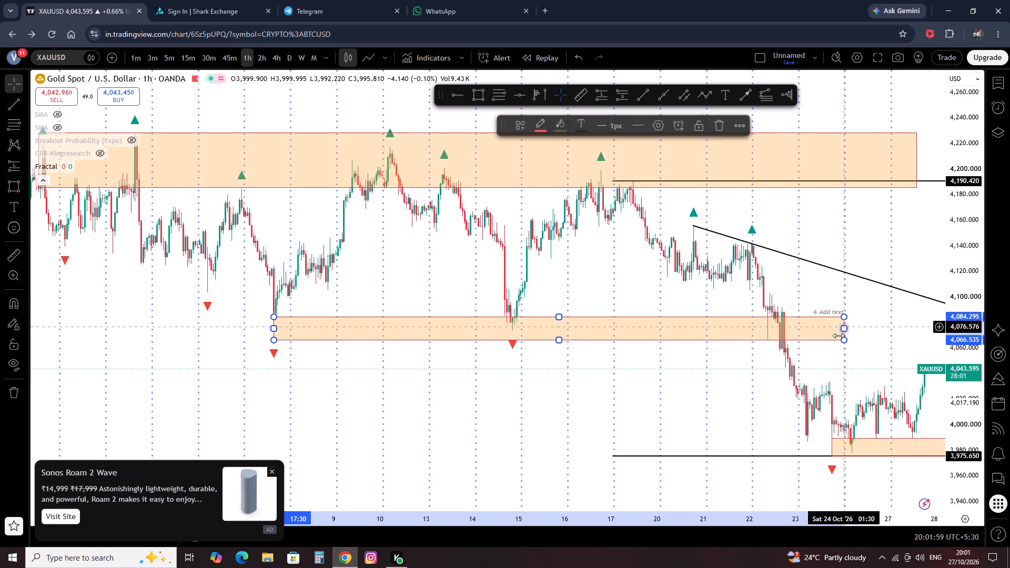
pyautogui.moveTo(708, 416); pyautogui.dragTo(682, 422)
pyautogui.moveTo(670, 425); pyautogui.dragTo(432, 439)
pyautogui.moveTo(608, 321); pyautogui.dragTo(852, 341)
pyautogui.click(815, 394)
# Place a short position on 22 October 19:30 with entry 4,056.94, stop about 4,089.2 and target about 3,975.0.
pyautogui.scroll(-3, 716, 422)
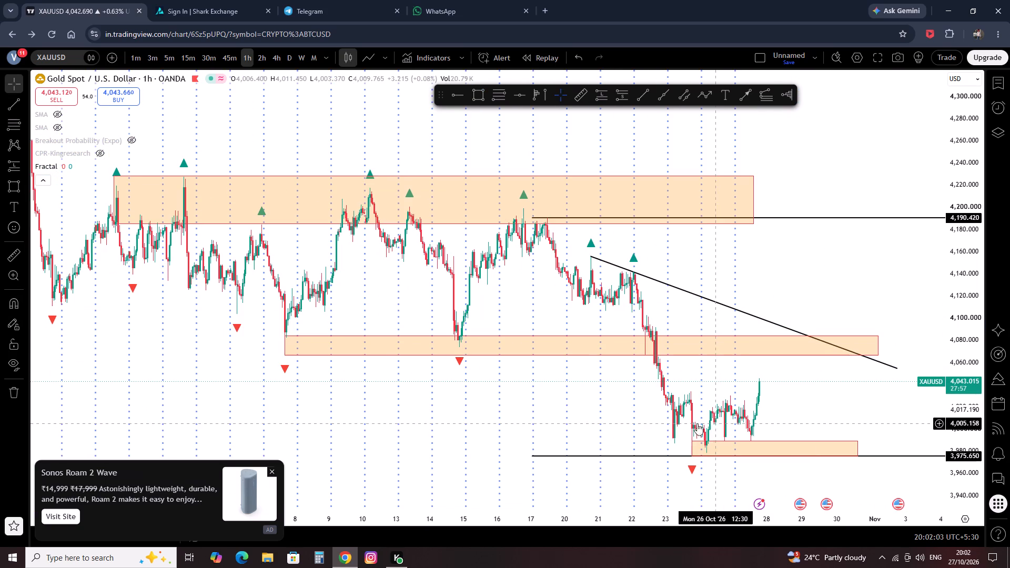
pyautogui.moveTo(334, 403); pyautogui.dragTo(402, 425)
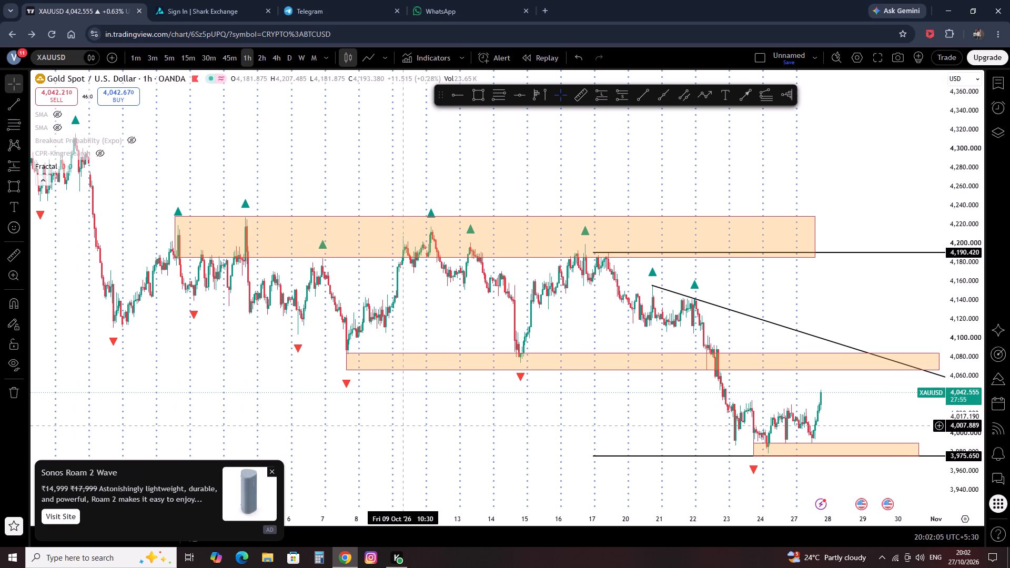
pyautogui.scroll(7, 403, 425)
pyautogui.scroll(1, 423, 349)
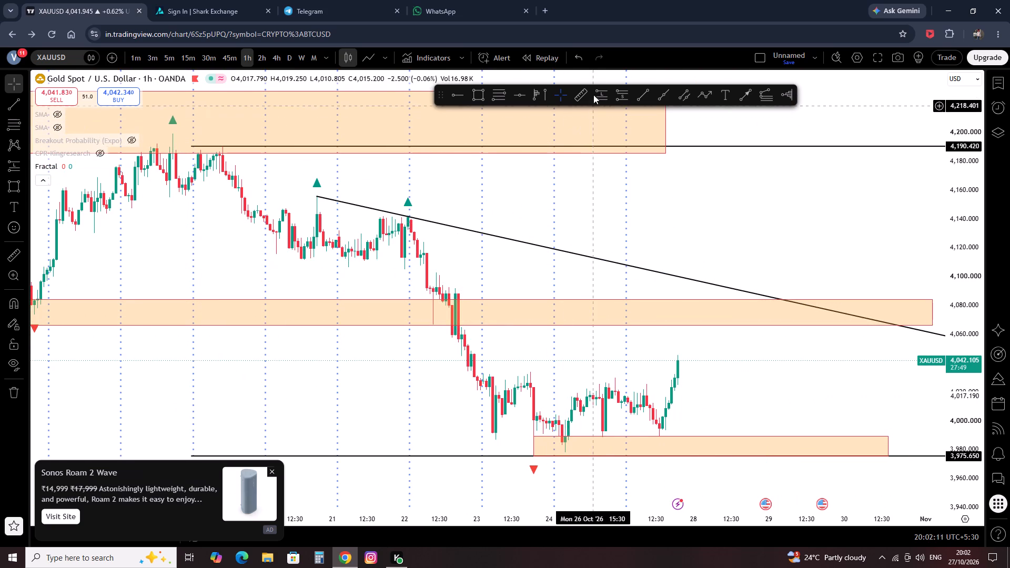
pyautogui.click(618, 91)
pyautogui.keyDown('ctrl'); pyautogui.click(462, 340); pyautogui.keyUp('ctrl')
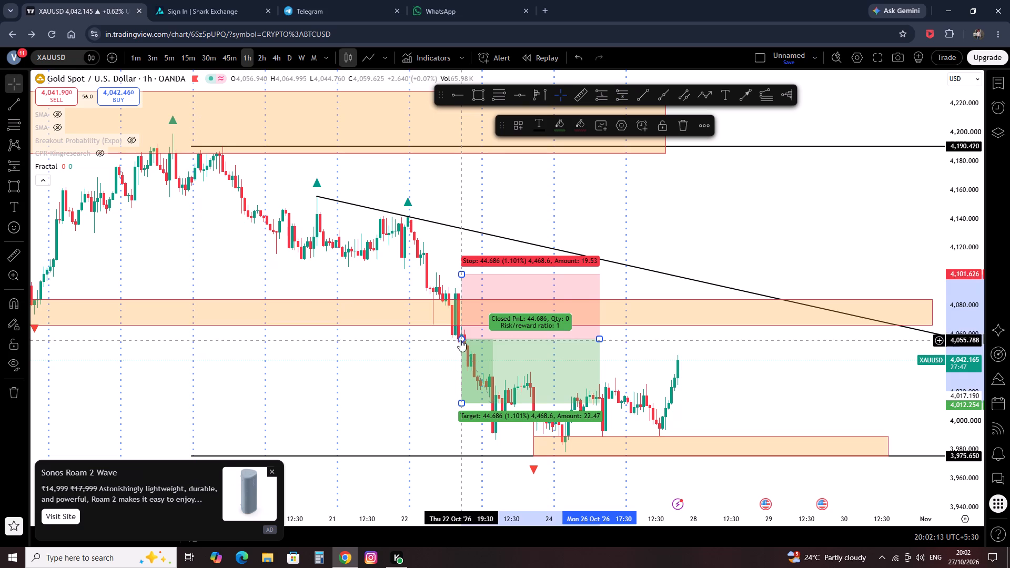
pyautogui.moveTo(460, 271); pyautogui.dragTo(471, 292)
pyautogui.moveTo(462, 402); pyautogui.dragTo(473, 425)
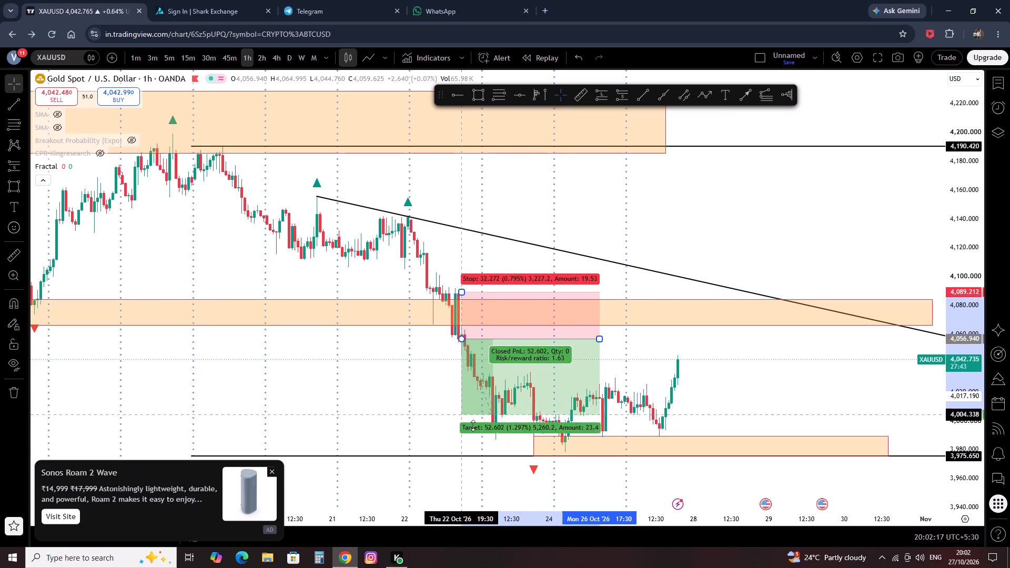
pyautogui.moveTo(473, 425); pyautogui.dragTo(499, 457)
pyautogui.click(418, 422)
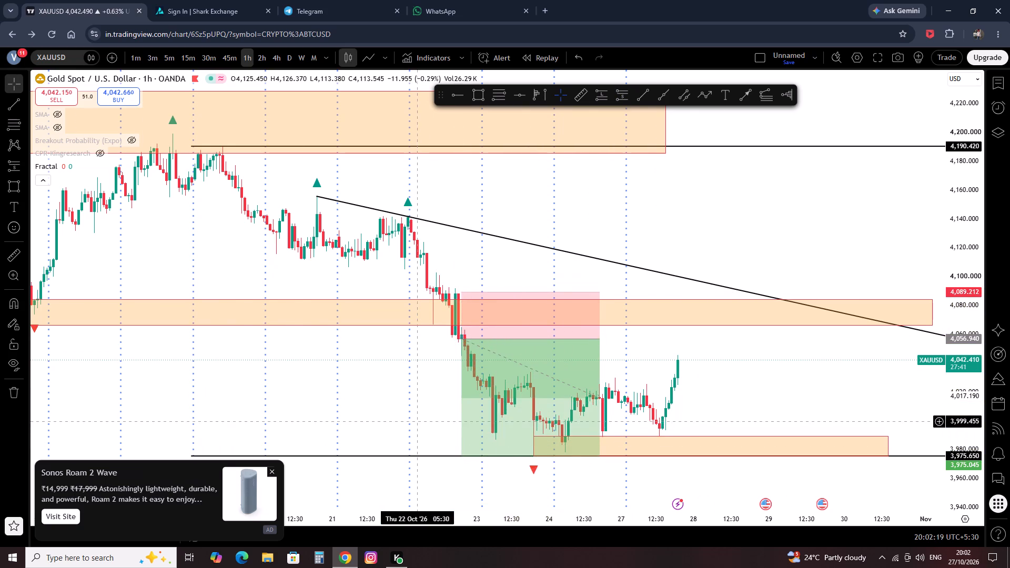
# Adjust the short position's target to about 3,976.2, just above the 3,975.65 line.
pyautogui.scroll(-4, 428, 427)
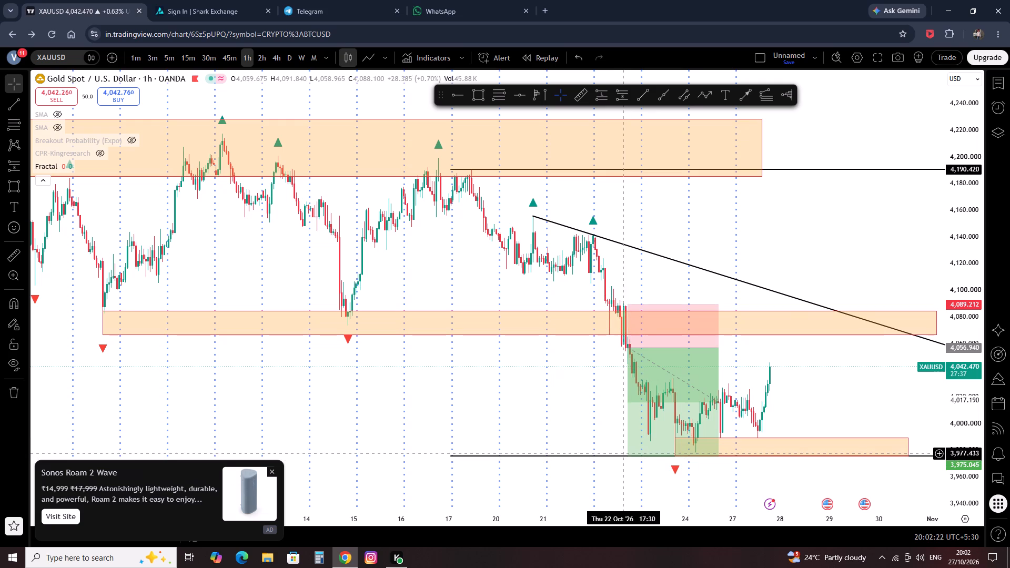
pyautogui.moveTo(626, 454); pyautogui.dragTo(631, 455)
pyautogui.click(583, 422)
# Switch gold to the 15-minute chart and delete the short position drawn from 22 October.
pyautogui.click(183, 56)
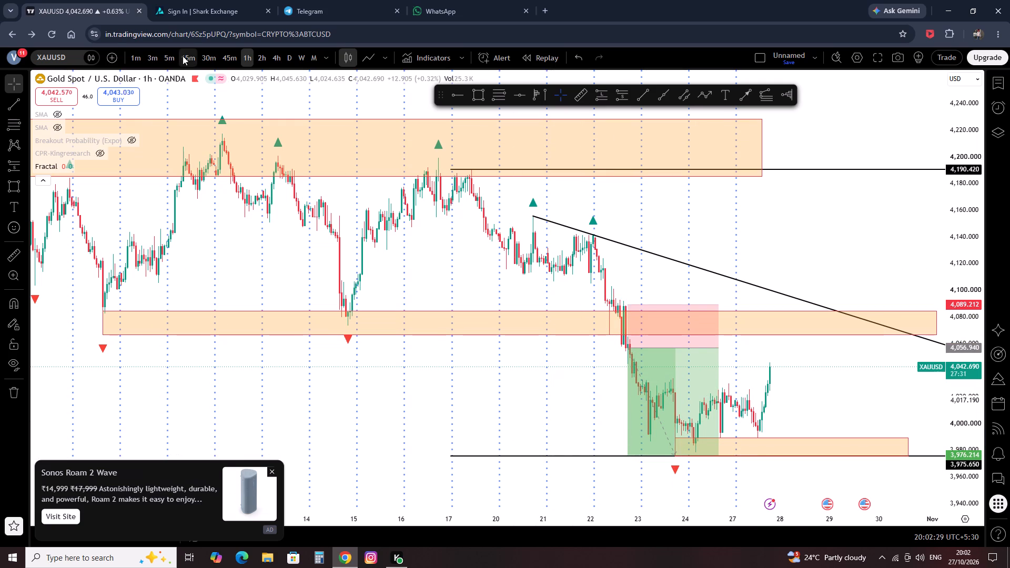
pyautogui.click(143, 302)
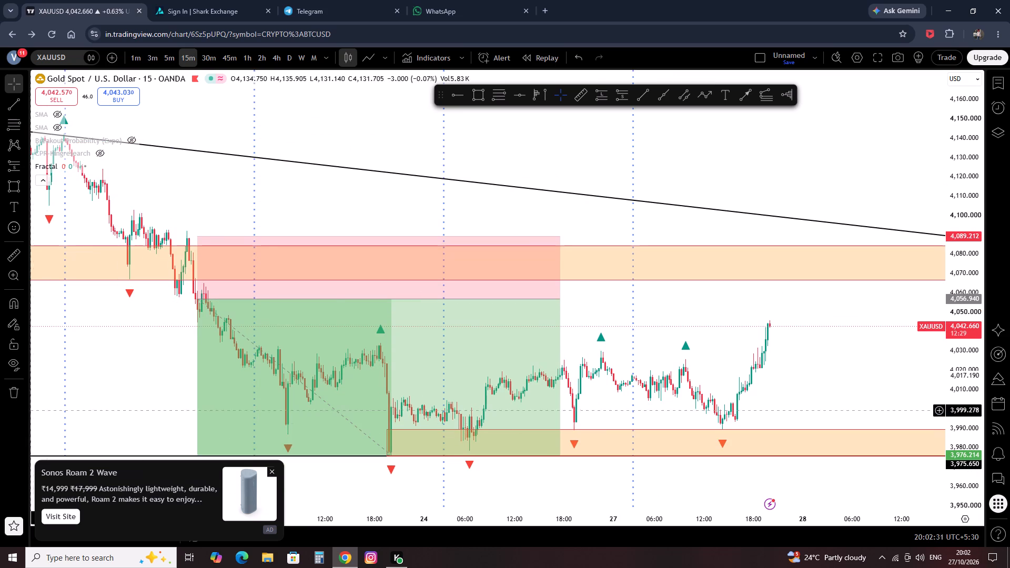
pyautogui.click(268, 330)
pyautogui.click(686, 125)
# Return gold to the 1-hour chart and dismiss the advertisement covering it.
pyautogui.moveTo(92, 372); pyautogui.dragTo(366, 413)
pyautogui.scroll(-3, 390, 407)
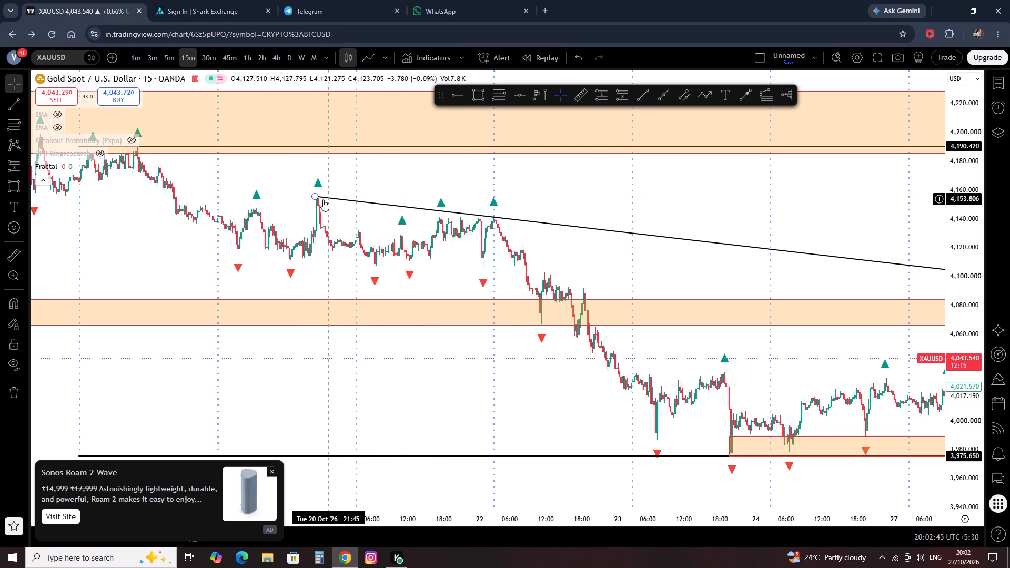
pyautogui.click(247, 56)
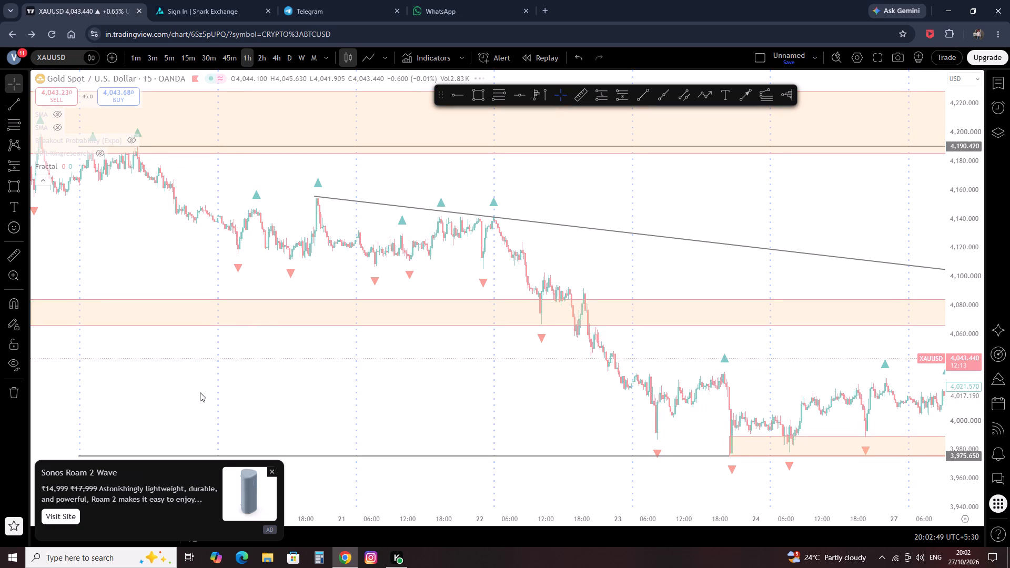
pyautogui.click(274, 473)
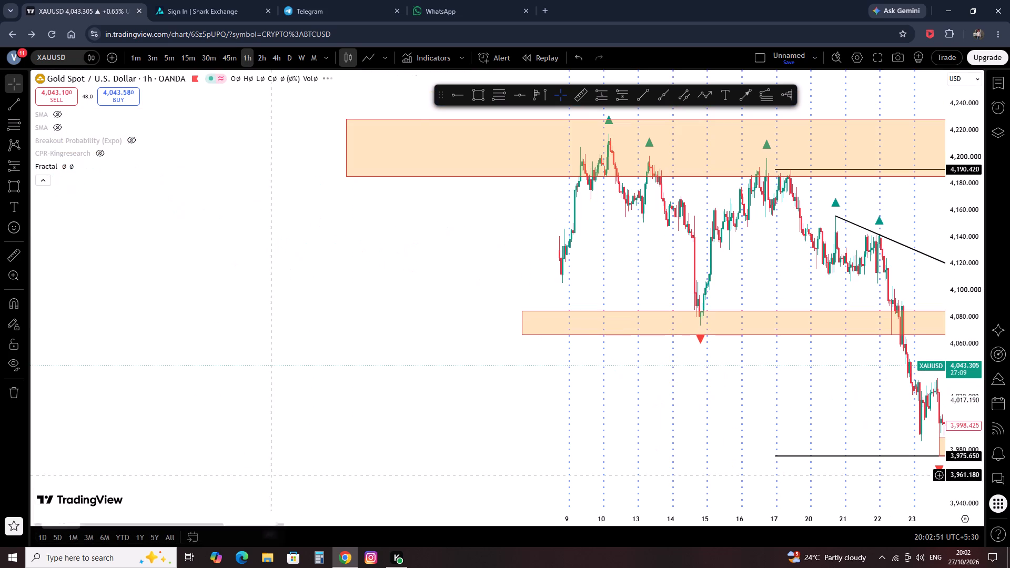
# Delete the descending trend line drawn from the 20 October high through the 22 October high.
pyautogui.scroll(13, 614, 359)
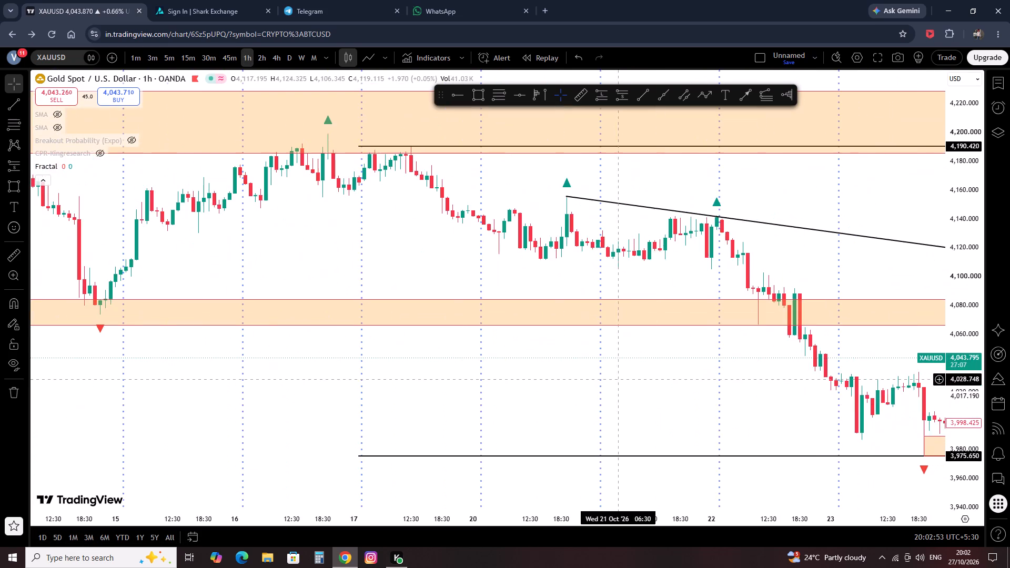
pyautogui.moveTo(711, 432); pyautogui.dragTo(178, 423)
pyautogui.scroll(-1, 292, 414)
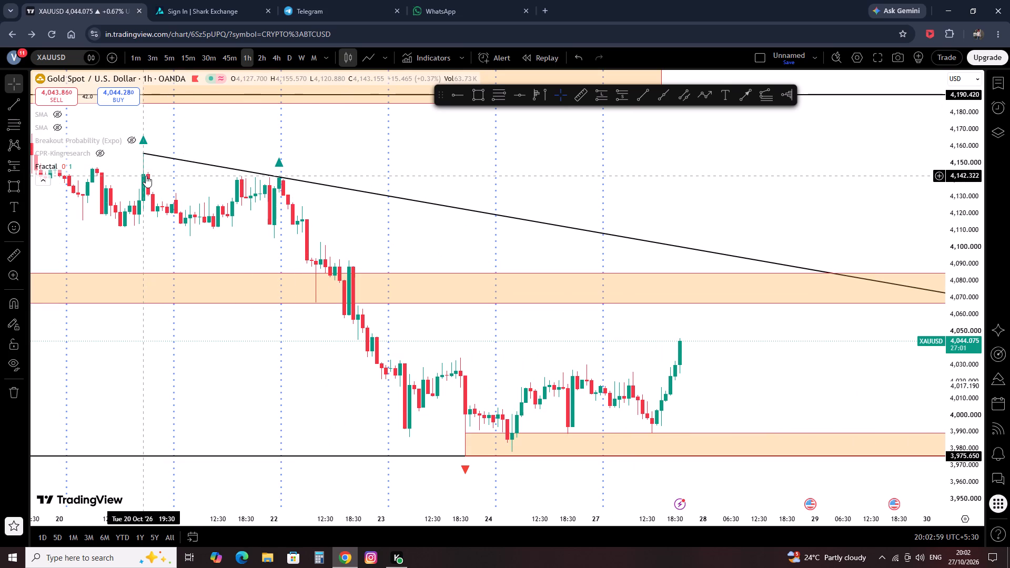
pyautogui.scroll(-9, 64, 349)
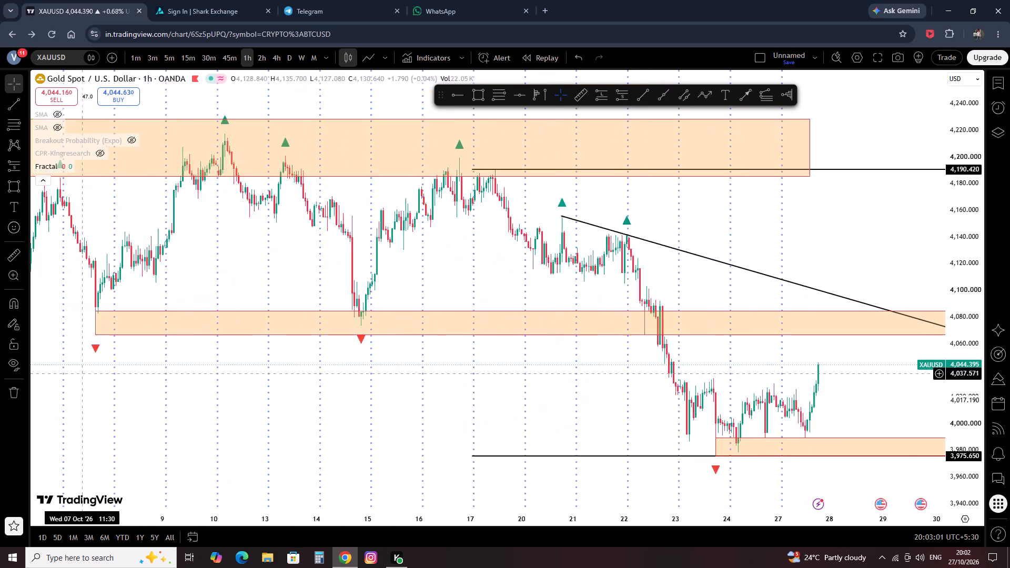
pyautogui.click(647, 225)
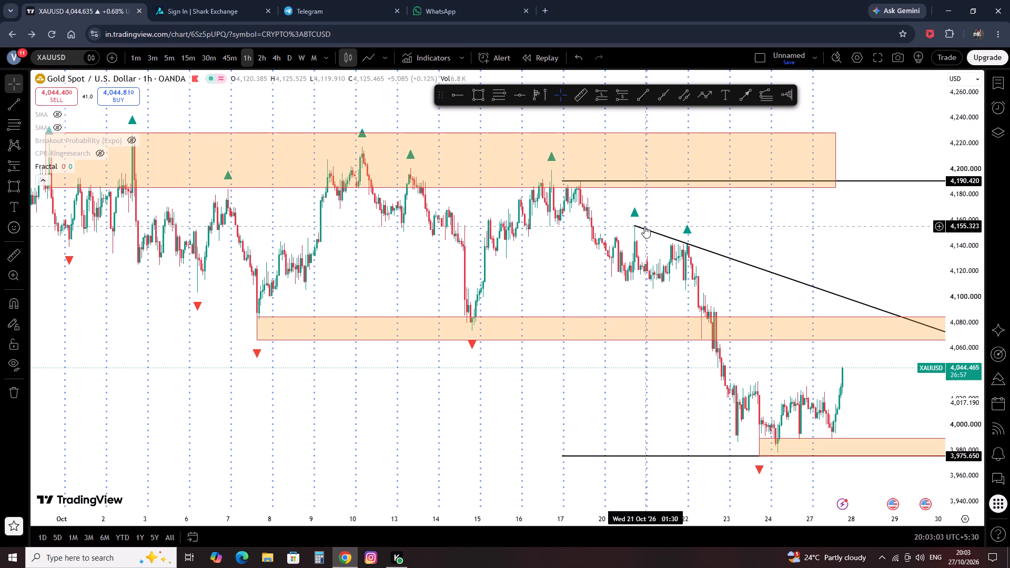
pyautogui.click(644, 226)
pyautogui.click(641, 229)
pyautogui.click(695, 125)
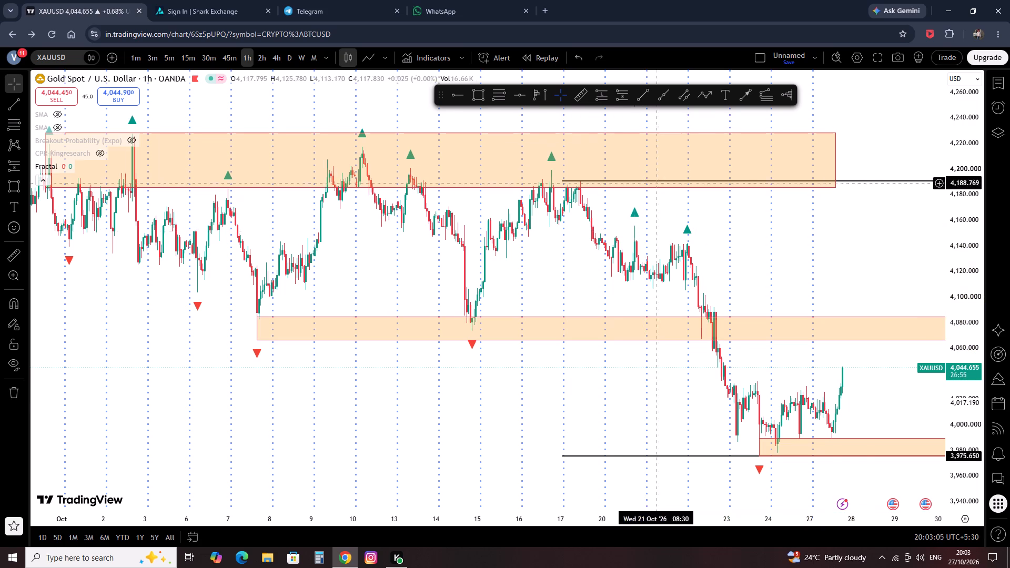
# Extend the upper zone between about 4,185.4 and 4,228.5 to about 3 November.
pyautogui.scroll(-10, 607, 318)
pyautogui.moveTo(711, 441); pyautogui.dragTo(324, 452)
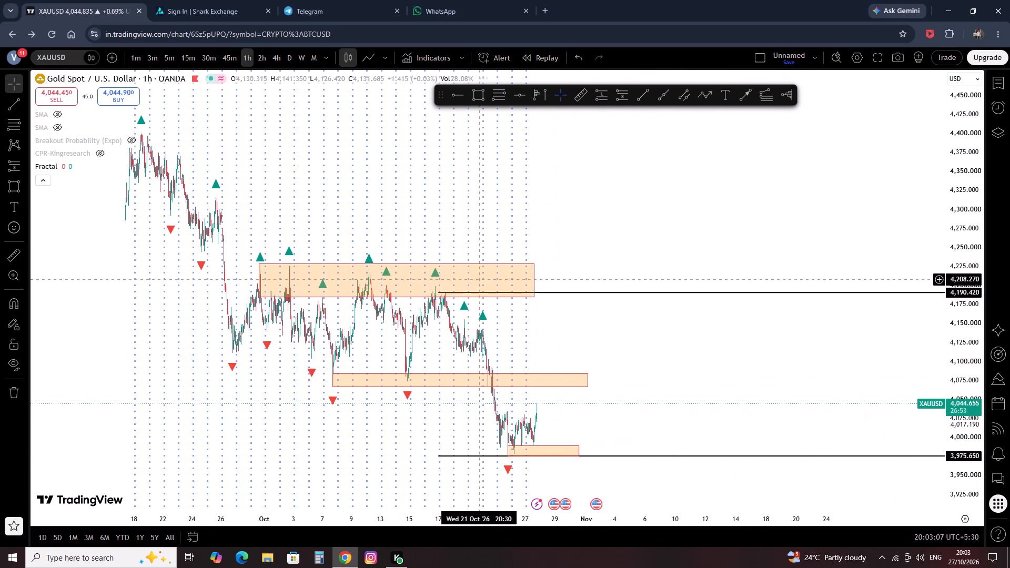
pyautogui.moveTo(538, 278); pyautogui.dragTo(602, 276)
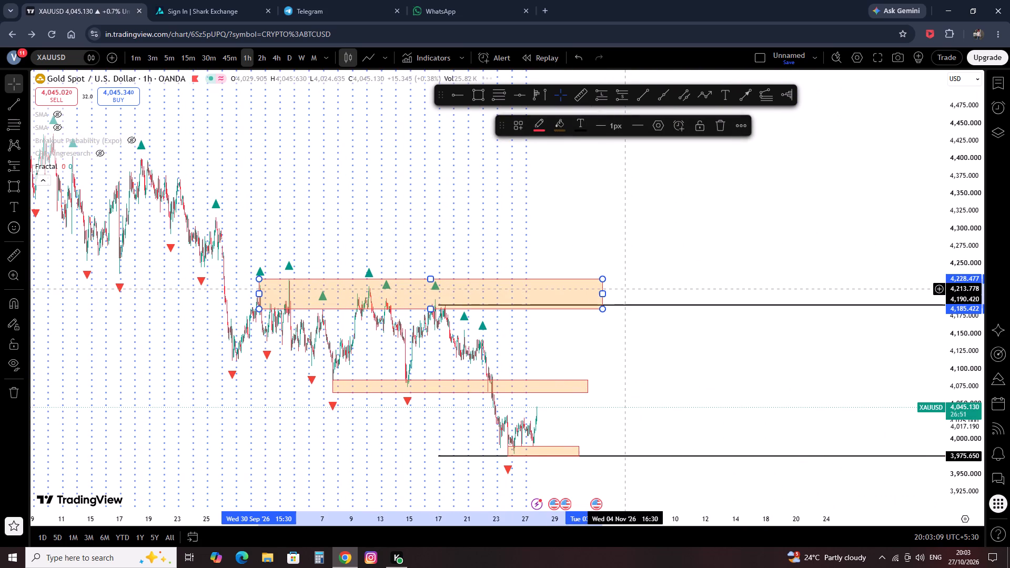
pyautogui.click(628, 289)
pyautogui.click(632, 268)
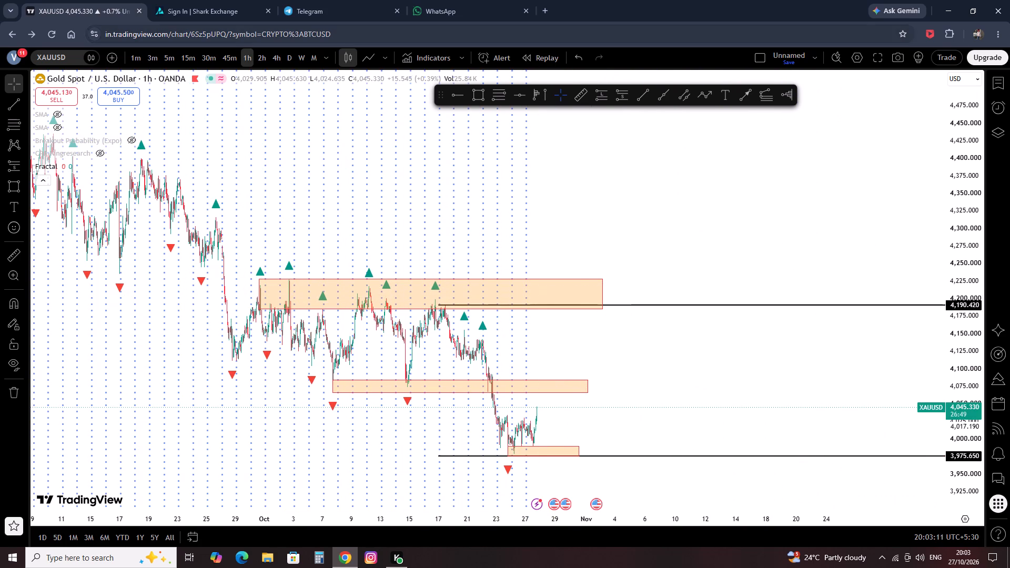
# On gold's 4-hour chart, raise the top edge of the zone starting at the 7 October low to about 4,097.1.
pyautogui.click(276, 56)
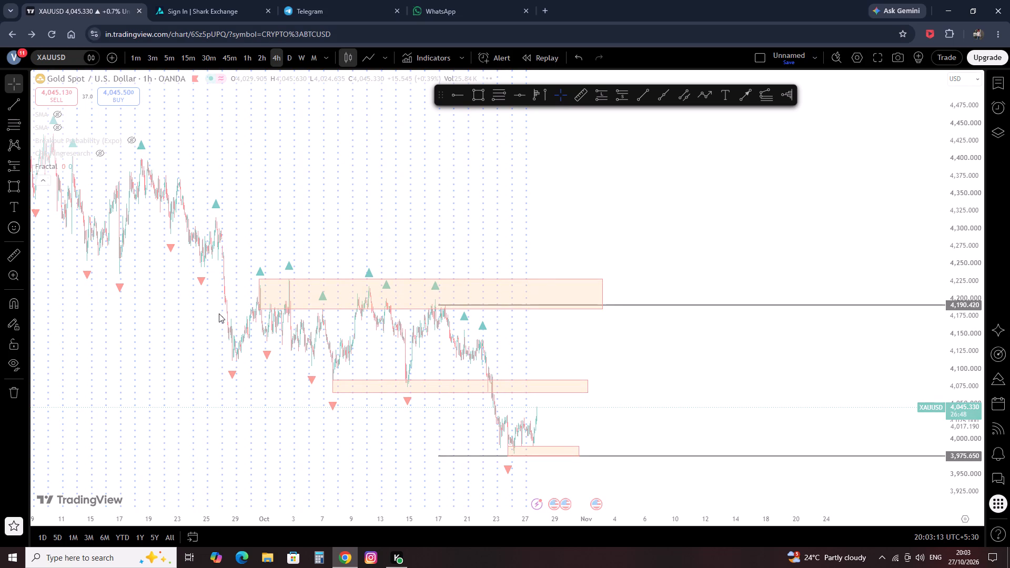
pyautogui.scroll(8, 224, 311)
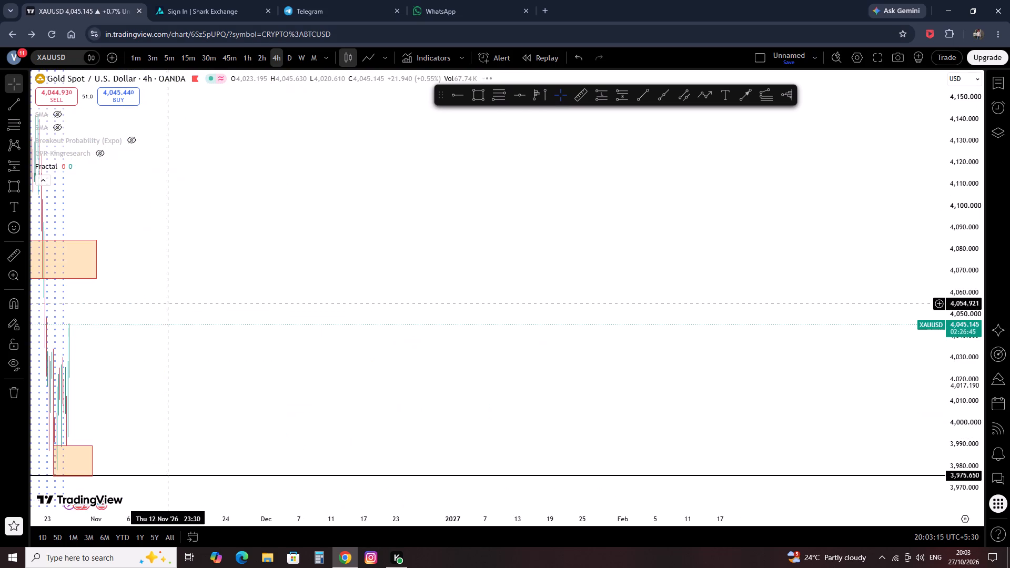
pyautogui.moveTo(112, 339); pyautogui.dragTo(753, 445)
pyautogui.scroll(5, 476, 452)
pyautogui.moveTo(257, 441); pyautogui.dragTo(445, 448)
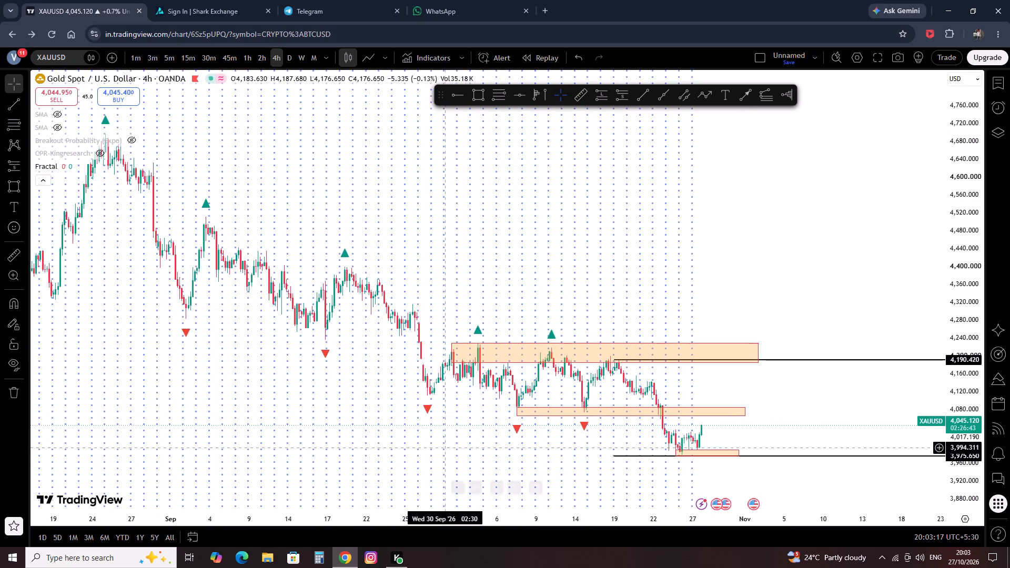
pyautogui.scroll(4, 448, 449)
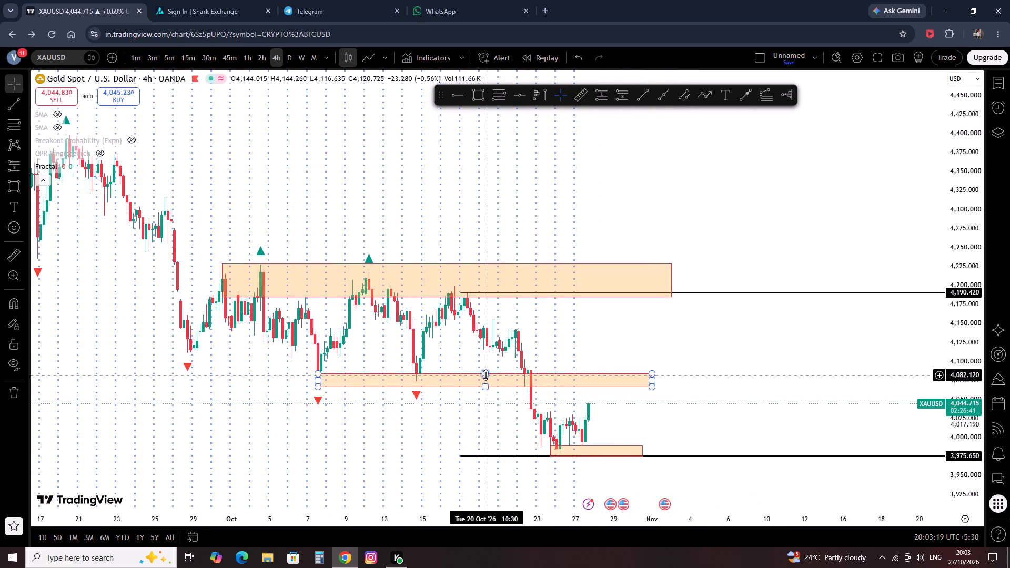
pyautogui.moveTo(486, 375); pyautogui.dragTo(446, 356)
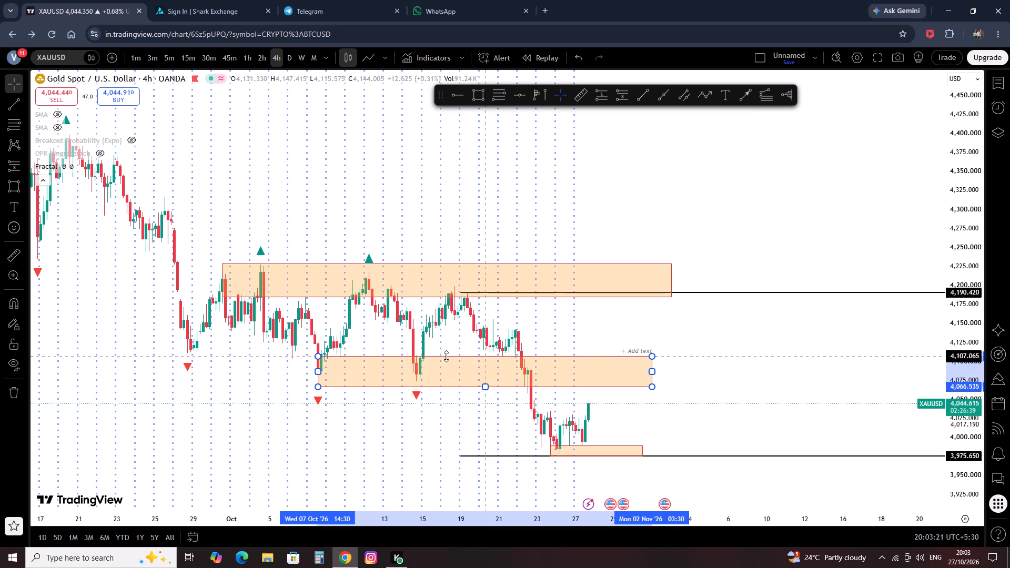
pyautogui.moveTo(446, 356); pyautogui.dragTo(467, 364)
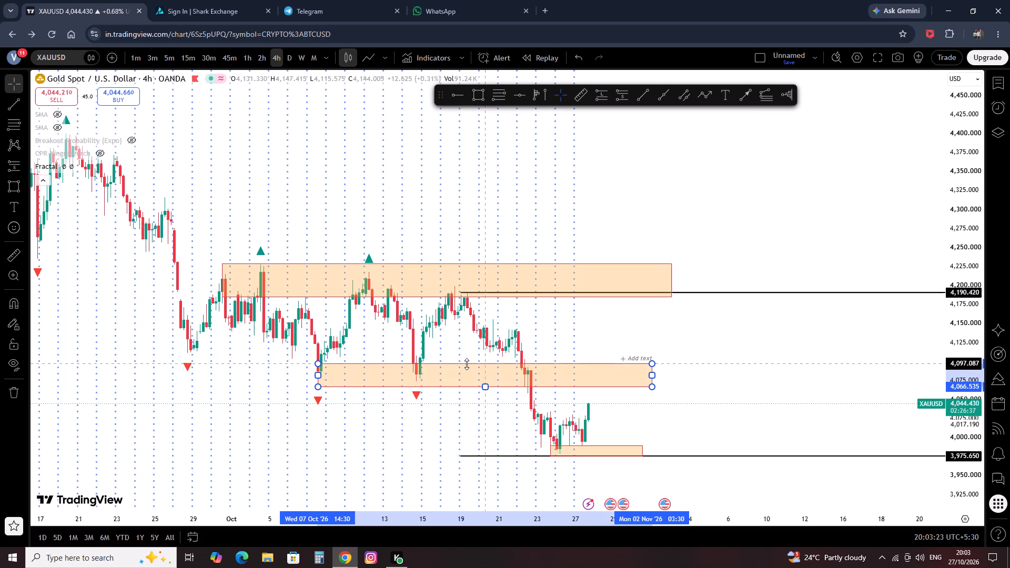
pyautogui.moveTo(467, 364); pyautogui.dragTo(466, 363)
pyautogui.click(532, 330)
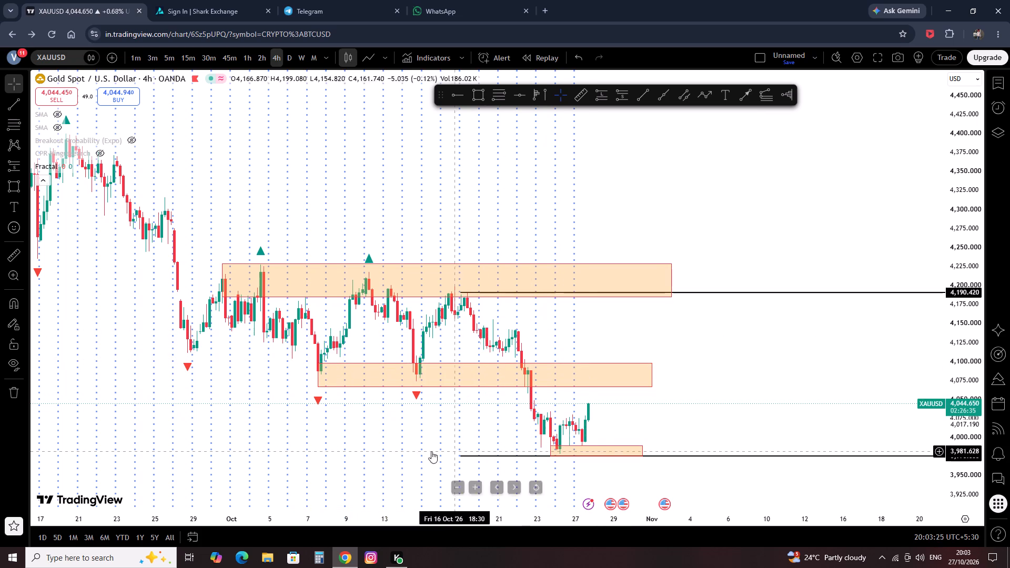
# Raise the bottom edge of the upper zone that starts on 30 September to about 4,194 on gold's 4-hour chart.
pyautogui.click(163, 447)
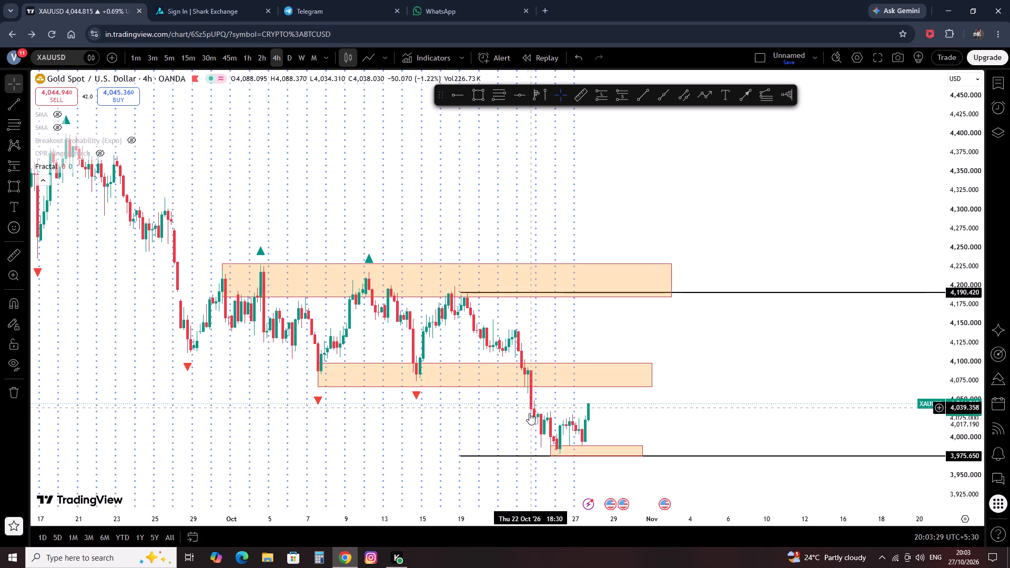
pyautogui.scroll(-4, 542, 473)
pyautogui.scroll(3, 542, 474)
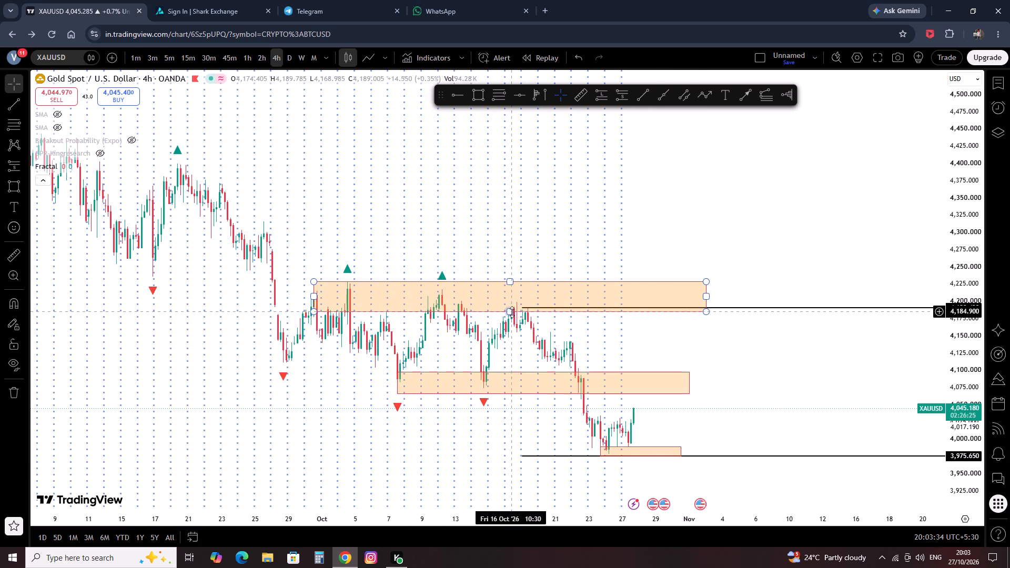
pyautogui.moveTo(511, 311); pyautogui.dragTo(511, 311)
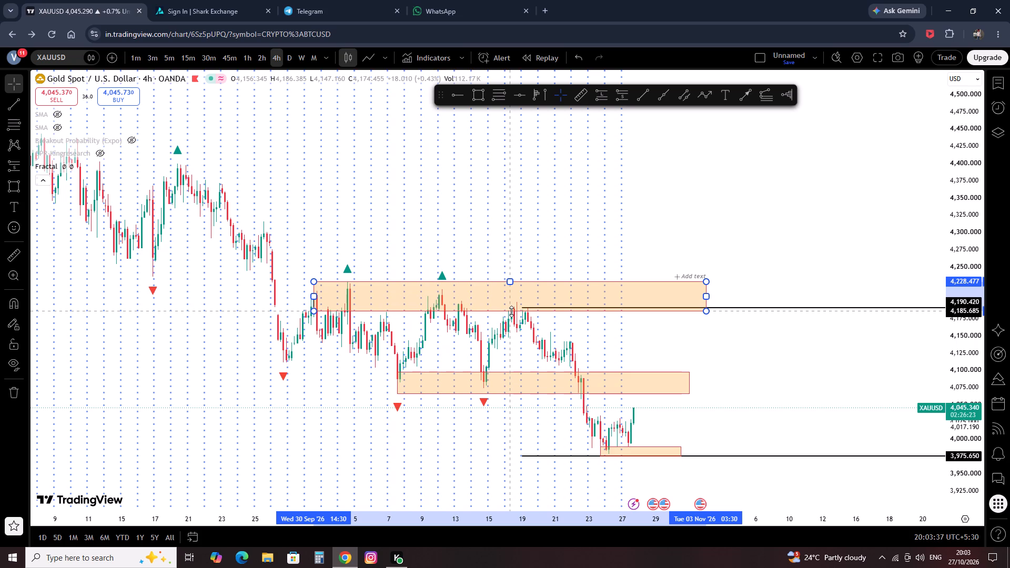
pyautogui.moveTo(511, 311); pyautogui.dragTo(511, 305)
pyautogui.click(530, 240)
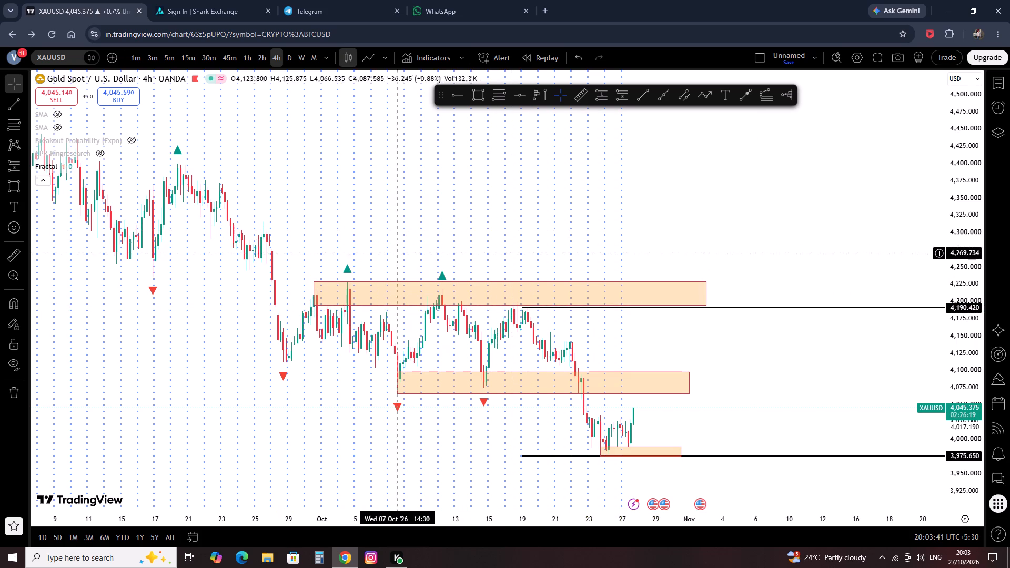
# Look back over gold's 4-hour price history to mid-July and return the chart to the 1-hour timeframe.
pyautogui.scroll(1, 457, 303)
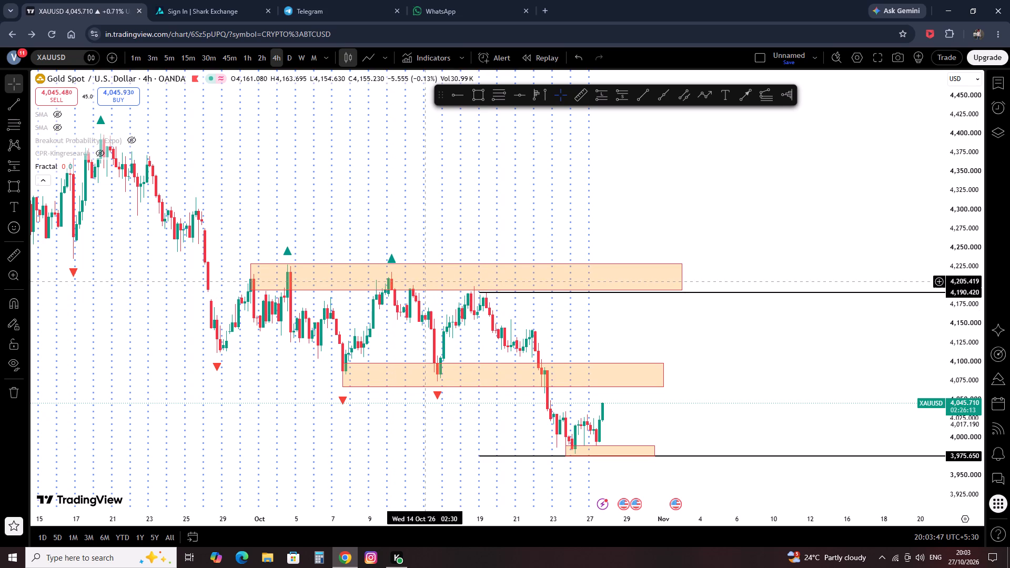
pyautogui.click(272, 182)
pyautogui.scroll(-2, 300, 273)
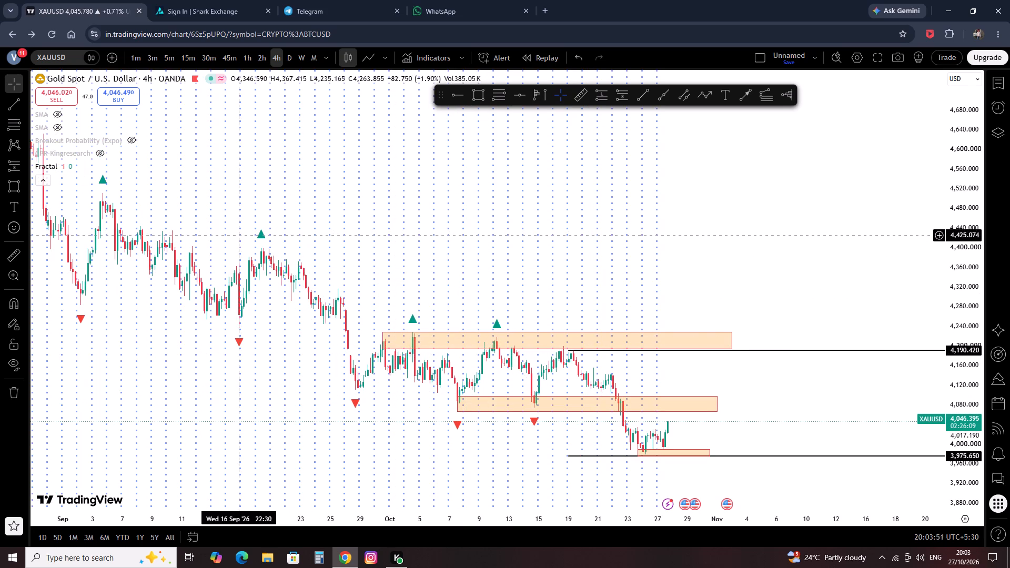
pyautogui.scroll(-2, 148, 221)
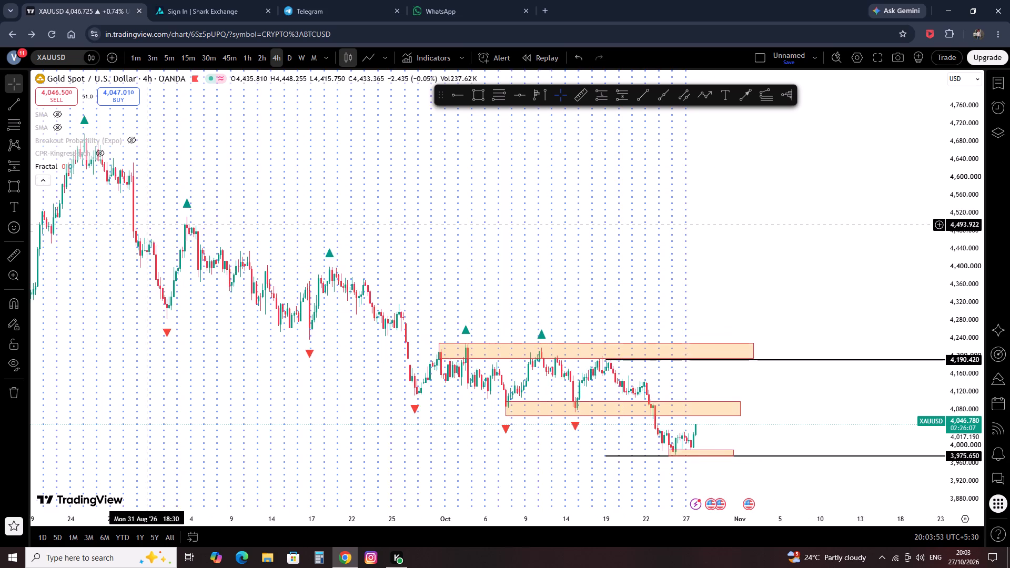
pyautogui.scroll(-2, 150, 236)
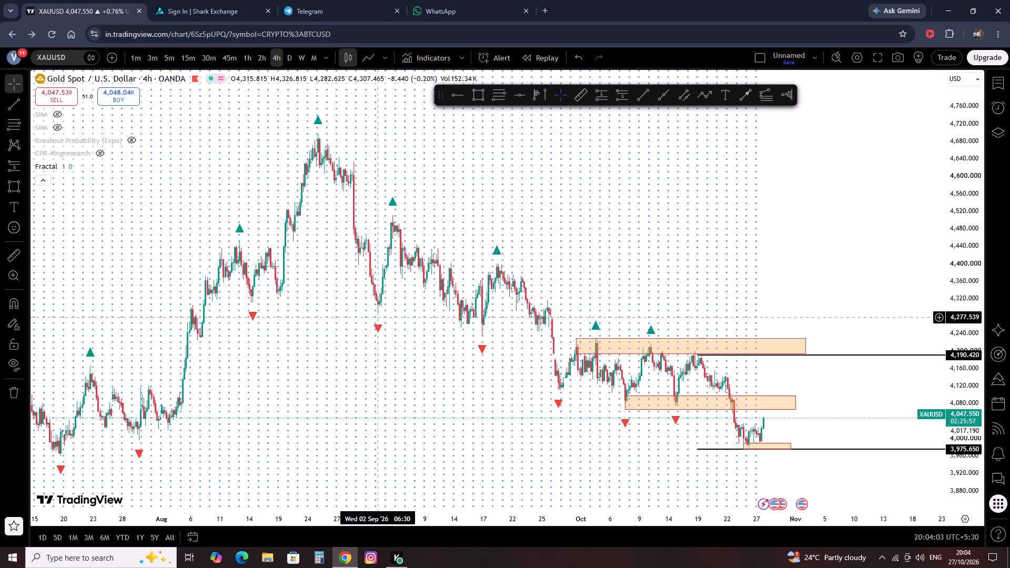
pyautogui.click(241, 58)
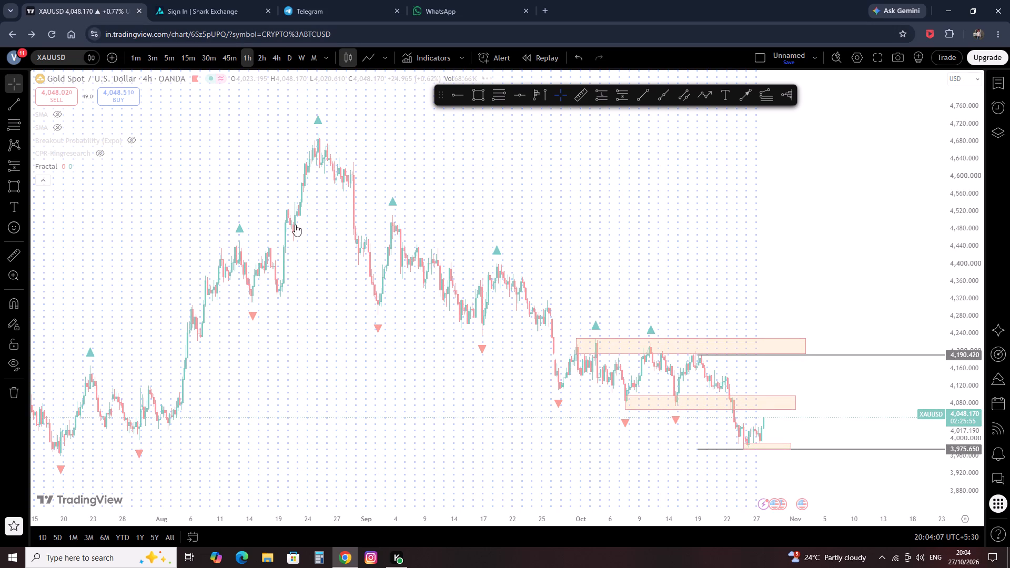
pyautogui.scroll(4, 295, 225)
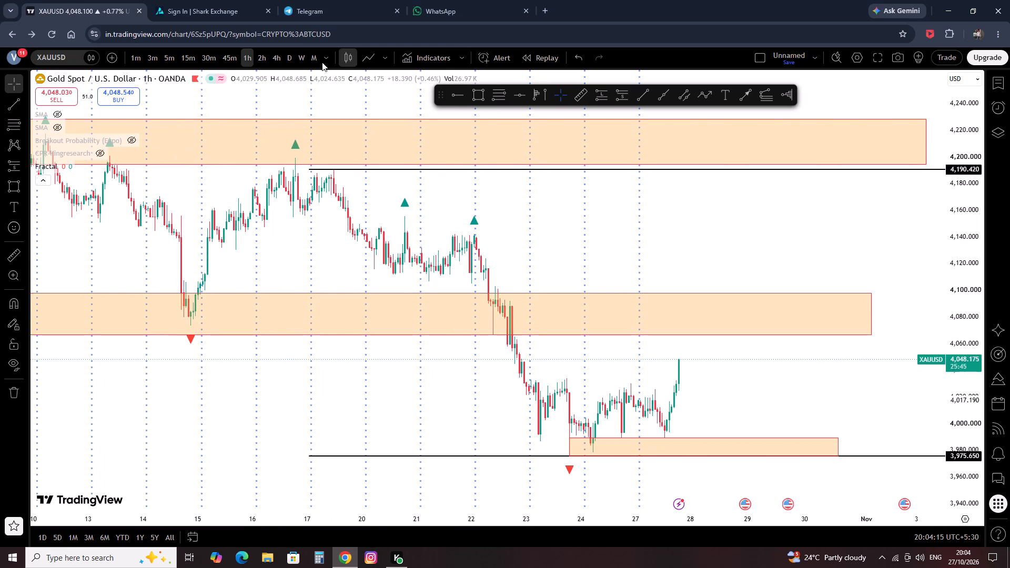
# Remove all unlocked drawings, including the three shaded zones, from the gold chart.
pyautogui.click(441, 59)
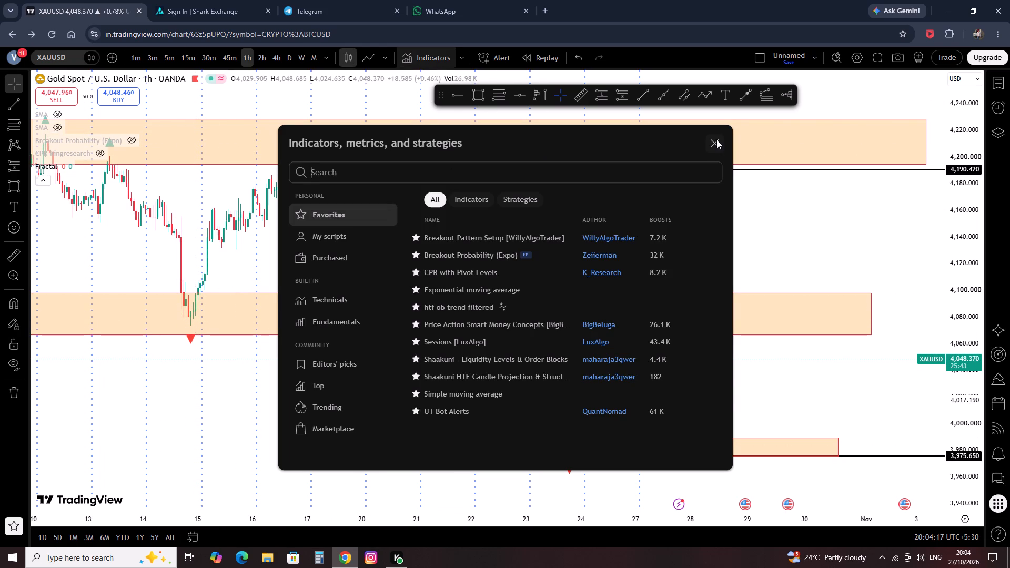
pyautogui.click(716, 139)
pyautogui.scroll(-12, 632, 212)
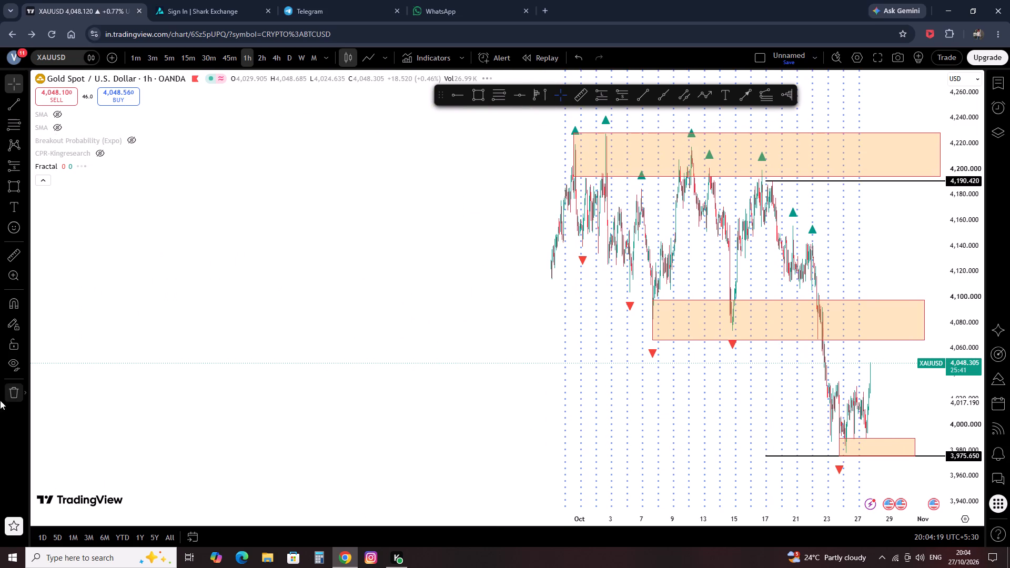
pyautogui.click(28, 393)
pyautogui.click(25, 393)
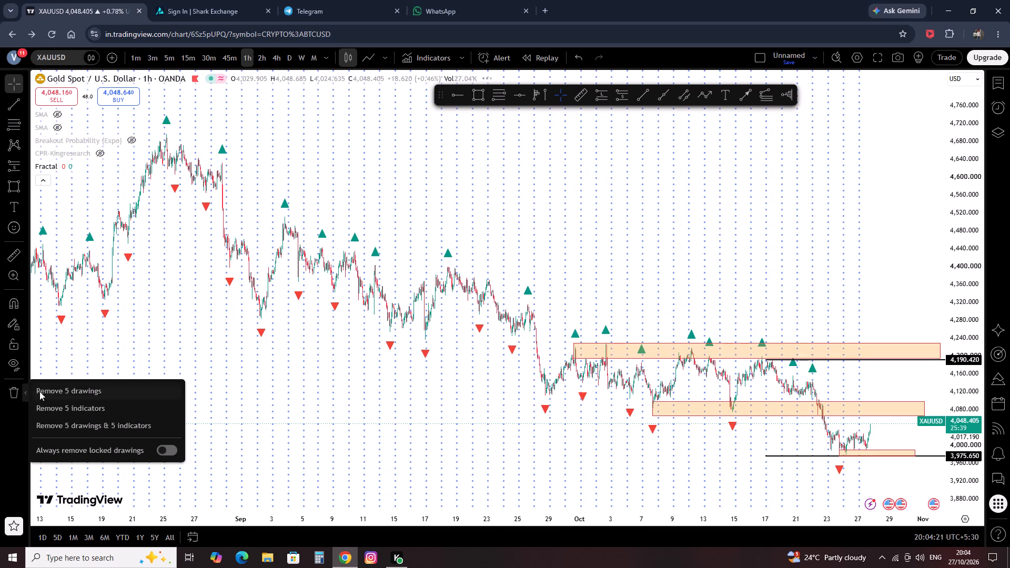
pyautogui.click(41, 391)
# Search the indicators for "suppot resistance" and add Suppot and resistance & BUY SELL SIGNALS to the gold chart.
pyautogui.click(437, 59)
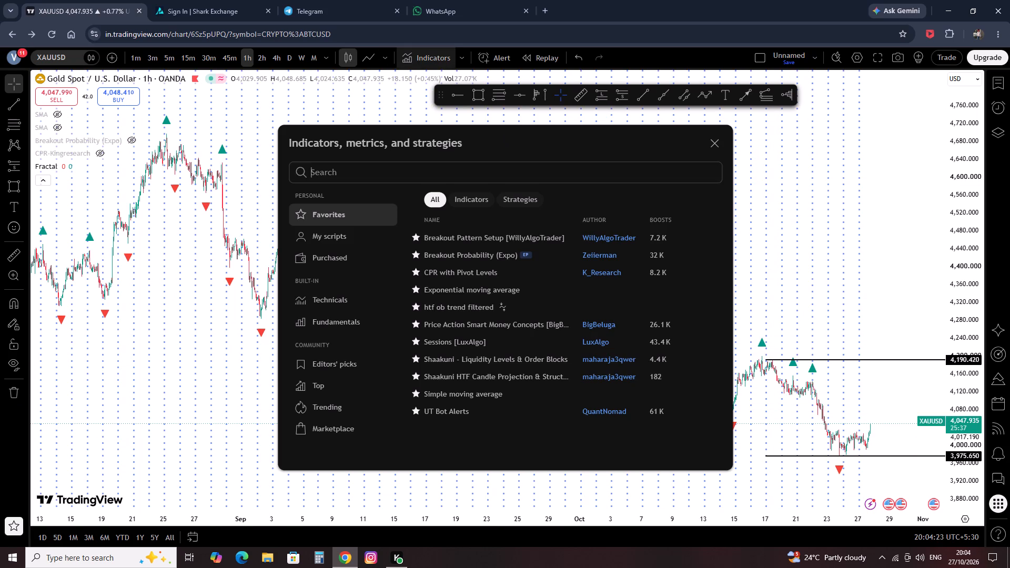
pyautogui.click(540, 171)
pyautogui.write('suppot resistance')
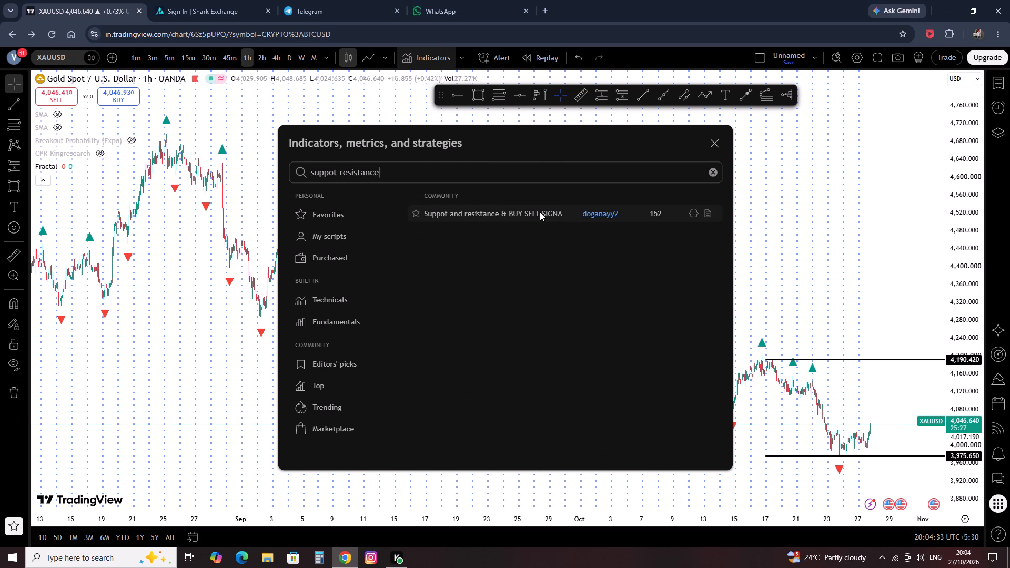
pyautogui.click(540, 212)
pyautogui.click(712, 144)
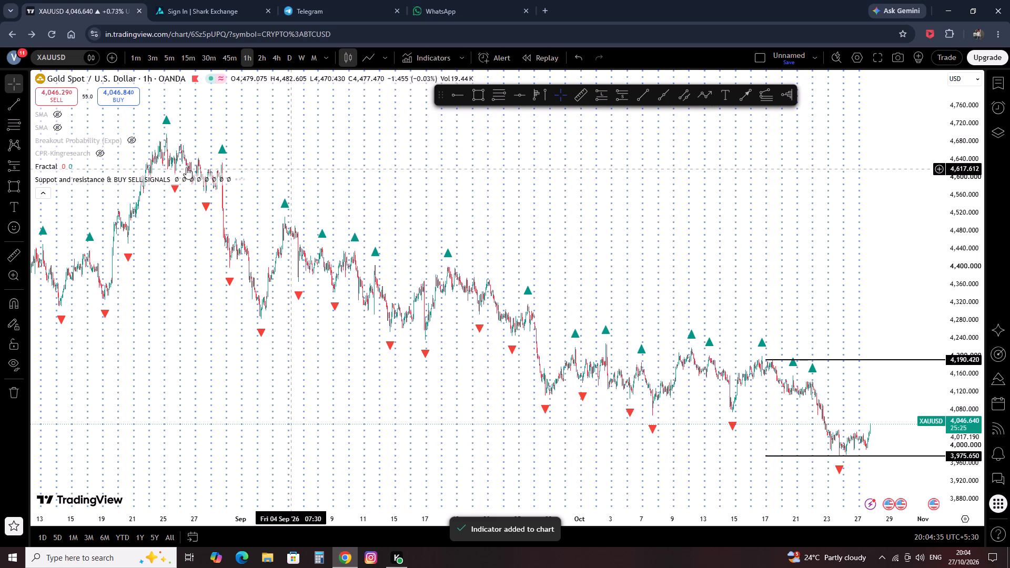
# Hide the Fractal indicator on the gold chart.
pyautogui.click(65, 171)
# Examine the support and resistance bands and buy signals against gold's 1-hour candles through September and October.
pyautogui.scroll(7, 389, 305)
pyautogui.scroll(4, 312, 357)
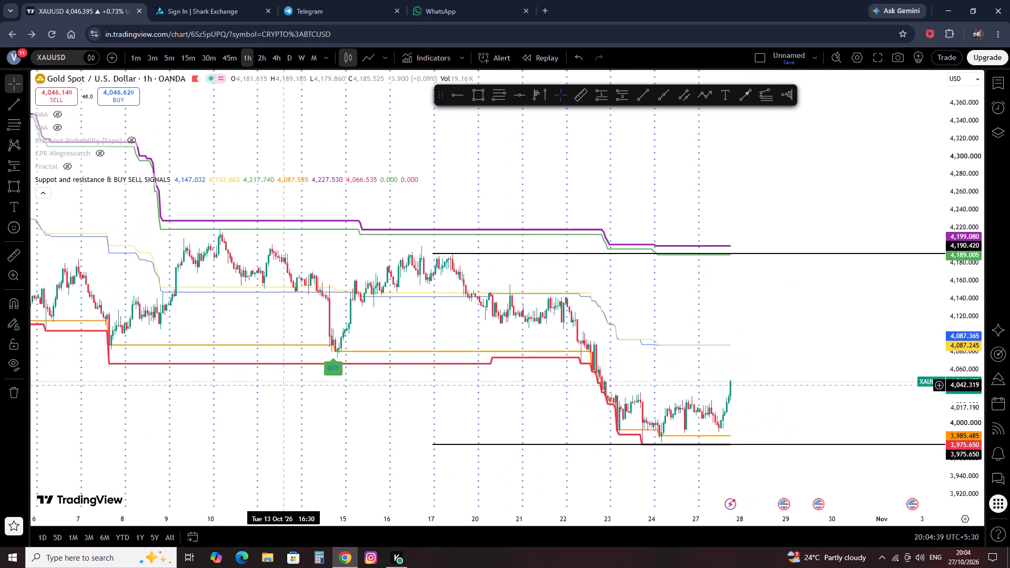
pyautogui.moveTo(245, 401); pyautogui.dragTo(343, 432)
pyautogui.scroll(-5, 341, 444)
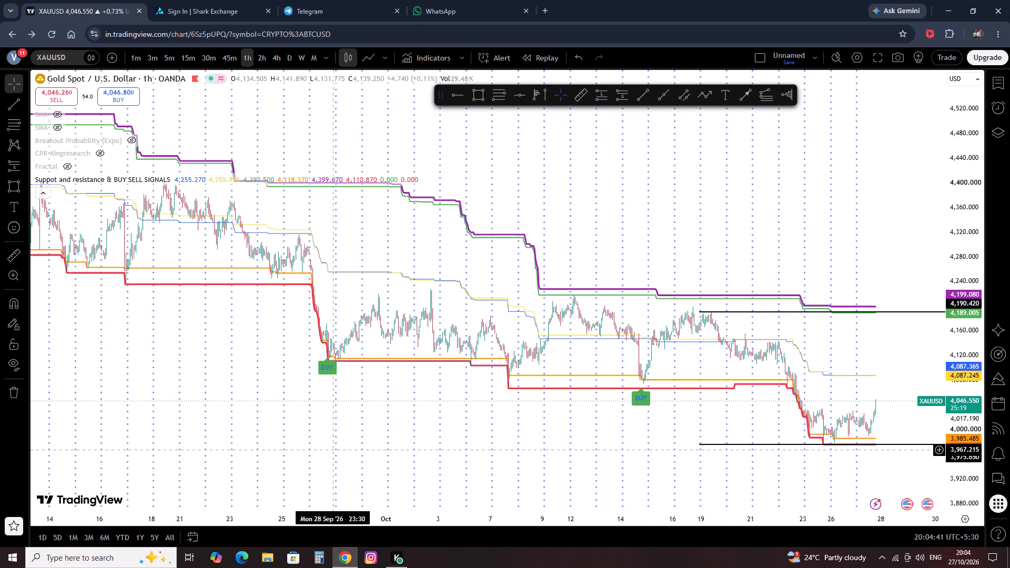
pyautogui.scroll(2, 295, 428)
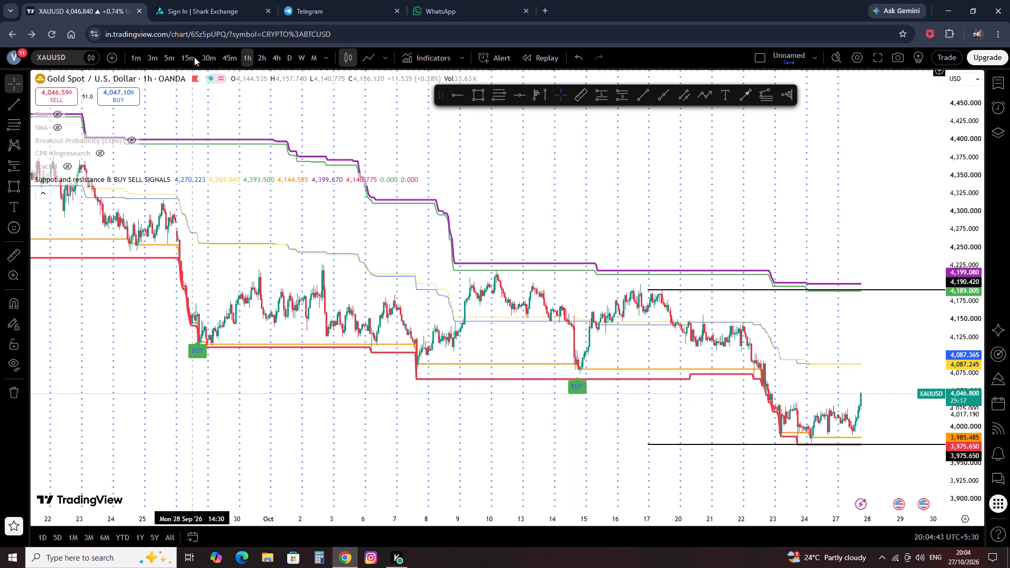
pyautogui.moveTo(95, 359); pyautogui.dragTo(580, 471)
pyautogui.scroll(5, 581, 471)
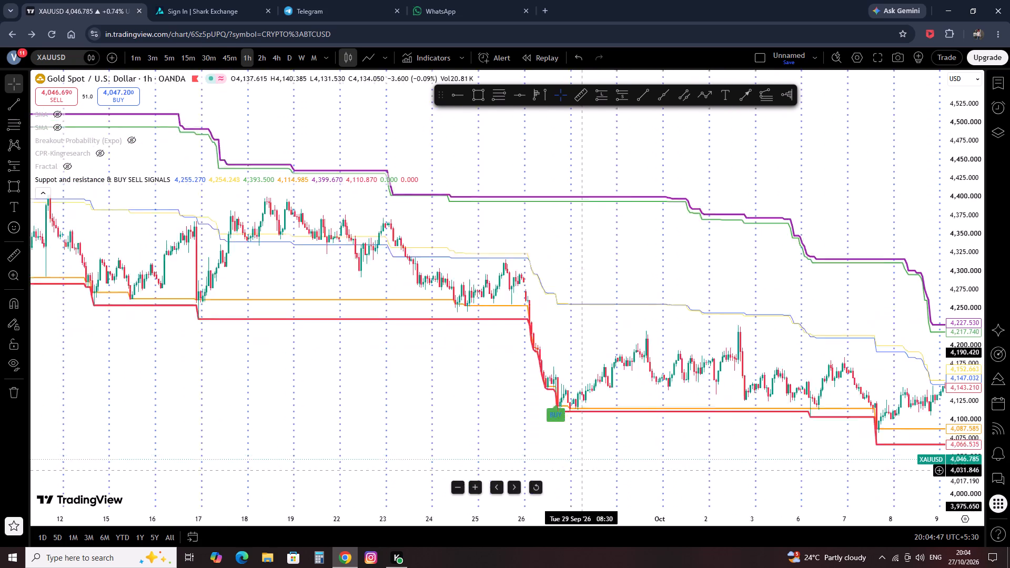
pyautogui.scroll(3, 581, 471)
pyautogui.scroll(3, 454, 435)
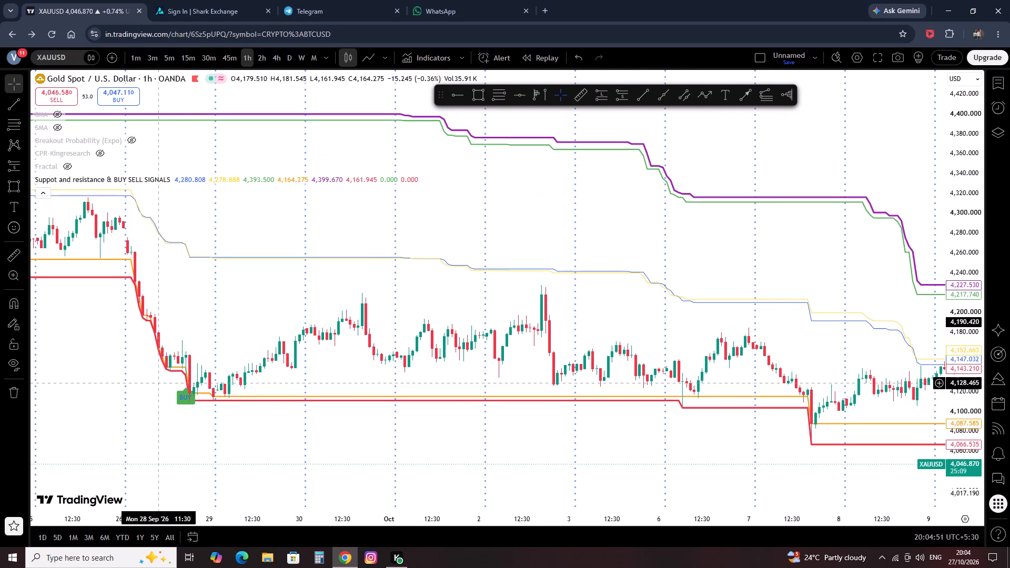
pyautogui.scroll(-6, 156, 383)
# Review the support and resistance indicator's period, wick, volume, RSI and ADX input settings.
pyautogui.click(191, 177)
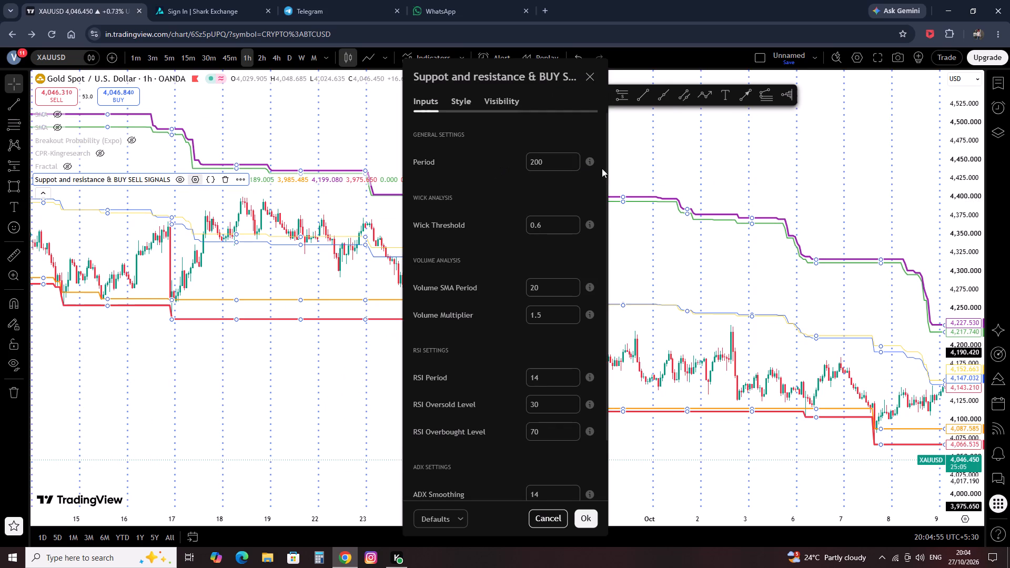
pyautogui.doubleClick(594, 163)
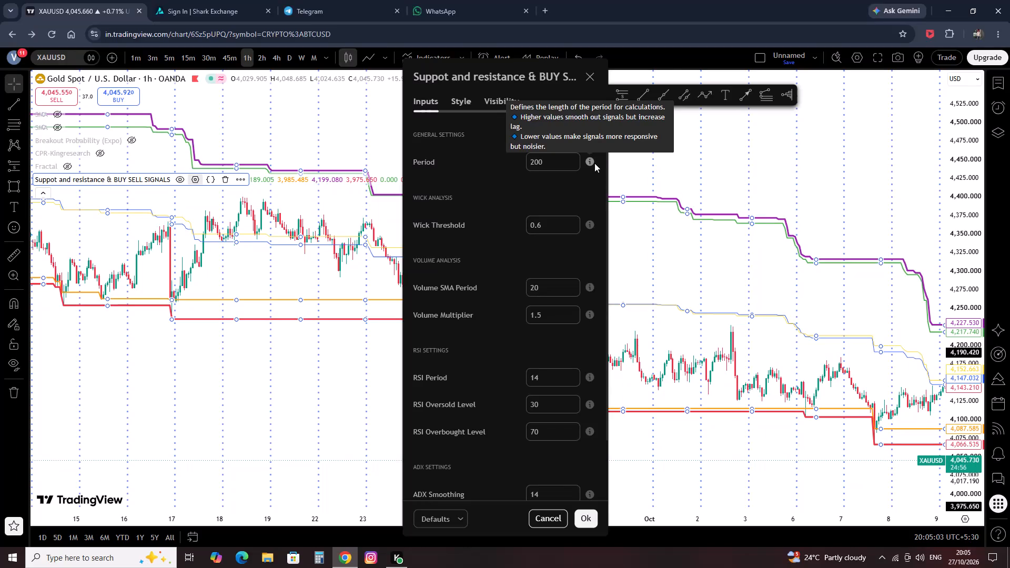
pyautogui.click(573, 185)
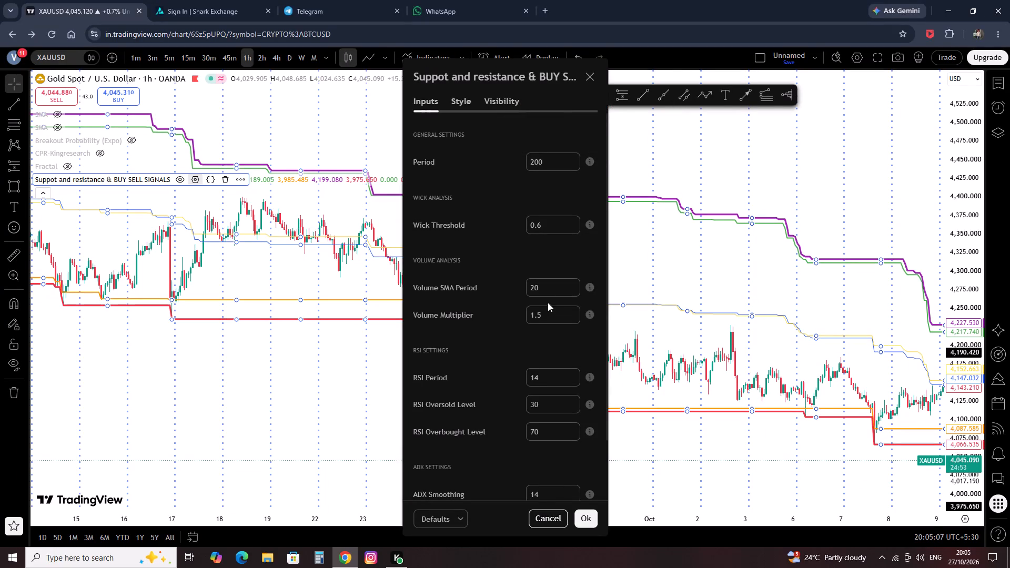
pyautogui.scroll(-1, 497, 378)
pyautogui.scroll(-4, 493, 425)
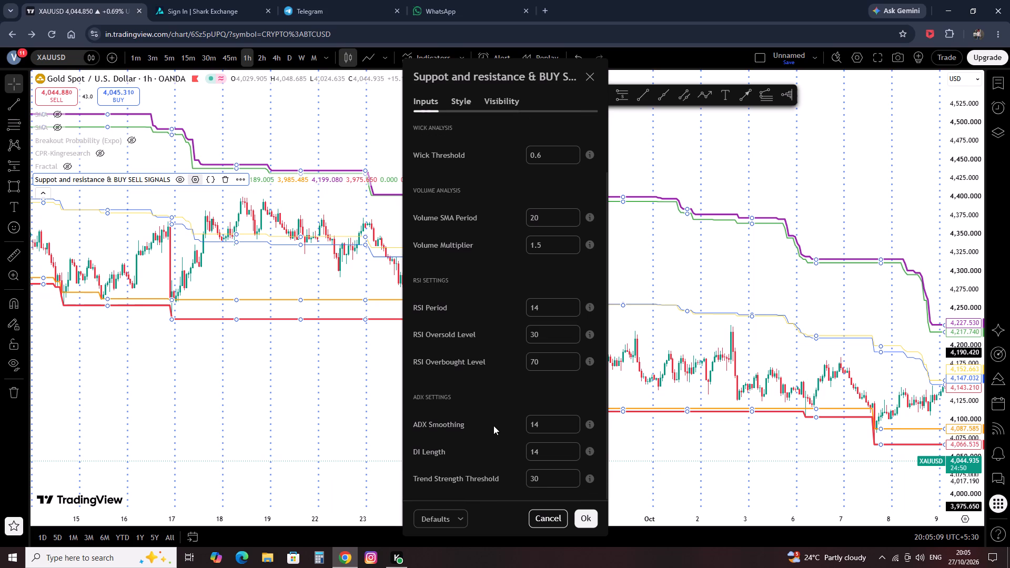
pyautogui.scroll(-1, 493, 425)
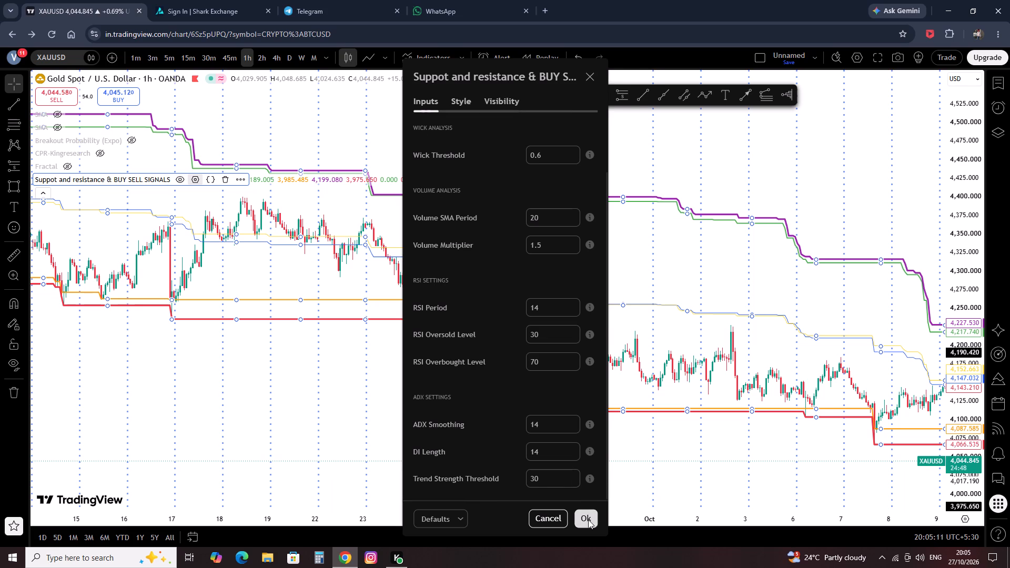
pyautogui.click(588, 520)
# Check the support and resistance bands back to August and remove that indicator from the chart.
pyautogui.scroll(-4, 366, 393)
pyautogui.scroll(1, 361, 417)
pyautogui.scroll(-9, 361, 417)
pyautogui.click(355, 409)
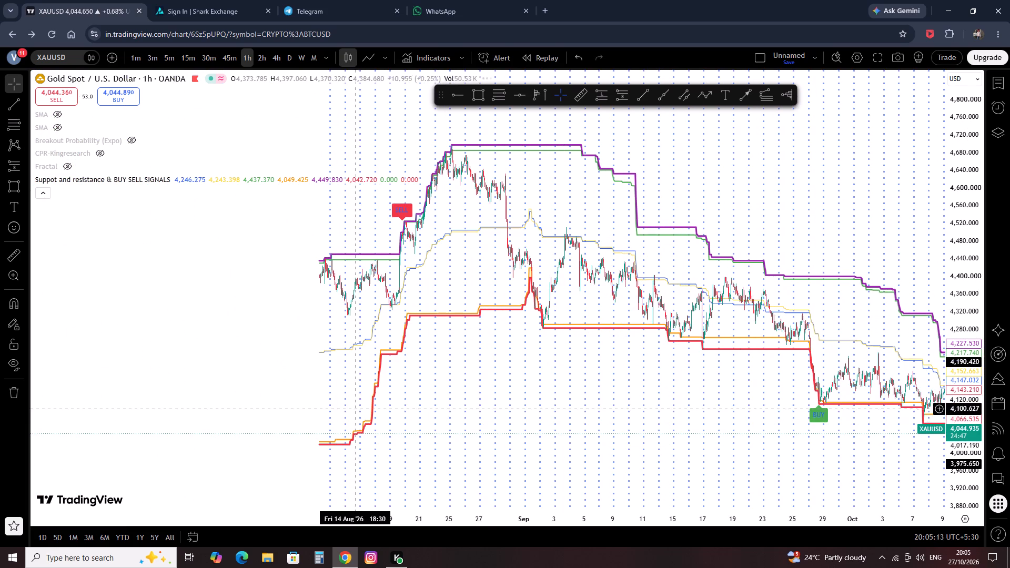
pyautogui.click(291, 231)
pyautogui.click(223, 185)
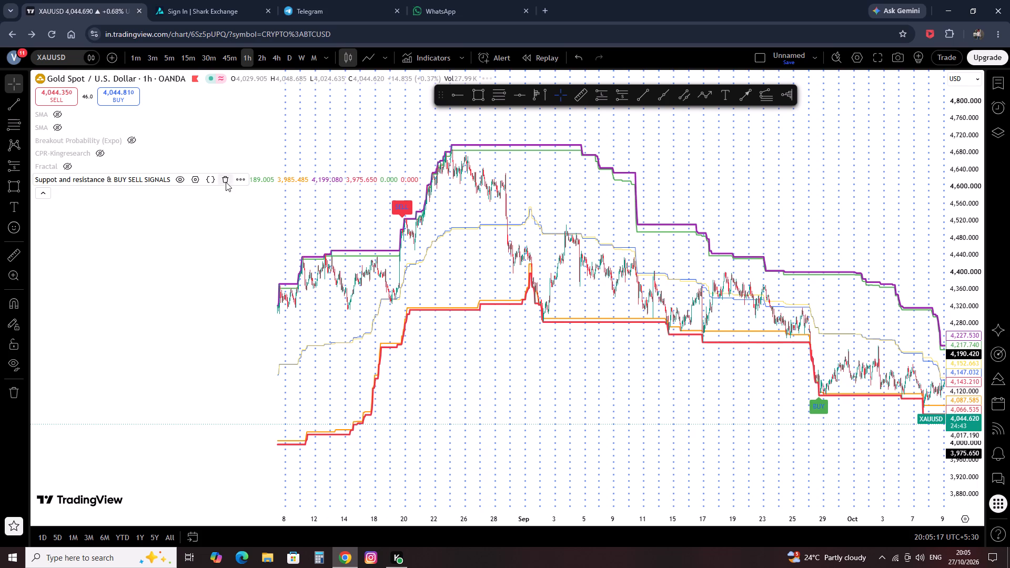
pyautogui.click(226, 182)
# Search the indicators for "price" and add Price Action Smart Money Concepts [BigBeluga] to the gold chart.
pyautogui.click(410, 56)
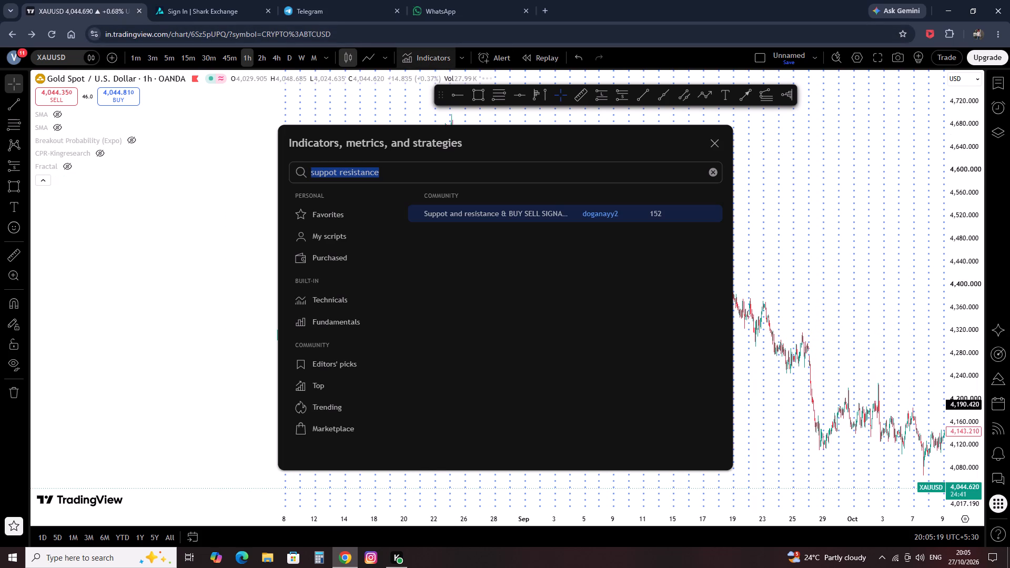
pyautogui.press('BackSpace')
pyautogui.write('pr')
pyautogui.write('ce')
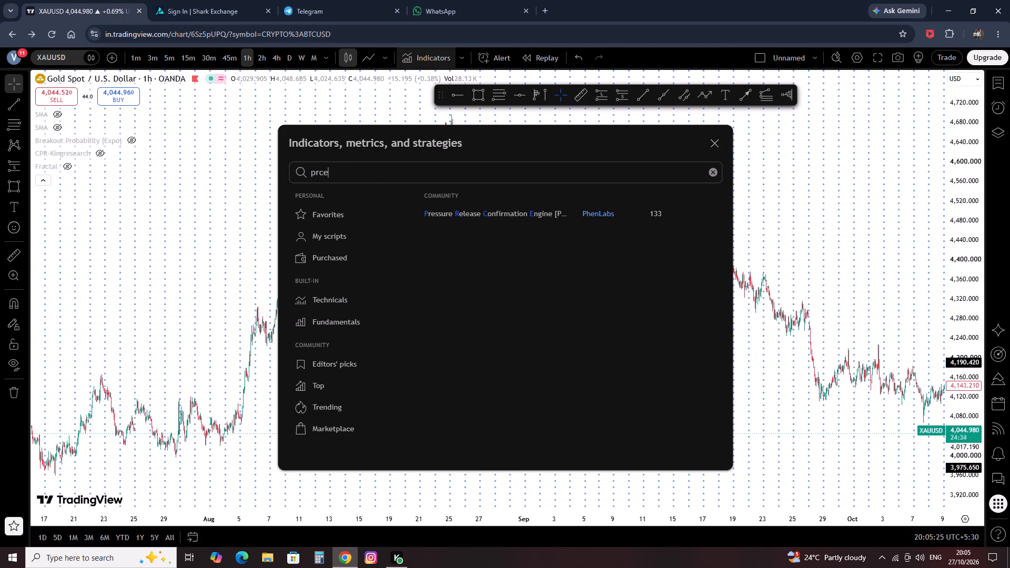
pyautogui.press('BackSpace')
pyautogui.press('BackSpace')
pyautogui.press('BackSpace')
pyautogui.write('rice')
pyautogui.press('space')
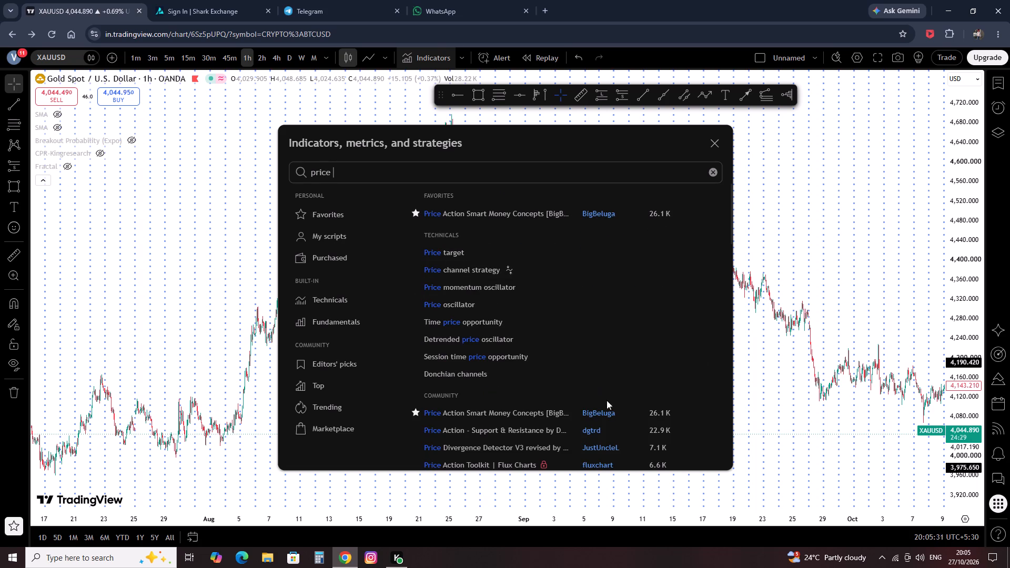
pyautogui.click(519, 418)
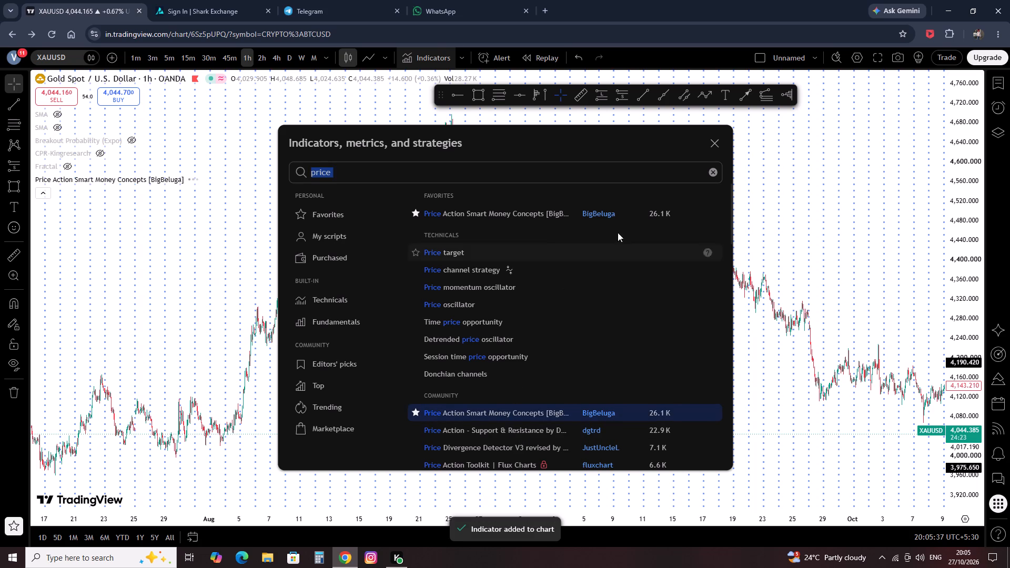
pyautogui.click(714, 149)
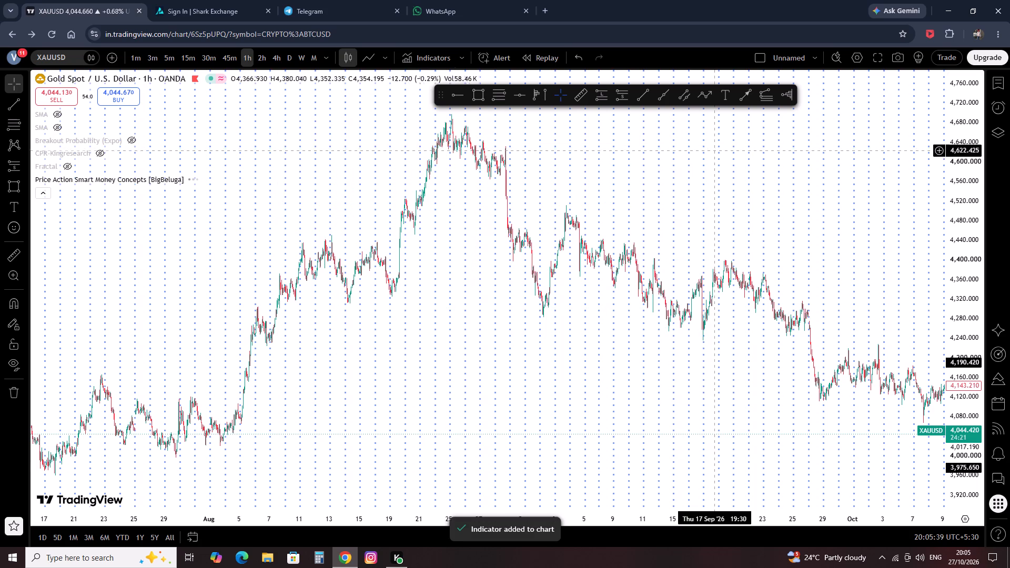
# Reset the chart view to the latest gold candles and inspect the smart money zones and structure labels back to mid-September.
pyautogui.scroll(2, 671, 273)
pyautogui.rightClick(759, 207)
pyautogui.click(782, 214)
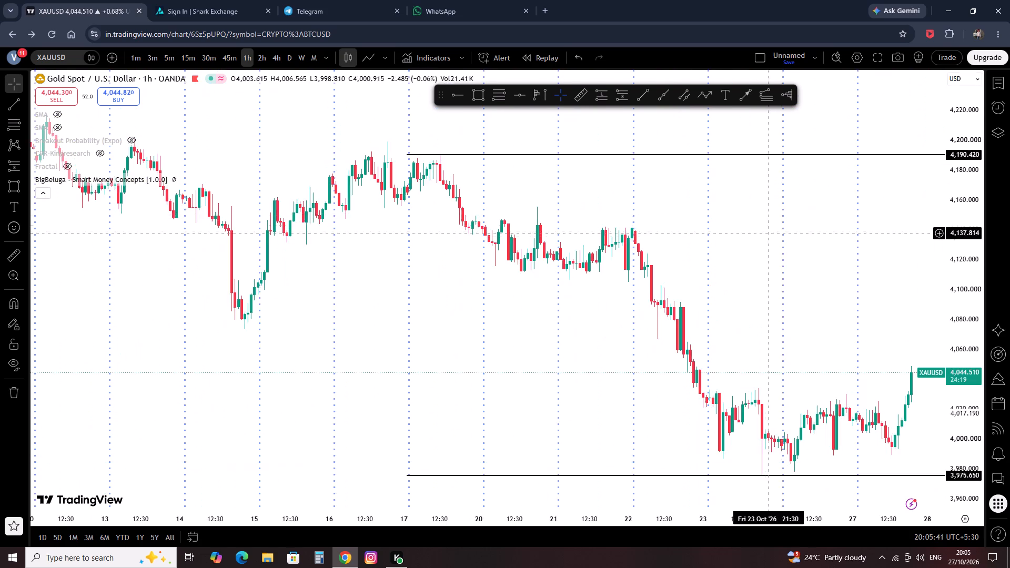
pyautogui.scroll(4, 761, 239)
pyautogui.scroll(-9, 759, 247)
pyautogui.scroll(-4, 337, 190)
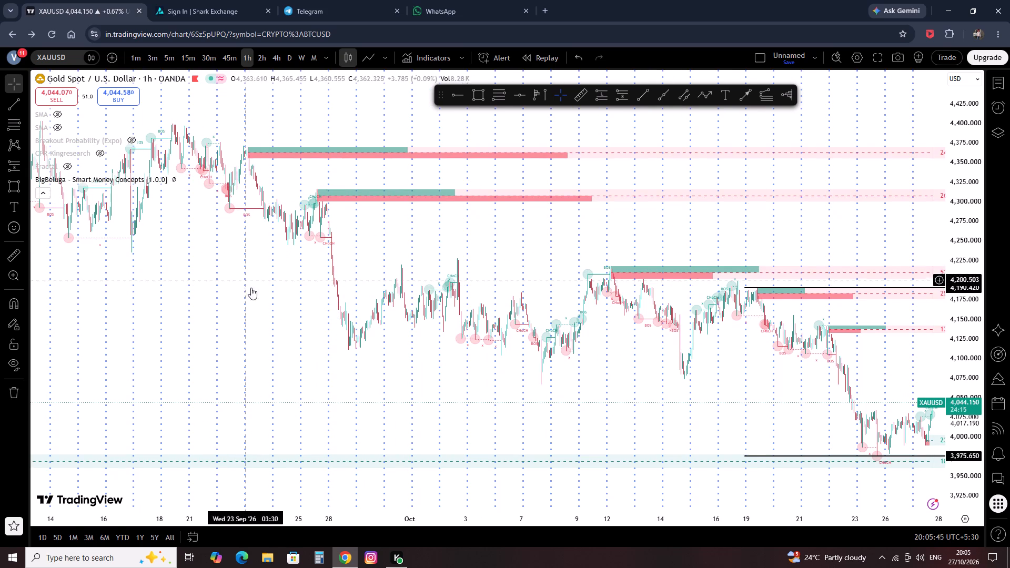
# Check the smart money zones and structure labels on gold back to September and remove the BigBeluga indicator from the chart.
pyautogui.scroll(5, 343, 348)
pyautogui.scroll(3, 562, 418)
pyautogui.moveTo(636, 425); pyautogui.dragTo(303, 357)
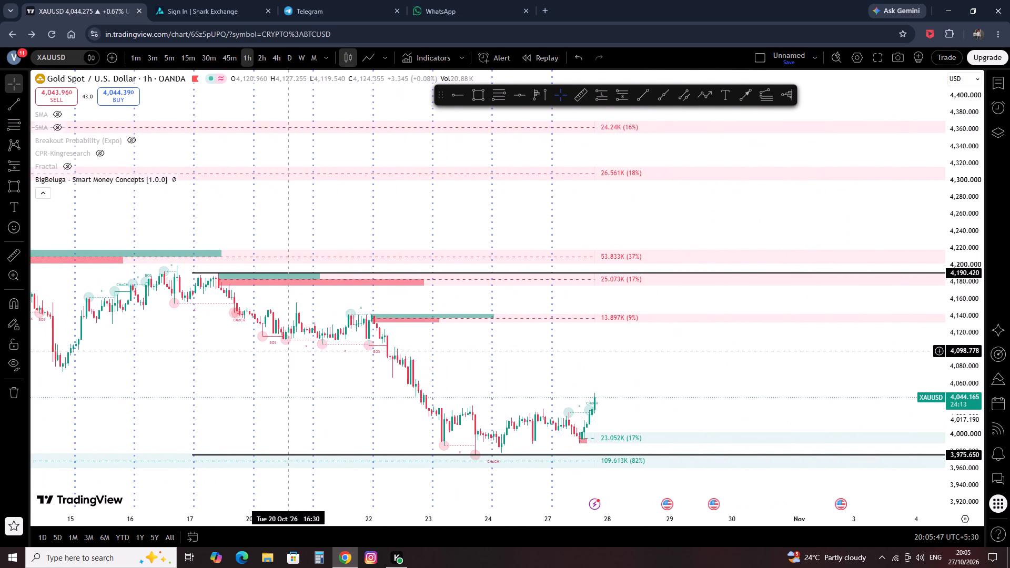
pyautogui.scroll(6, 311, 367)
pyautogui.moveTo(225, 344); pyautogui.dragTo(698, 397)
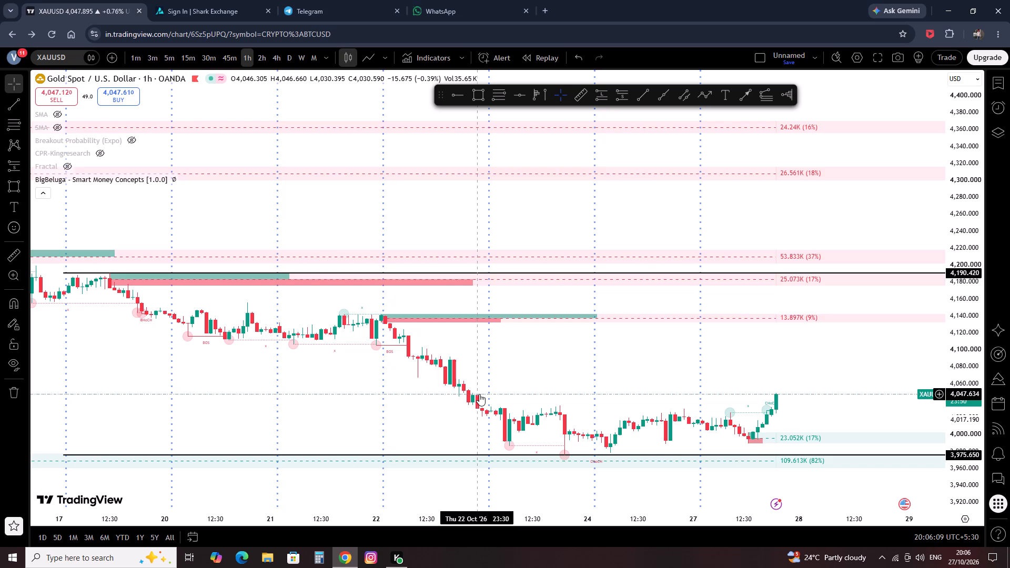
pyautogui.scroll(-7, 202, 313)
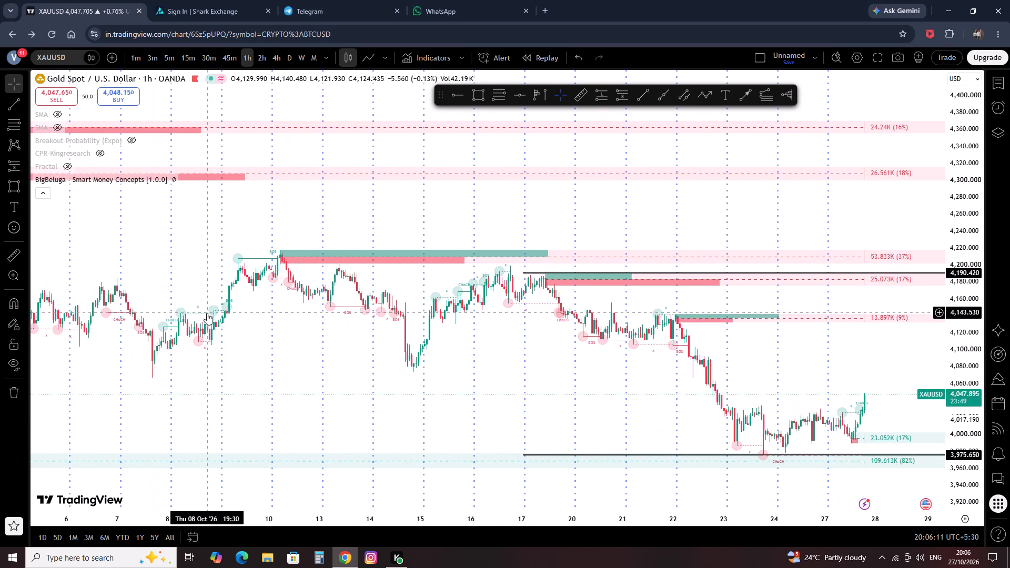
pyautogui.scroll(-7, 210, 329)
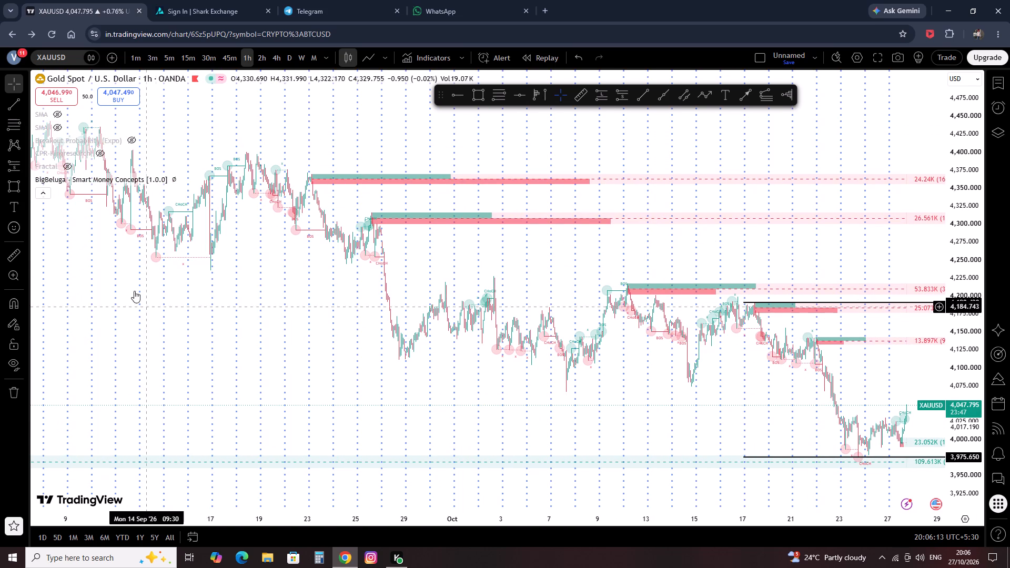
pyautogui.click(221, 180)
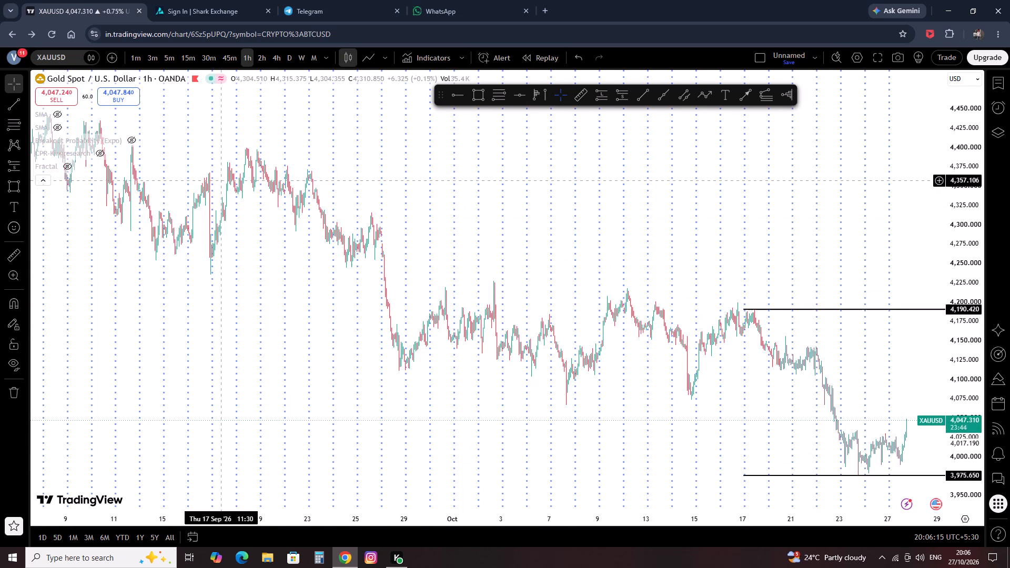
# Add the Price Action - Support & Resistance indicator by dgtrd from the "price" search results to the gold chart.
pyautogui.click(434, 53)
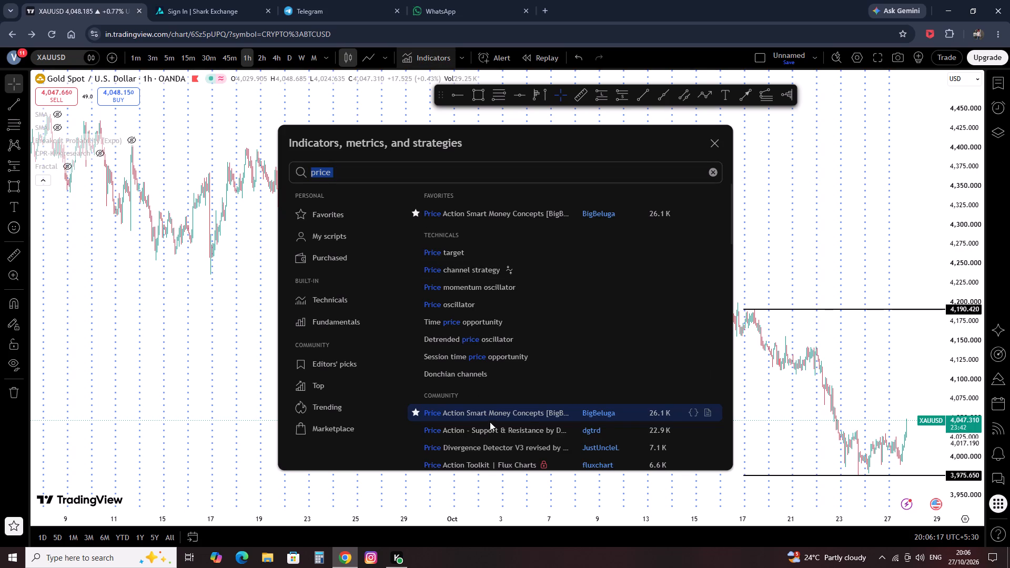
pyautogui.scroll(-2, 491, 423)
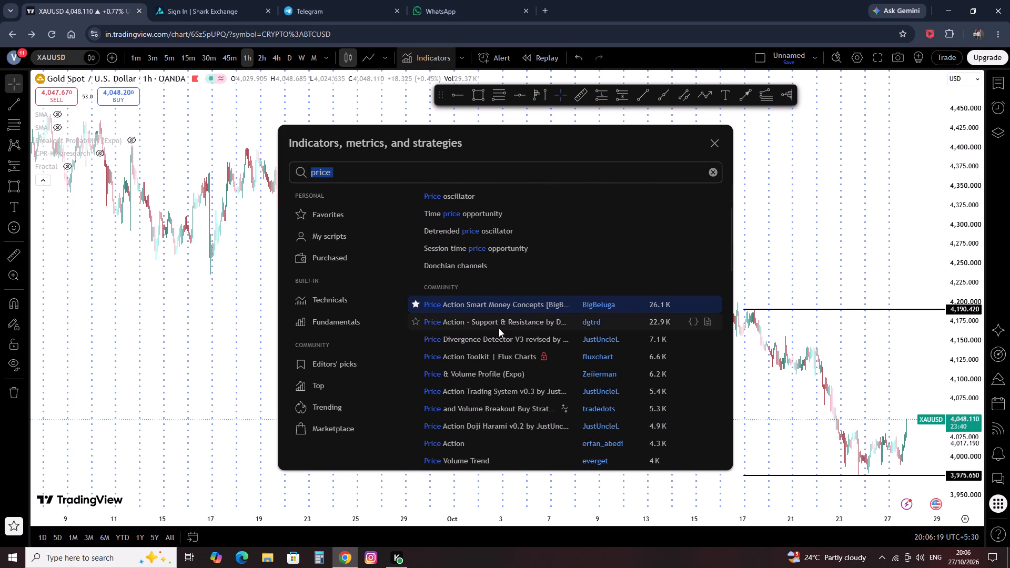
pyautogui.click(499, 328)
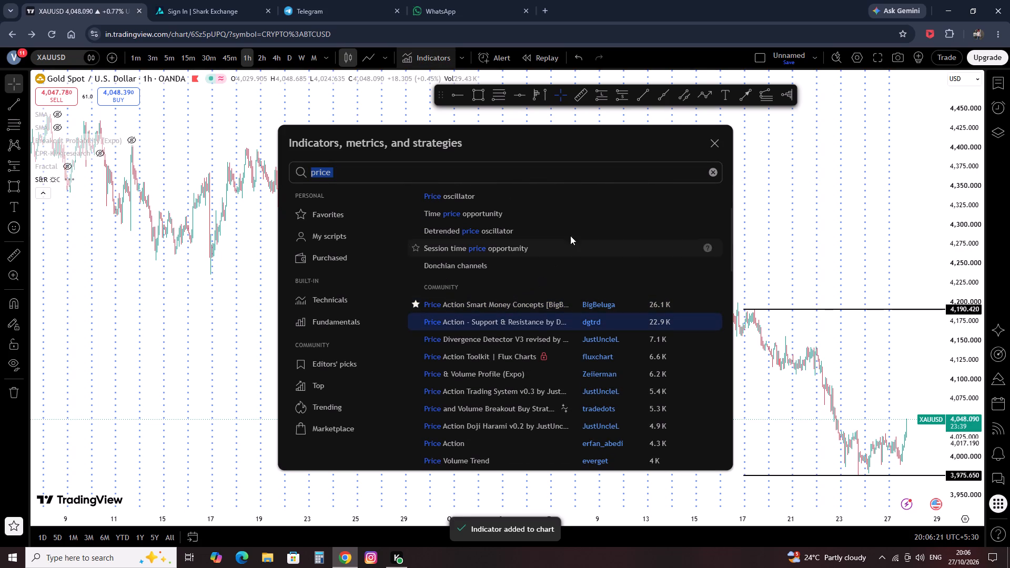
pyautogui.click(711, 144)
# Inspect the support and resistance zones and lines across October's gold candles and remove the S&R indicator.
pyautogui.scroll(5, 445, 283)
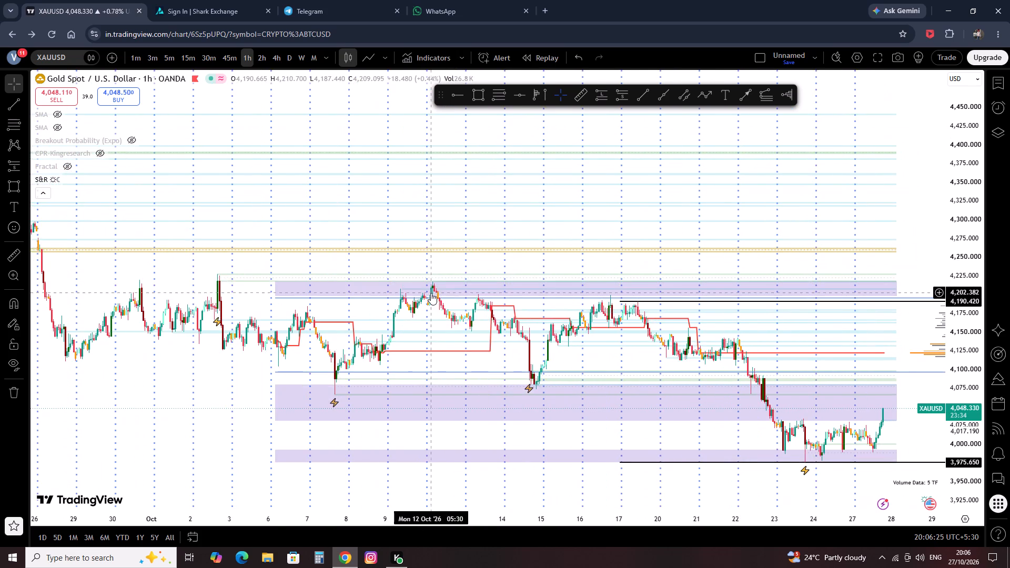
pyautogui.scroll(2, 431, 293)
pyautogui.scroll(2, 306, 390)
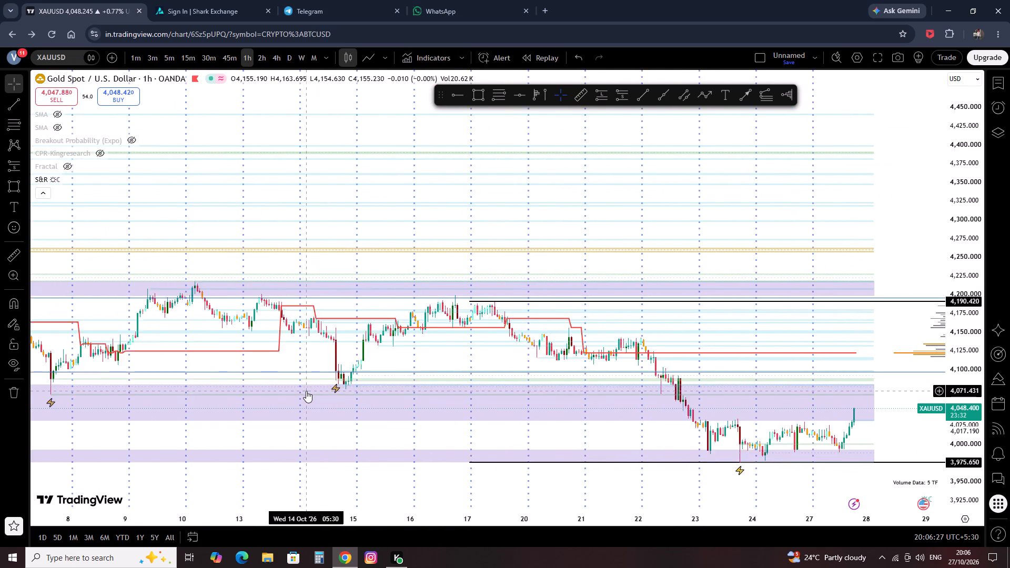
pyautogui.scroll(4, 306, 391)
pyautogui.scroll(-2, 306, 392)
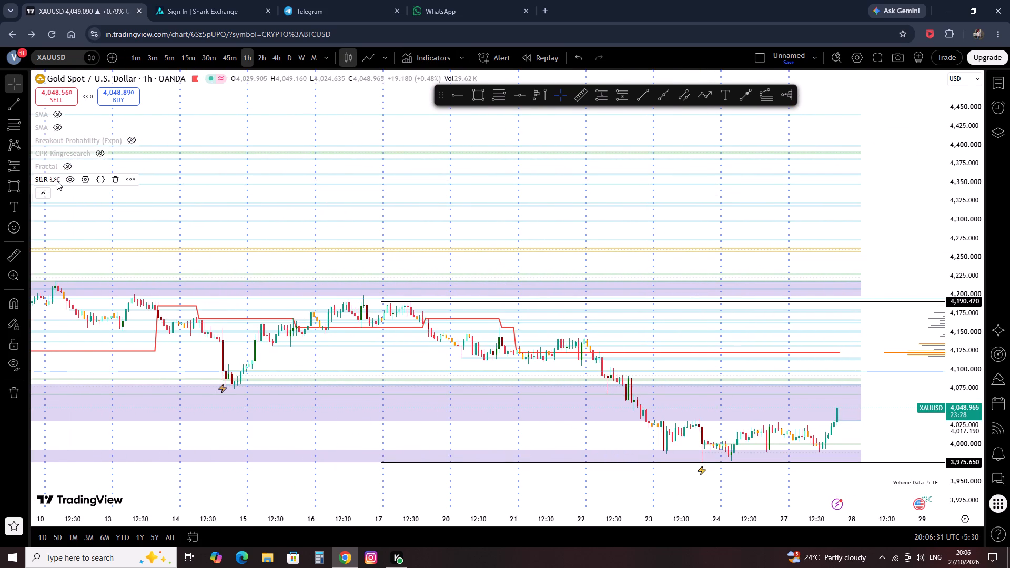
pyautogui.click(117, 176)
# Search the indicators for "lux" and open the LuxAlgo author's profile page.
pyautogui.click(422, 48)
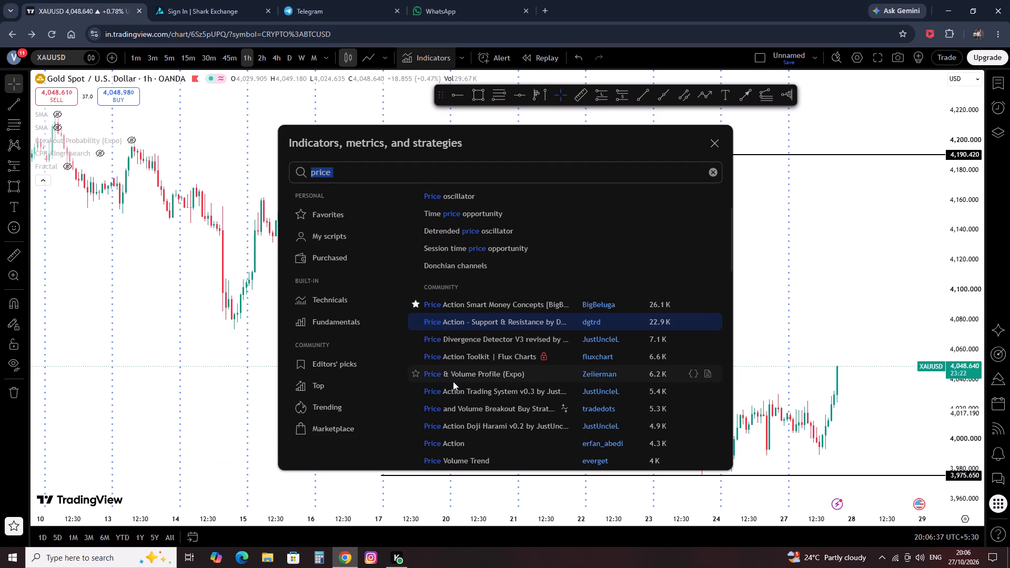
pyautogui.click(714, 172)
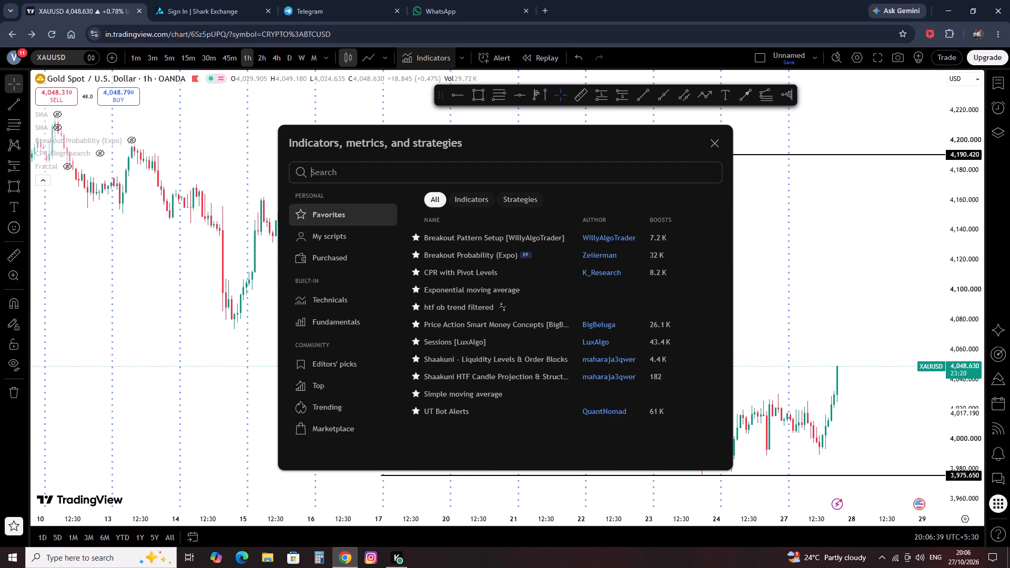
pyautogui.click(617, 176)
pyautogui.write('lux')
pyautogui.click(605, 209)
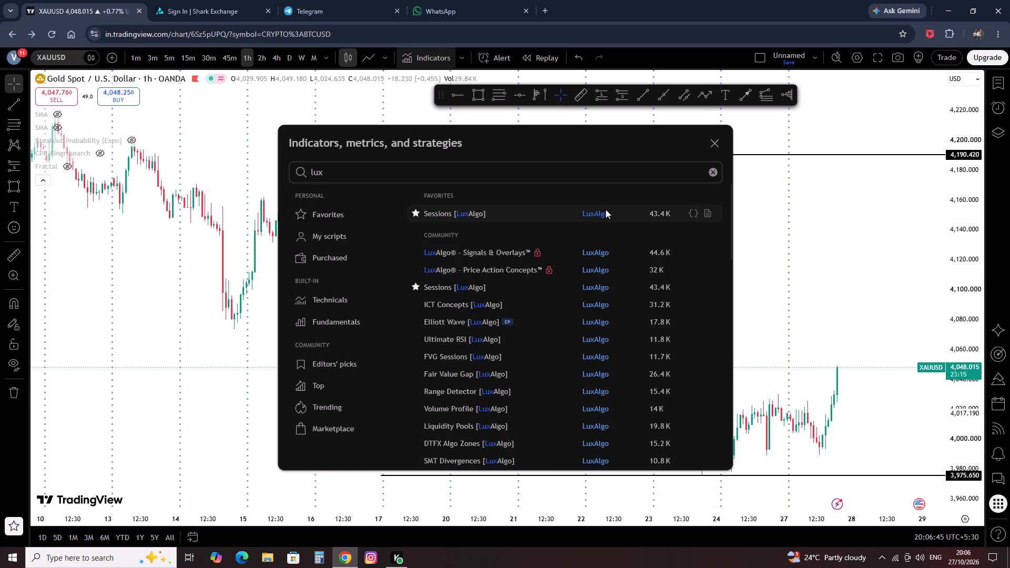
pyautogui.click(118, 0)
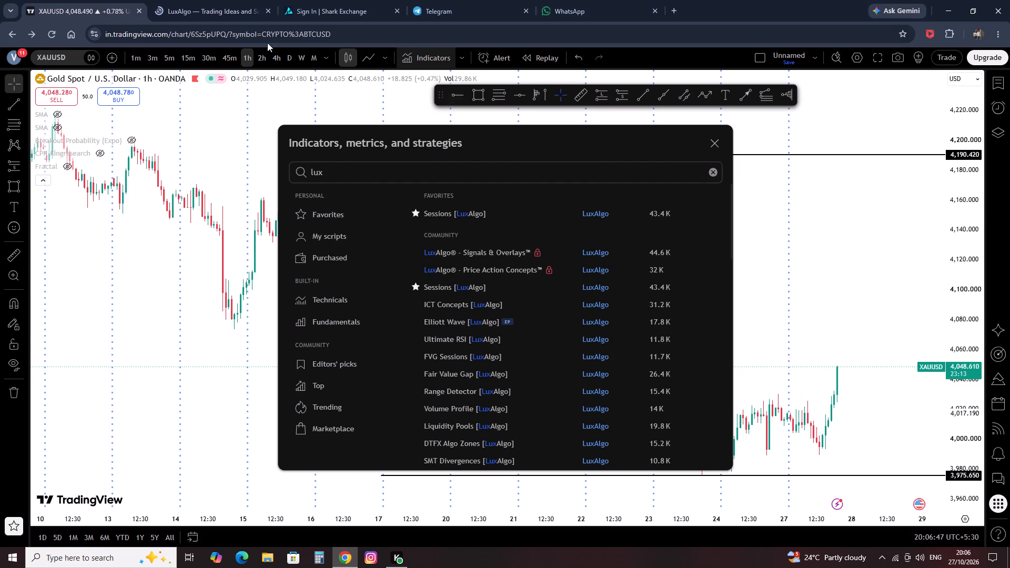
pyautogui.click(719, 151)
pyautogui.click(180, 8)
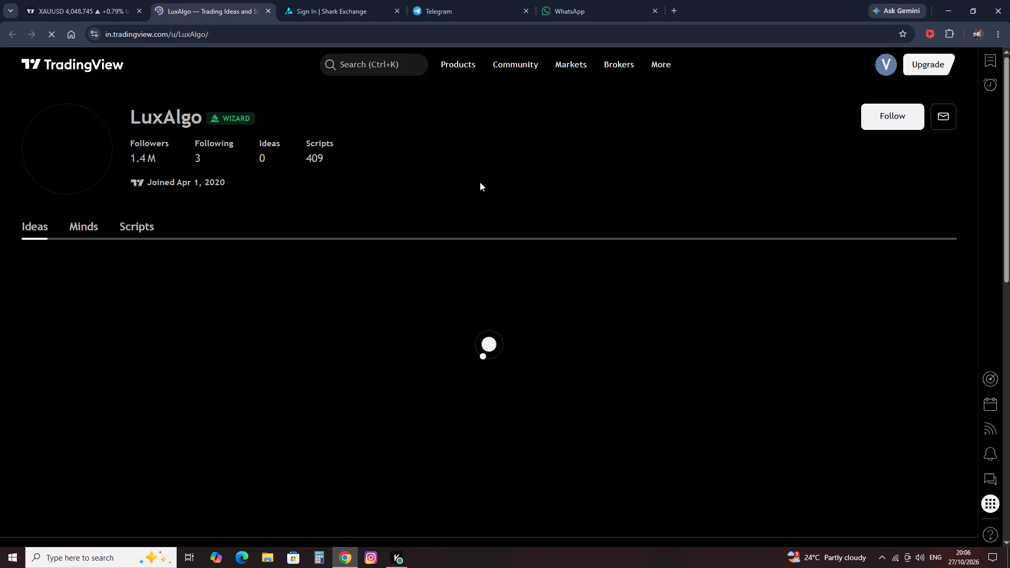
# Show LuxAlgo's published scripts, filter them to open source, and browse the list around Retest & Break Setup.
pyautogui.click(127, 233)
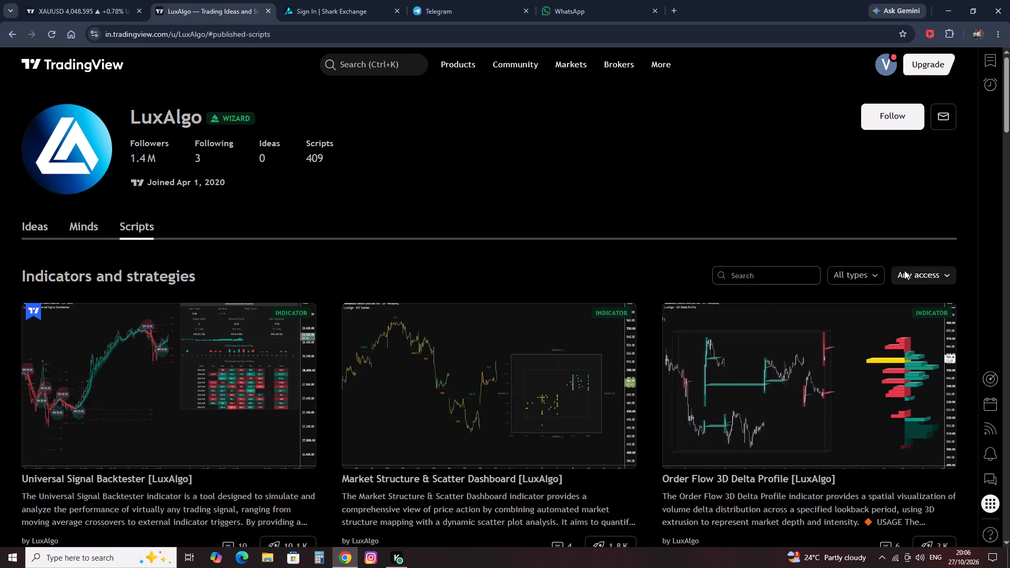
pyautogui.click(906, 271)
pyautogui.click(925, 307)
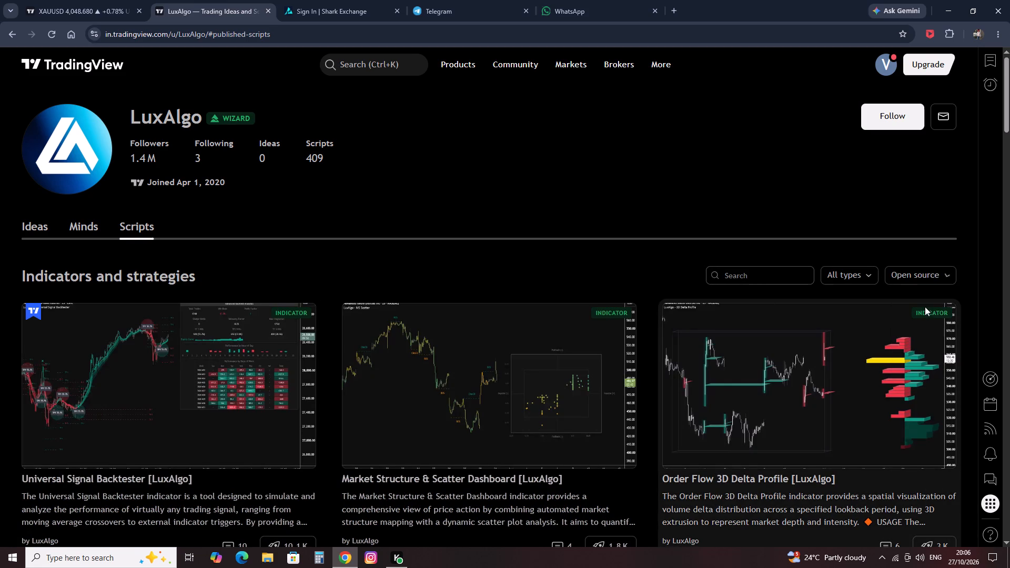
pyautogui.scroll(-2, 750, 428)
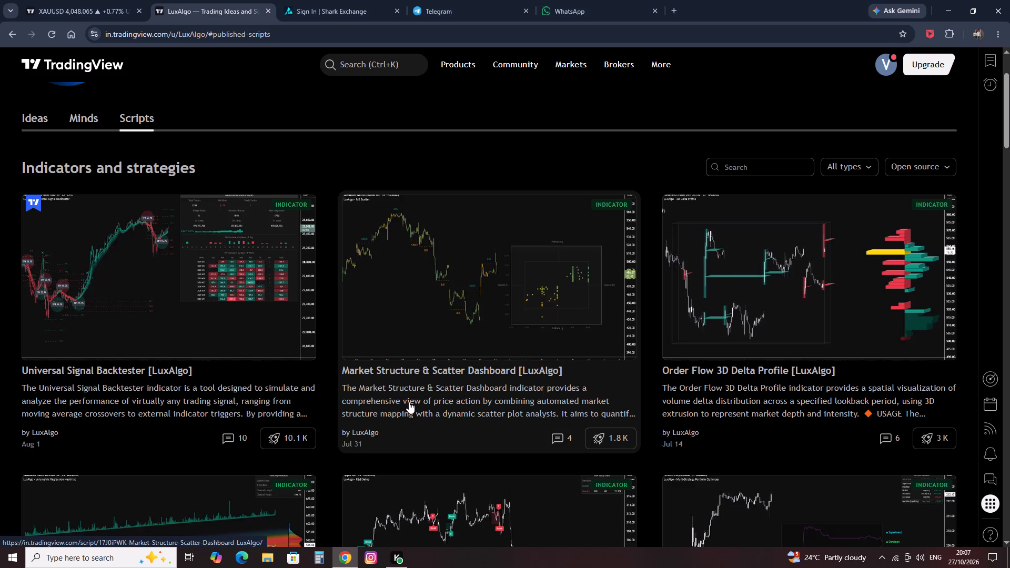
pyautogui.scroll(-2, 391, 394)
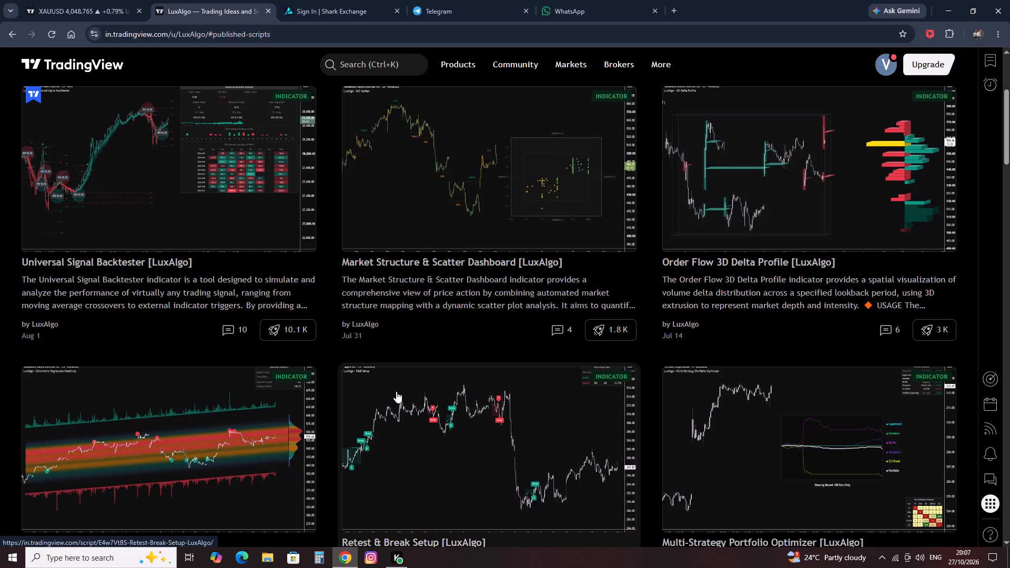
pyautogui.scroll(-4, 399, 404)
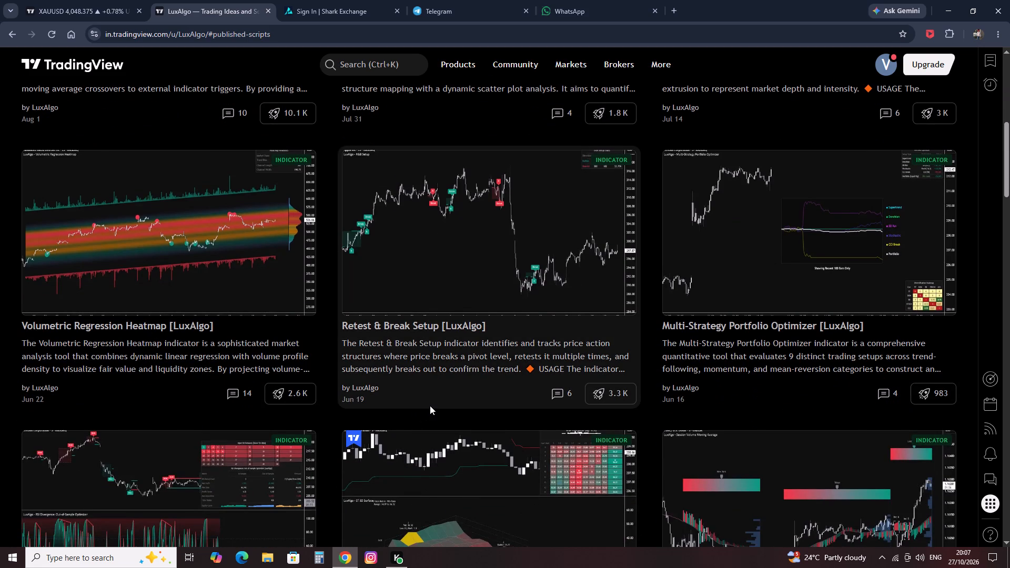
pyautogui.scroll(2, 429, 404)
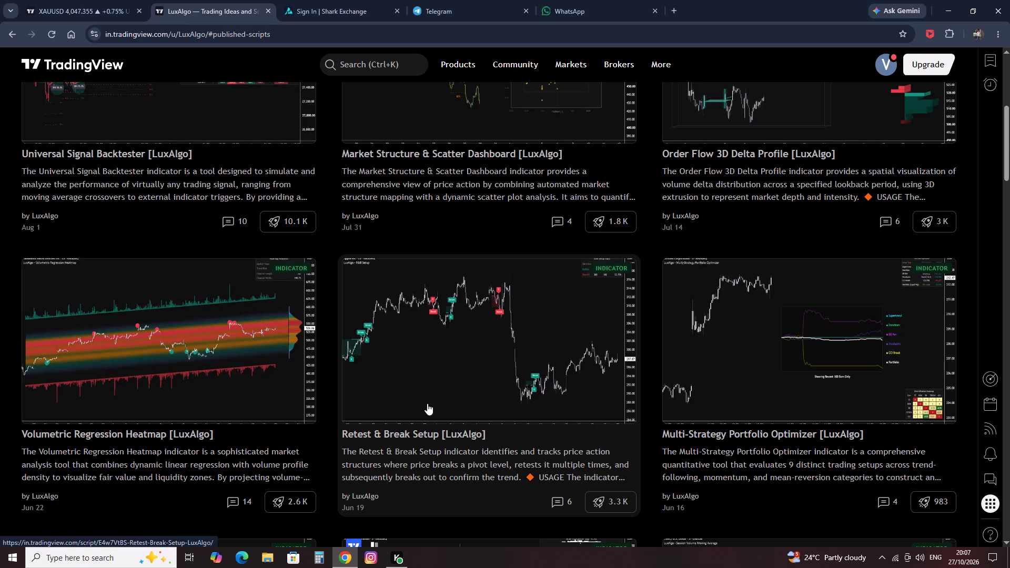
pyautogui.rightClick(497, 337)
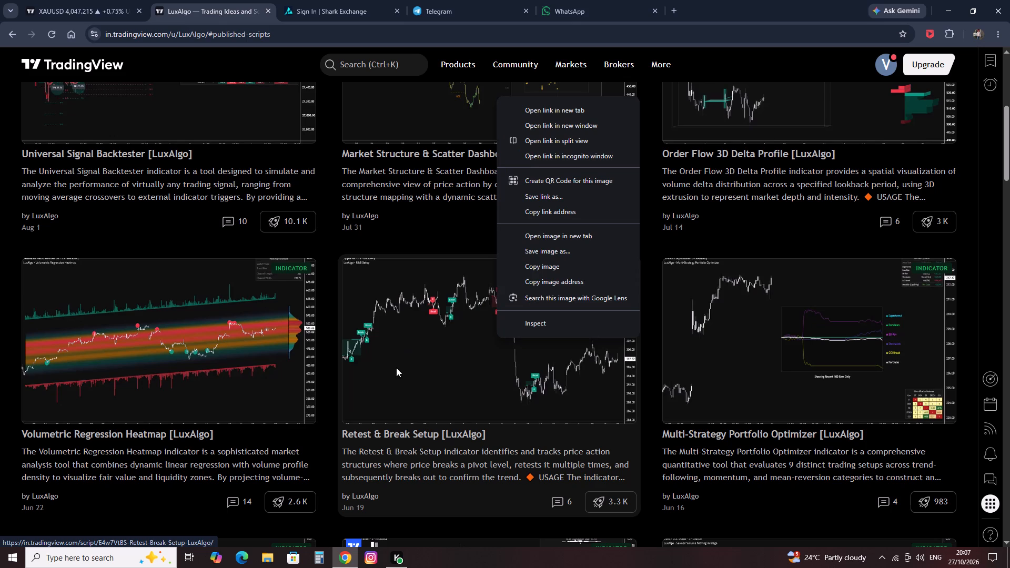
pyautogui.click(99, 0)
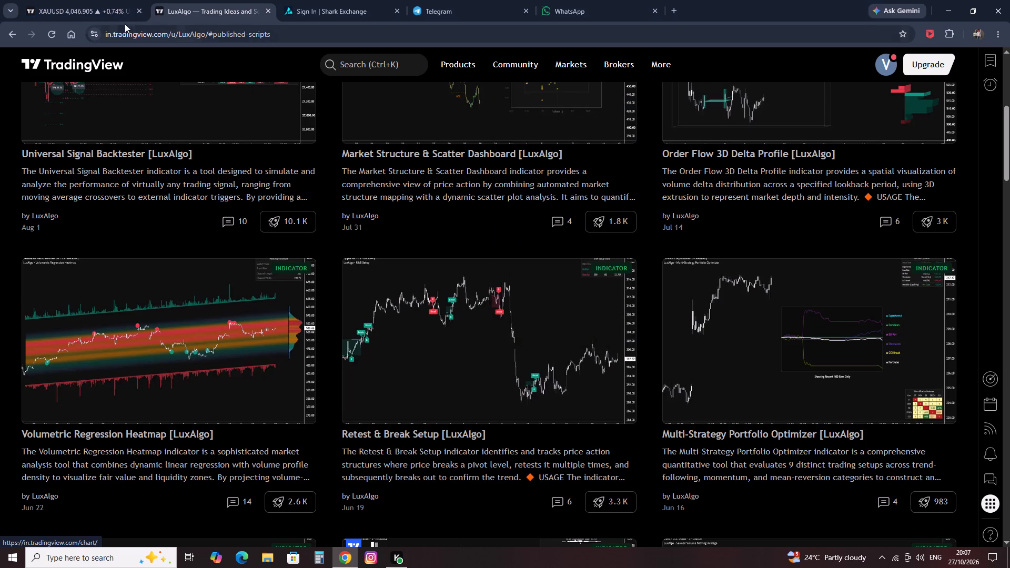
# Return to the gold chart, search the indicators for "retest" and add Retest & Break Setup [LuxAlgo].
pyautogui.click(75, 13)
pyautogui.click(429, 57)
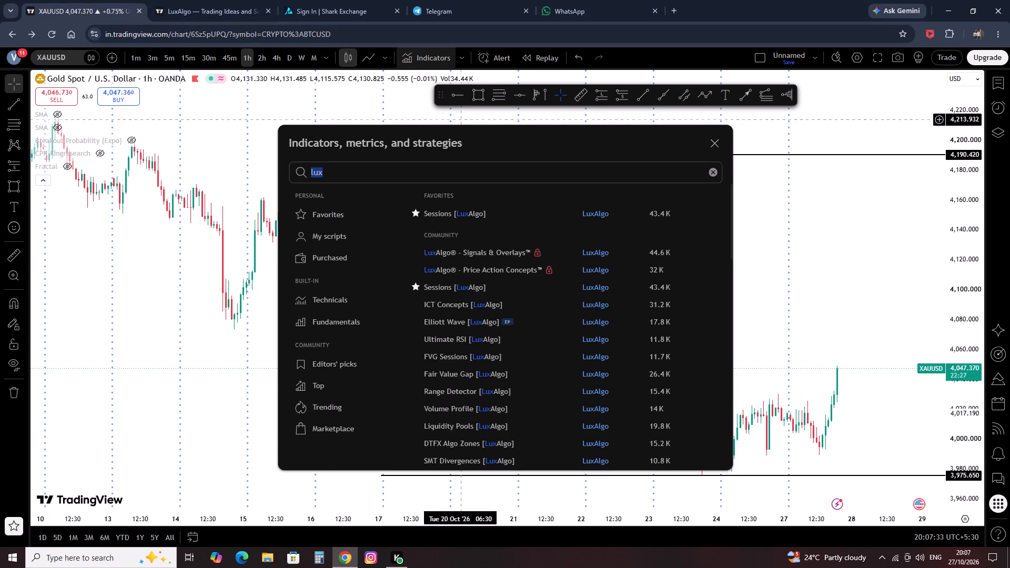
pyautogui.click(710, 175)
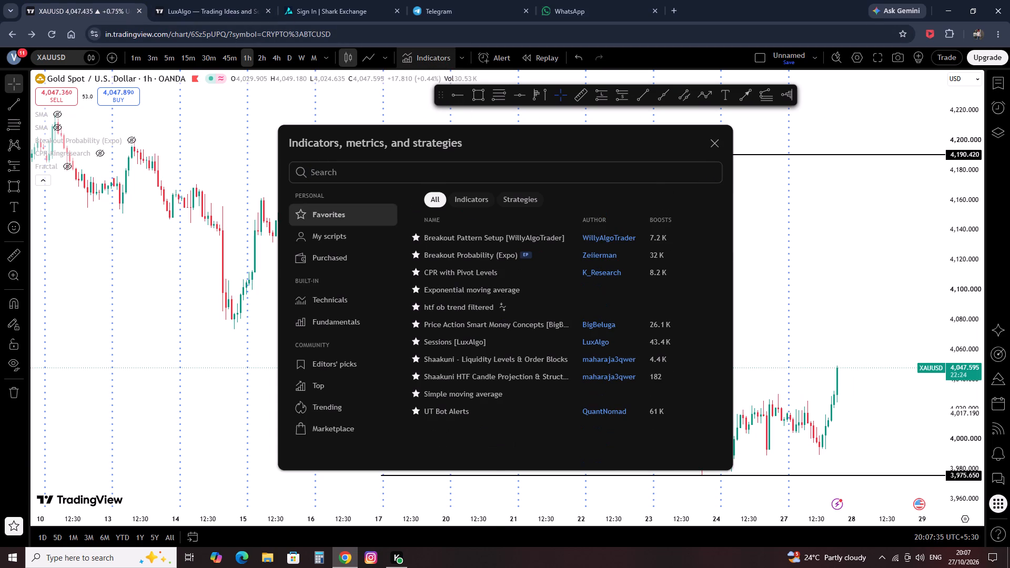
pyautogui.write('rete')
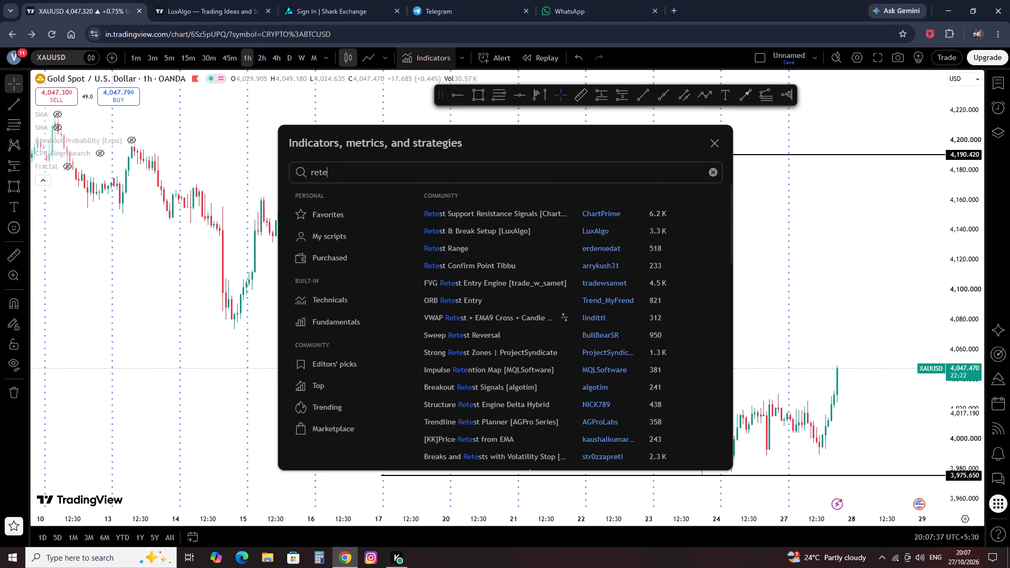
pyautogui.write('st abd')
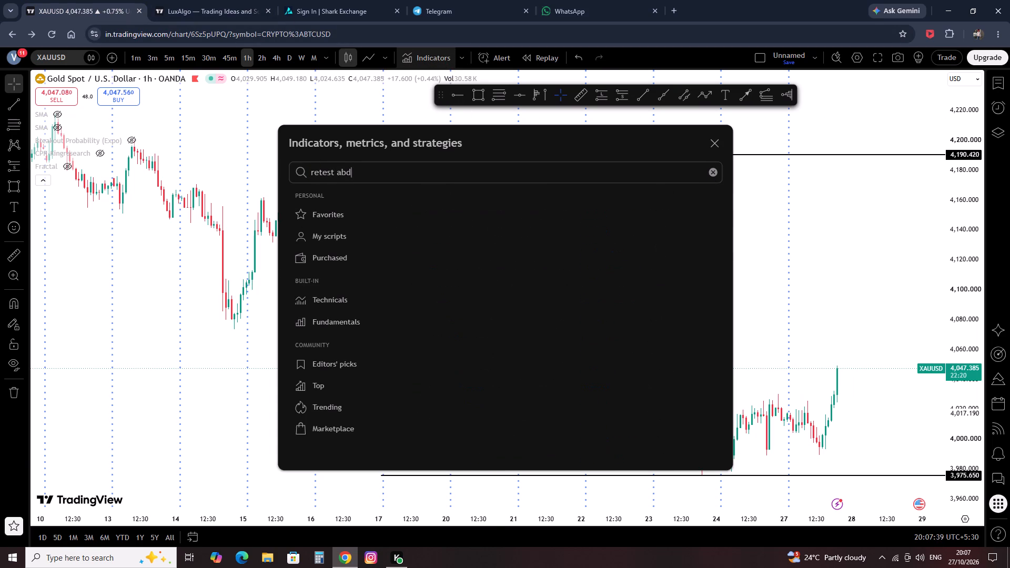
pyautogui.press('BackSpace')
pyautogui.press('BackSpace')
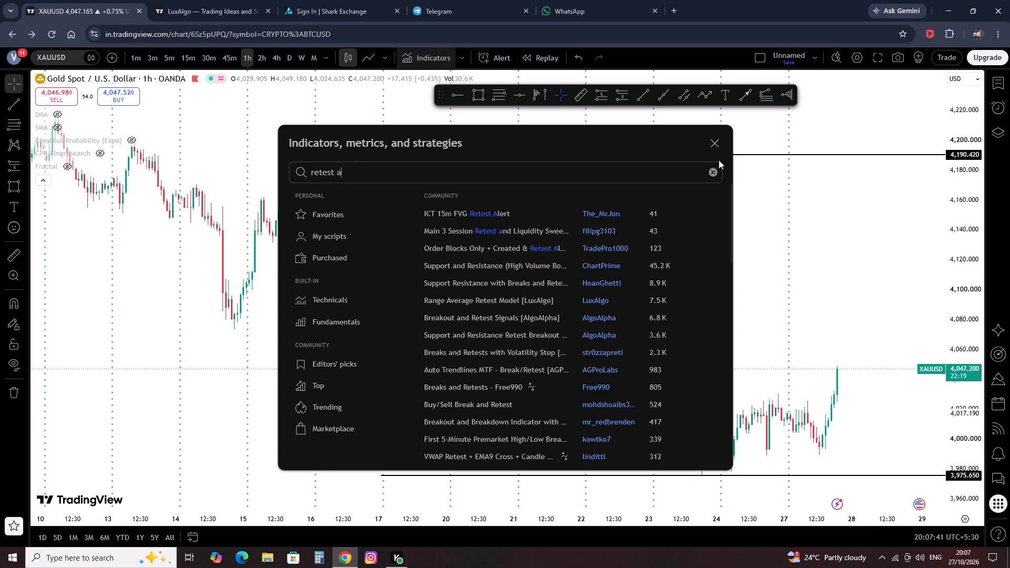
pyautogui.press('BackSpace')
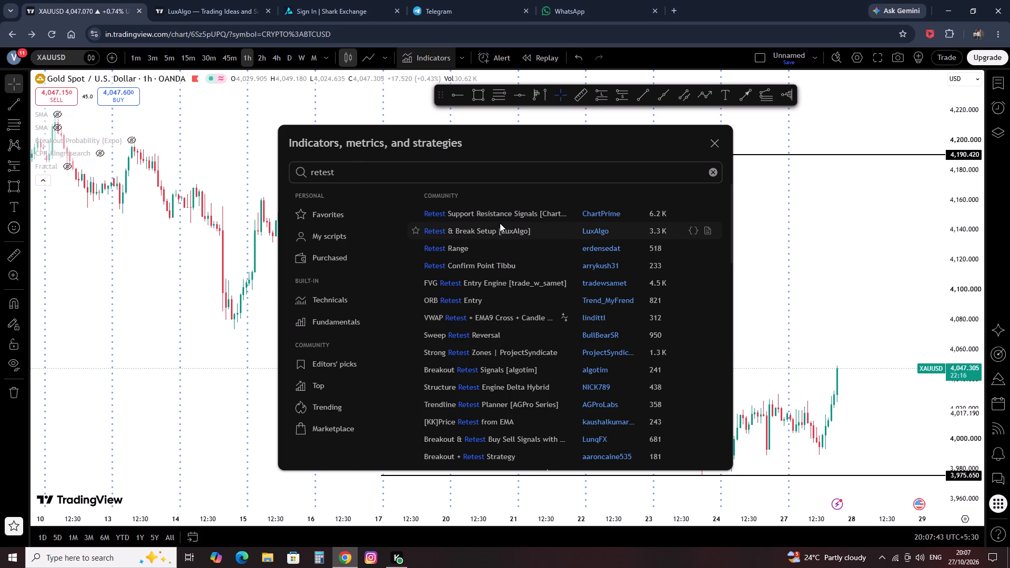
pyautogui.click(502, 229)
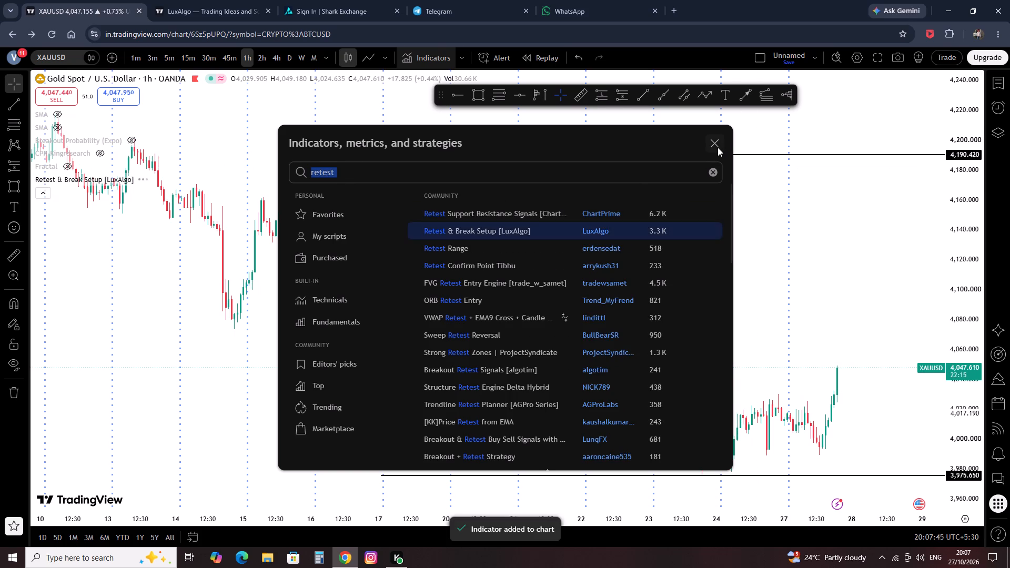
pyautogui.click(715, 147)
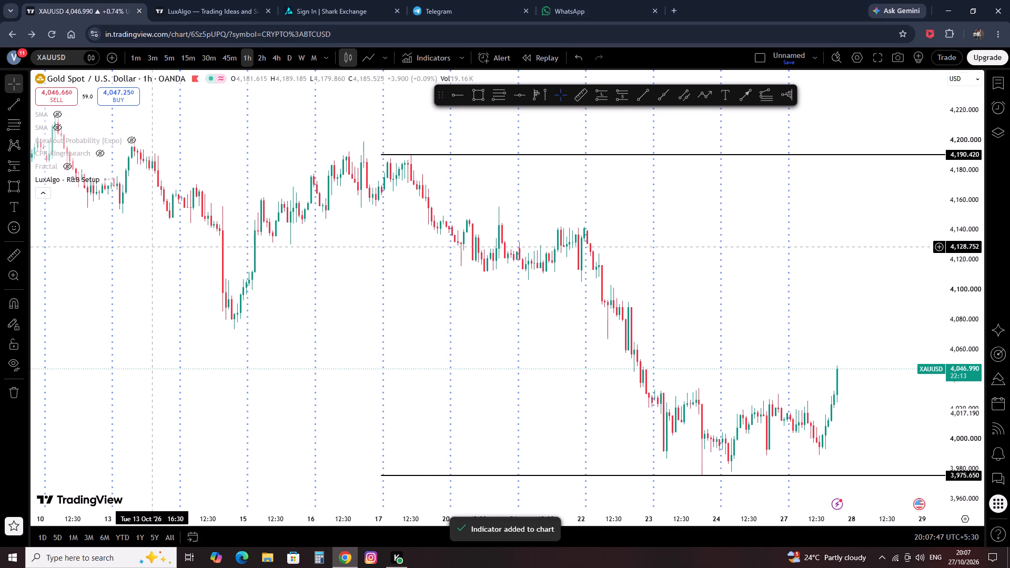
# Examine the Retest & Break Setup signals on gold's 1-hour chart, from mid-October to the latest 27 October candles.
pyautogui.moveTo(320, 319); pyautogui.dragTo(370, 337)
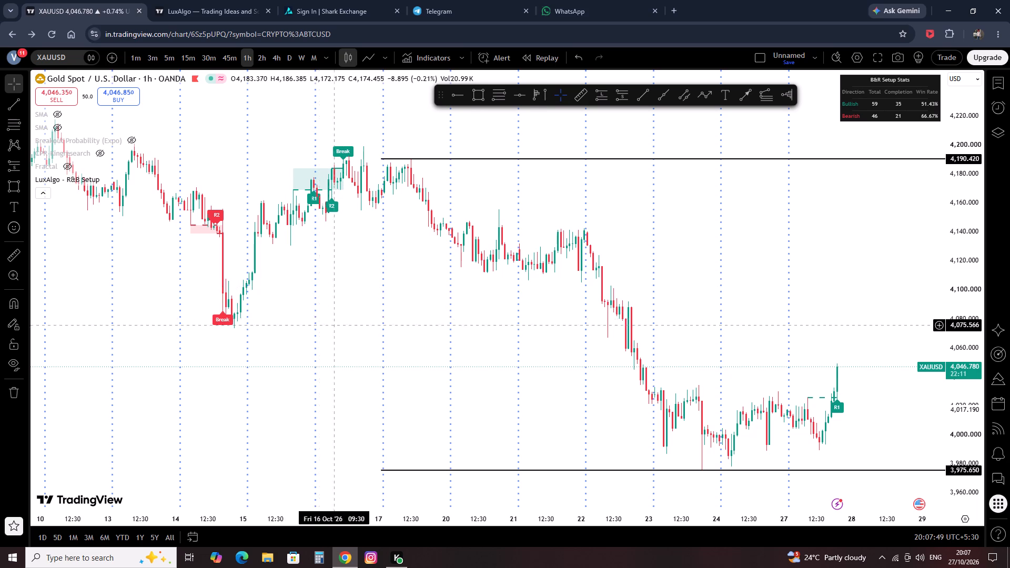
pyautogui.moveTo(370, 337); pyautogui.dragTo(423, 352)
pyautogui.scroll(2, 417, 356)
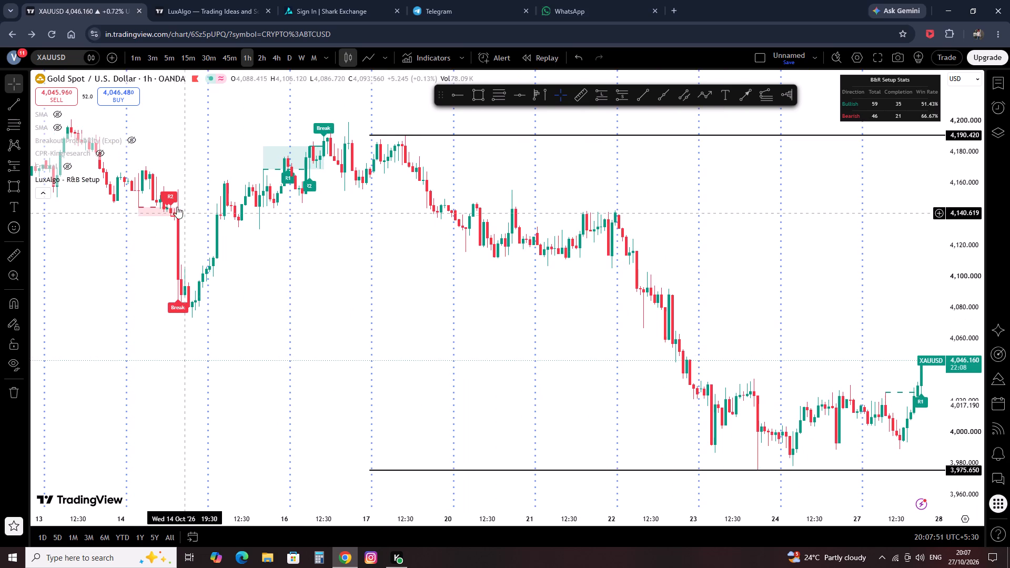
pyautogui.moveTo(155, 250); pyautogui.dragTo(382, 326)
pyautogui.scroll(2, 351, 337)
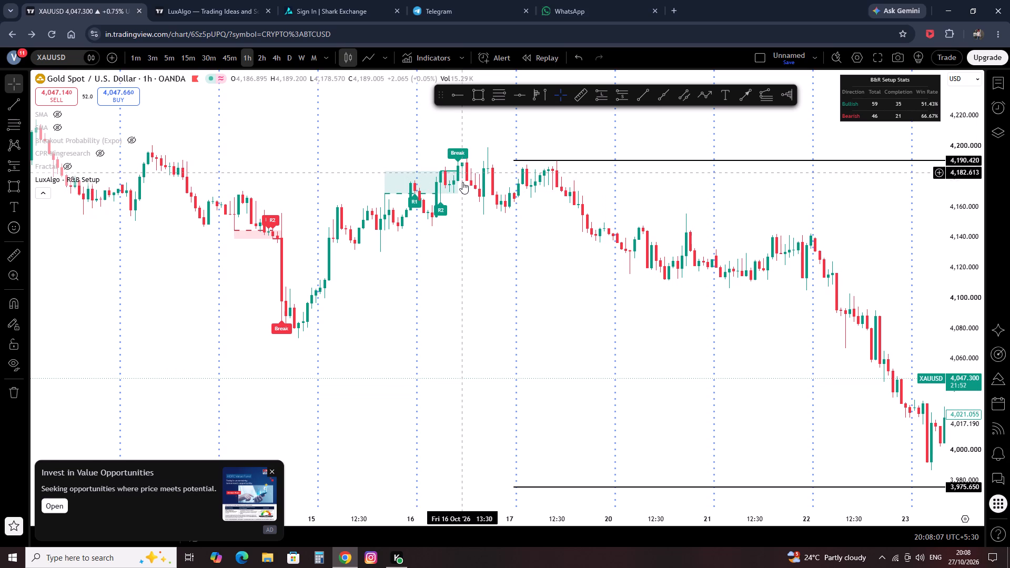
pyautogui.moveTo(605, 327); pyautogui.dragTo(188, 351)
pyautogui.scroll(3, 406, 366)
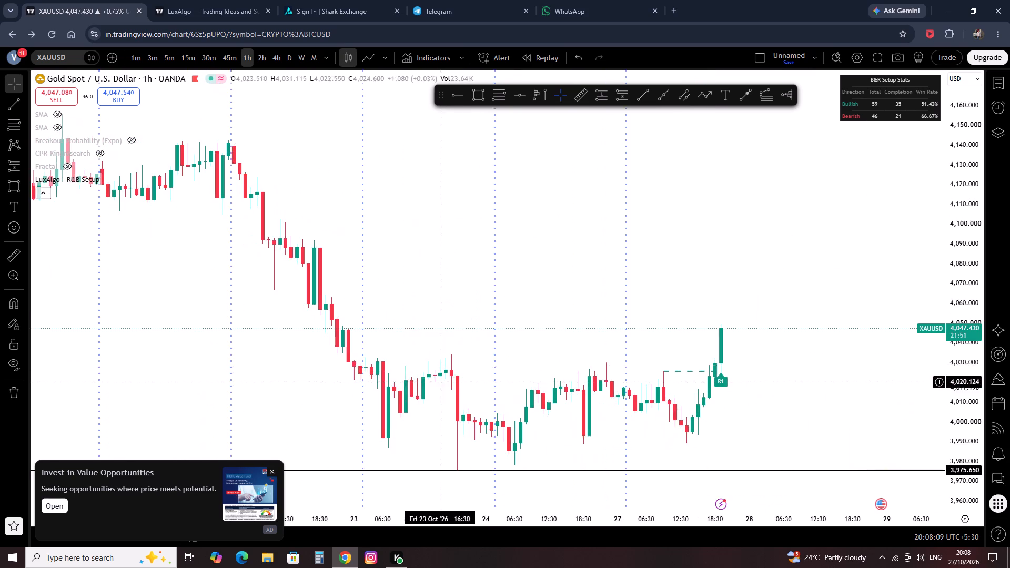
pyautogui.scroll(2, 445, 384)
pyautogui.moveTo(565, 342); pyautogui.dragTo(345, 338)
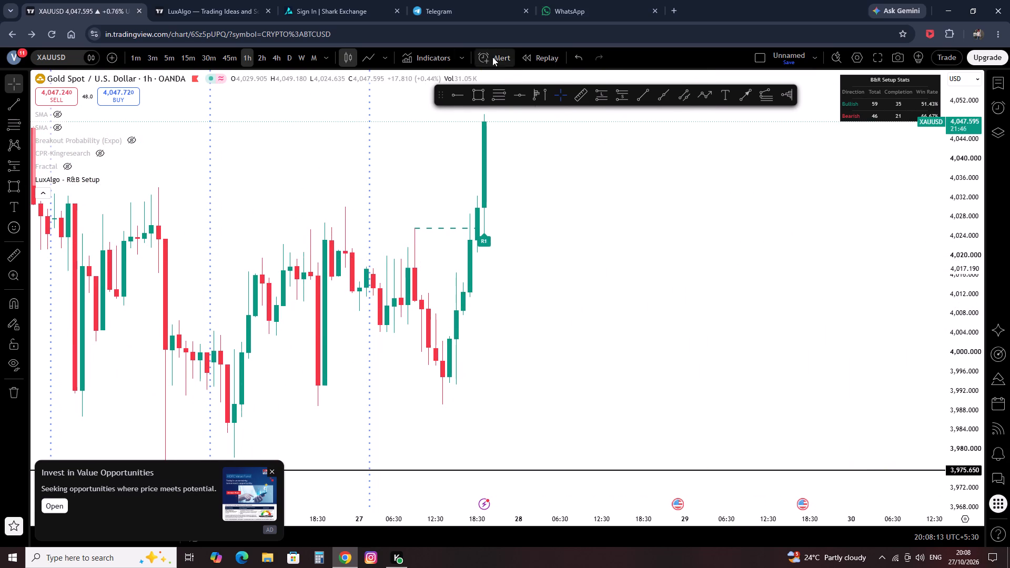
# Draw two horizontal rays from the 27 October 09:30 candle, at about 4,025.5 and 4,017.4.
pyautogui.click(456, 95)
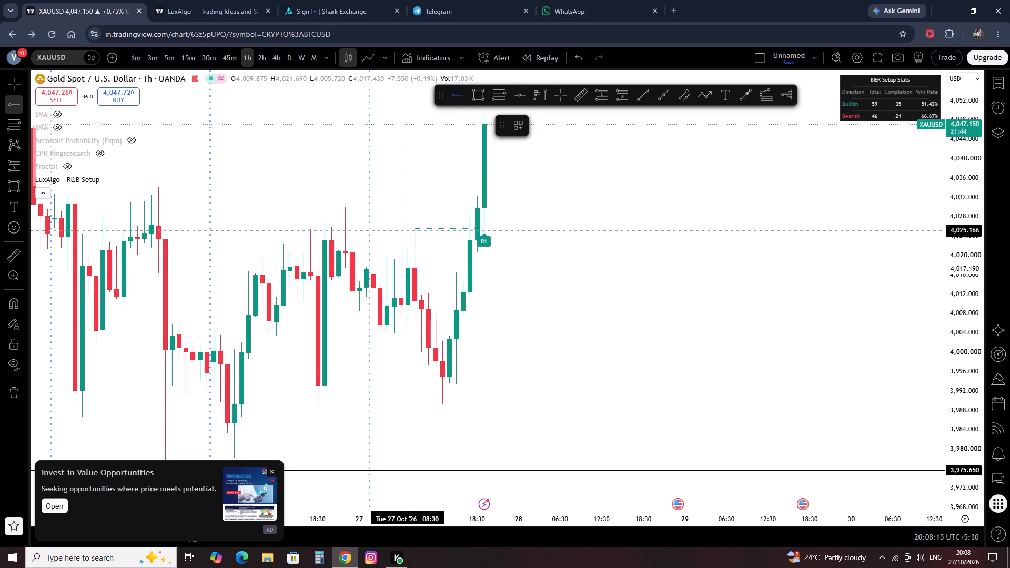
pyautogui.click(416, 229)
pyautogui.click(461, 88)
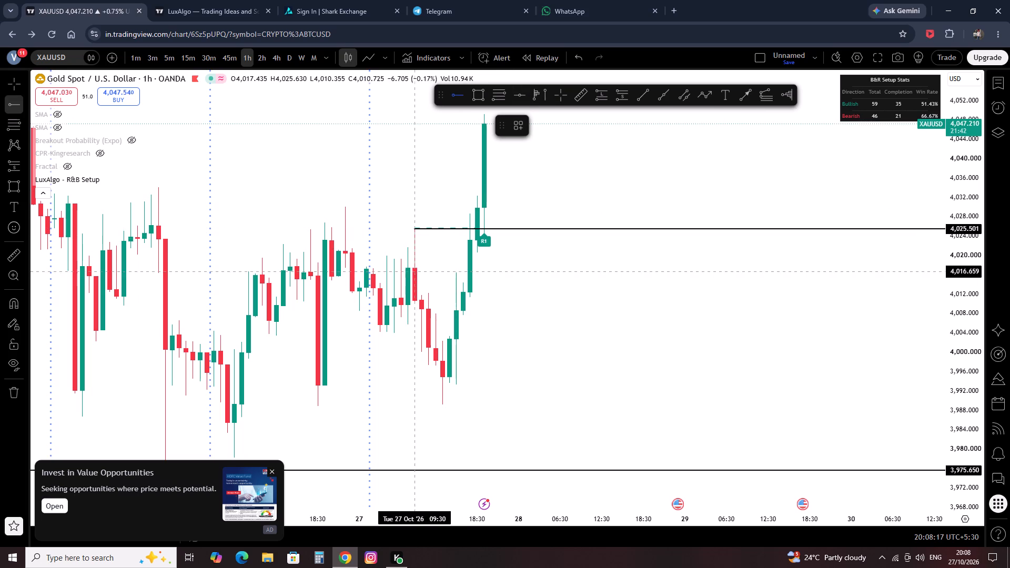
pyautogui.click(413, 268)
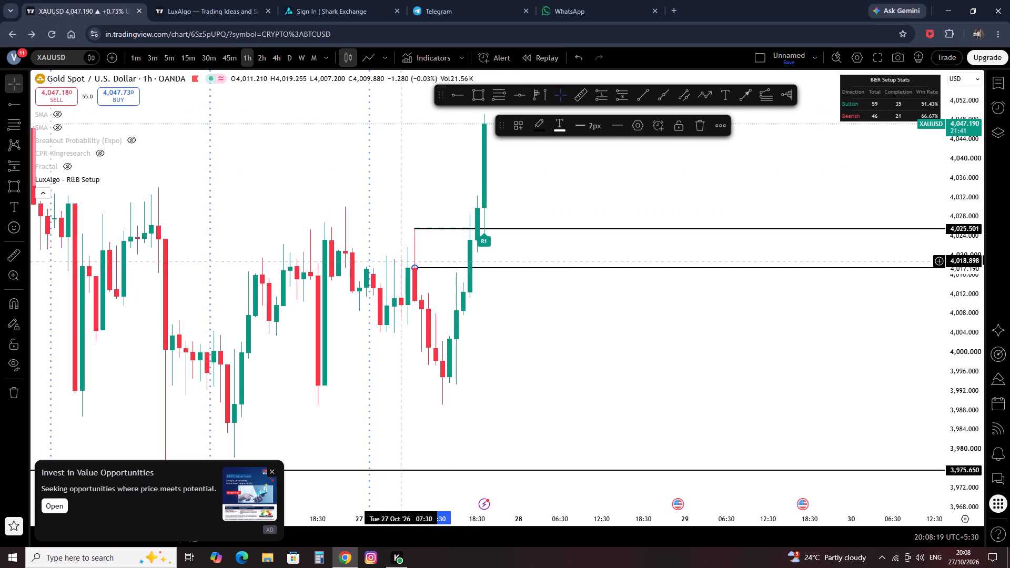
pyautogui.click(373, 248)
# Switch gold to the 15-minute and then the 5-minute timeframe and examine the retest signals against the two rays.
pyautogui.click(188, 57)
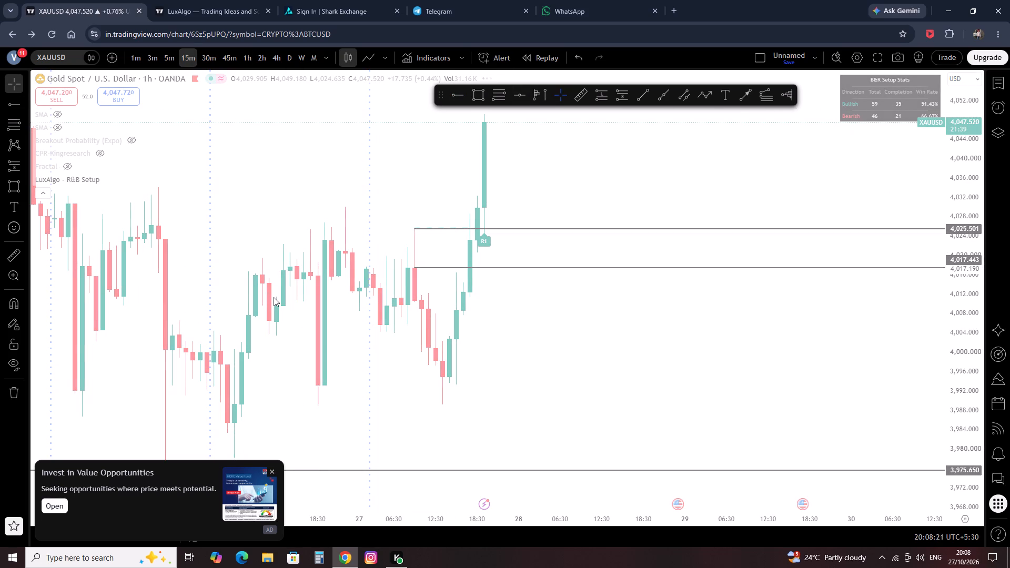
pyautogui.scroll(-2, 275, 299)
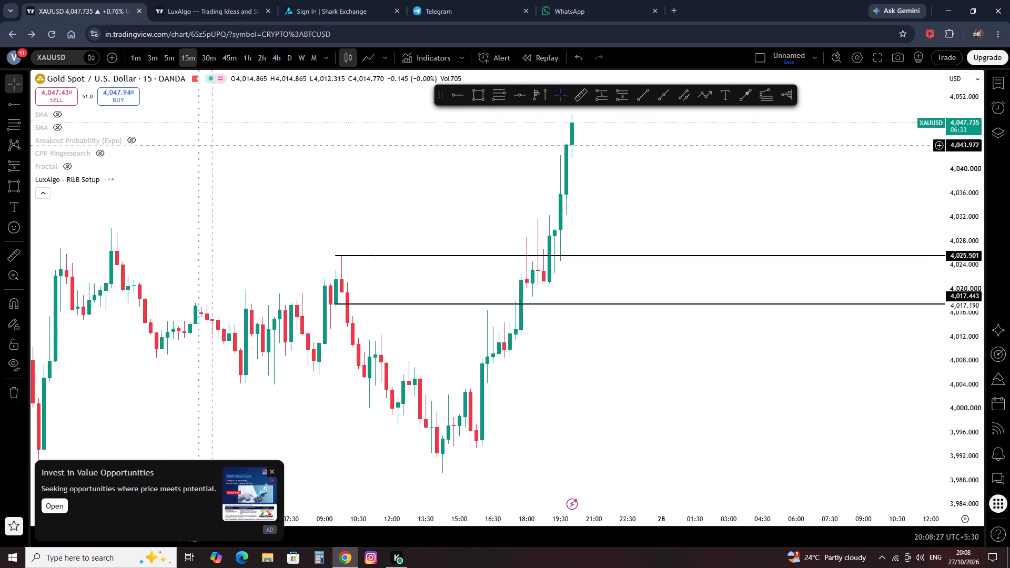
pyautogui.click(169, 62)
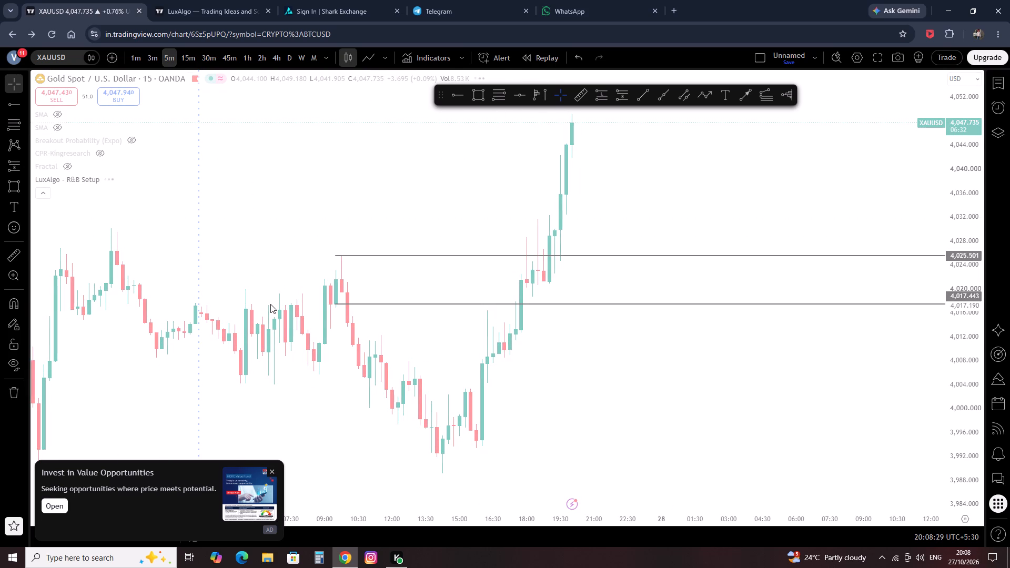
pyautogui.scroll(-1, 298, 319)
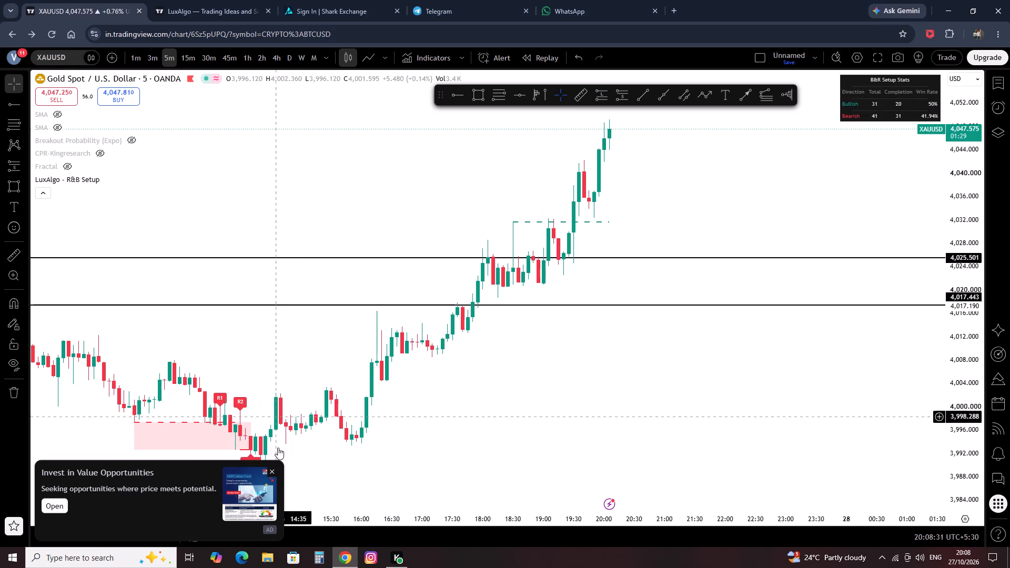
pyautogui.click(275, 472)
pyautogui.scroll(-2, 263, 449)
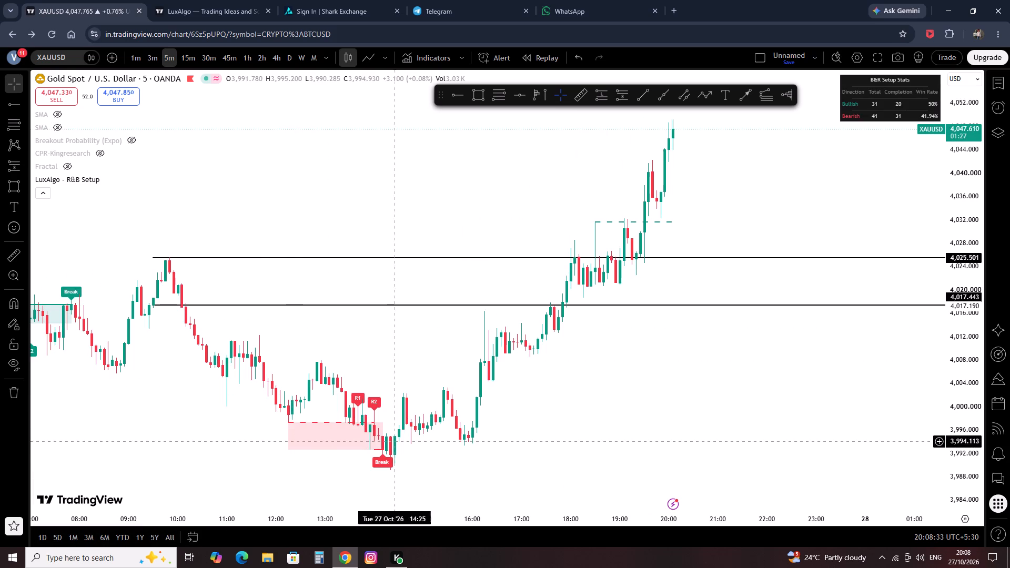
pyautogui.moveTo(567, 394); pyautogui.dragTo(409, 393)
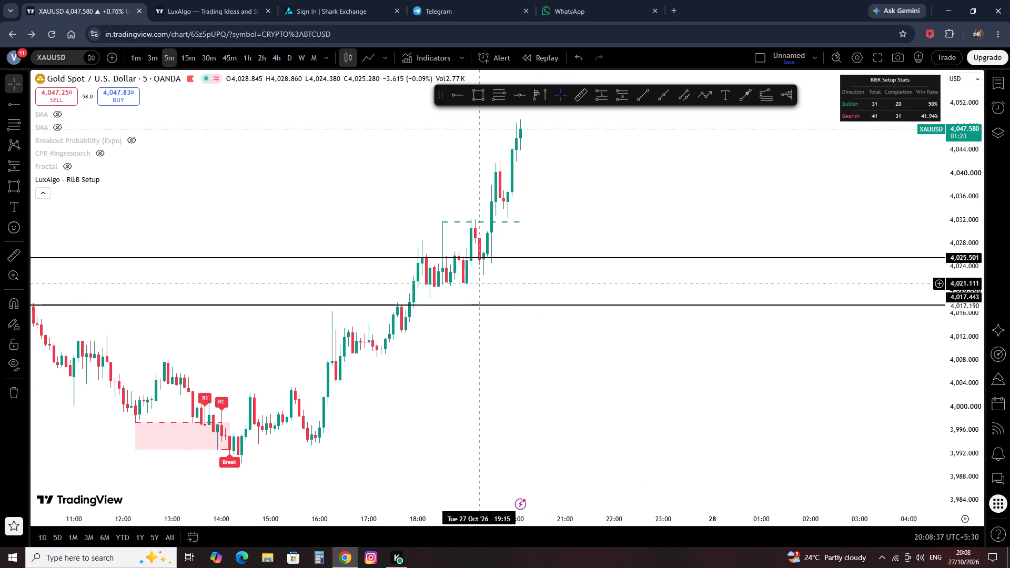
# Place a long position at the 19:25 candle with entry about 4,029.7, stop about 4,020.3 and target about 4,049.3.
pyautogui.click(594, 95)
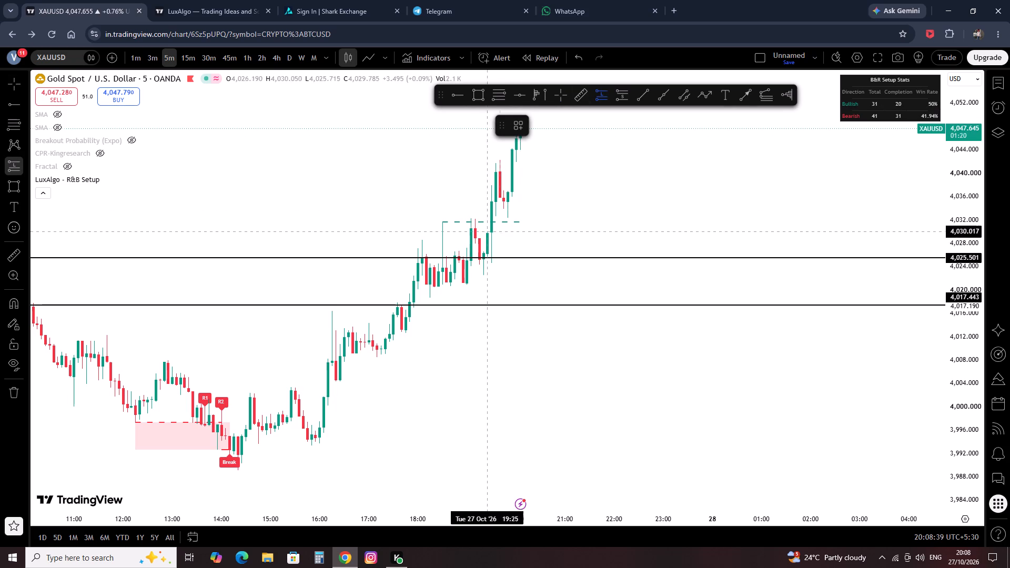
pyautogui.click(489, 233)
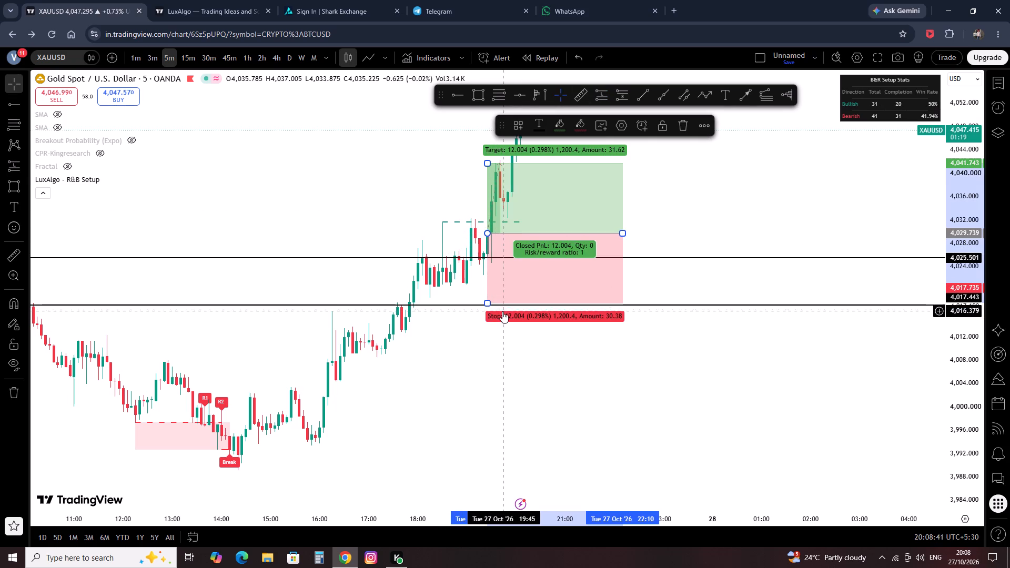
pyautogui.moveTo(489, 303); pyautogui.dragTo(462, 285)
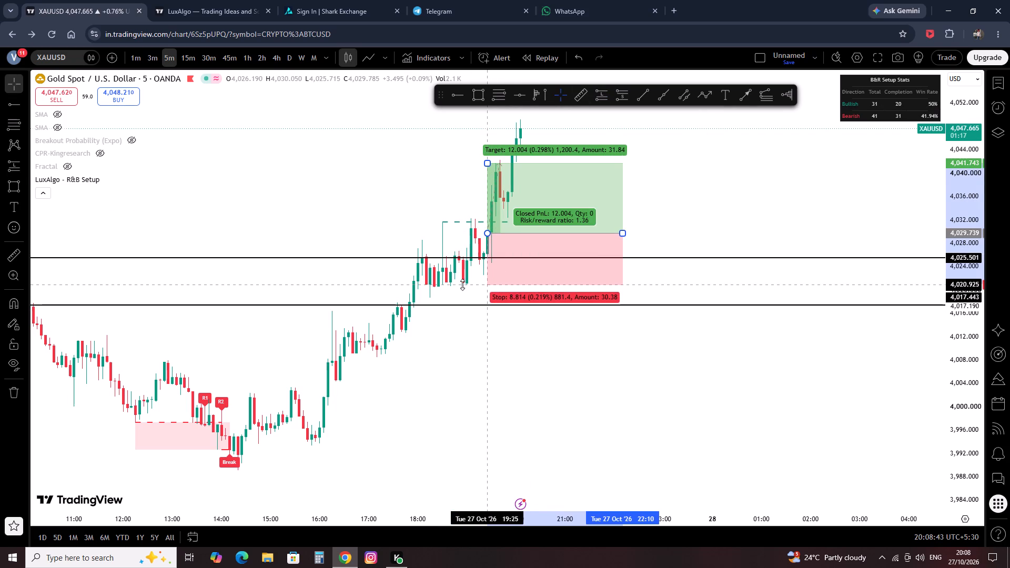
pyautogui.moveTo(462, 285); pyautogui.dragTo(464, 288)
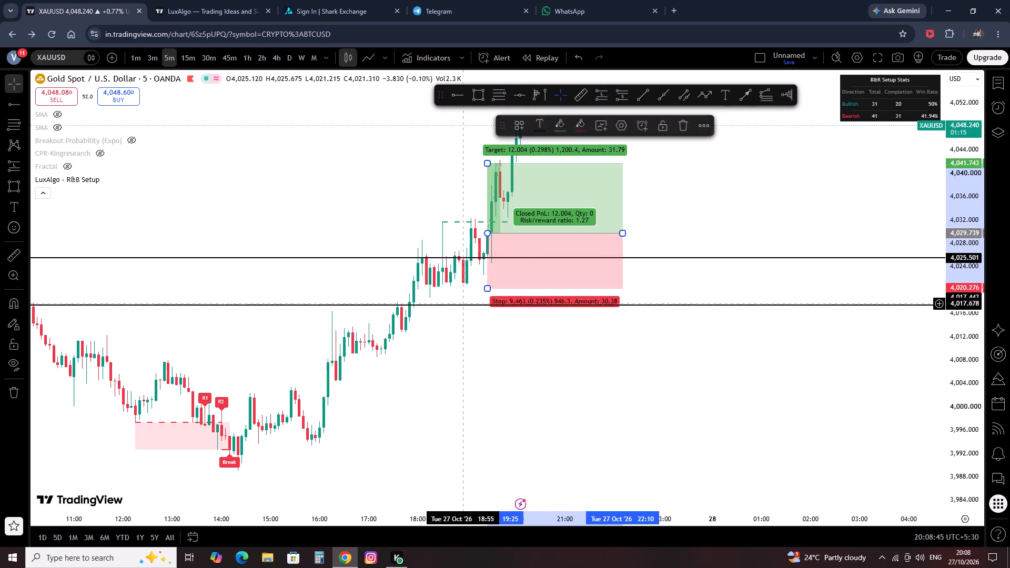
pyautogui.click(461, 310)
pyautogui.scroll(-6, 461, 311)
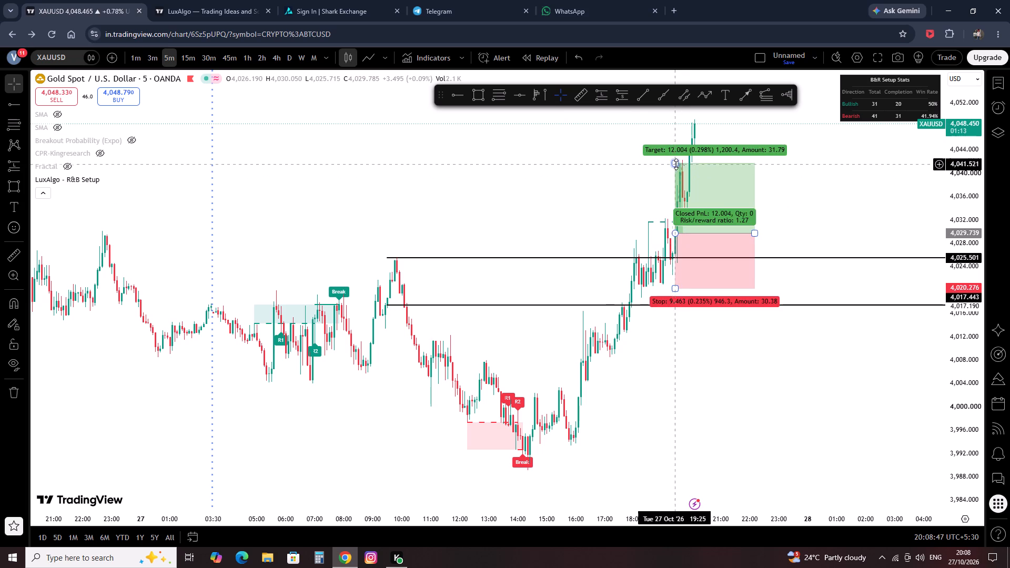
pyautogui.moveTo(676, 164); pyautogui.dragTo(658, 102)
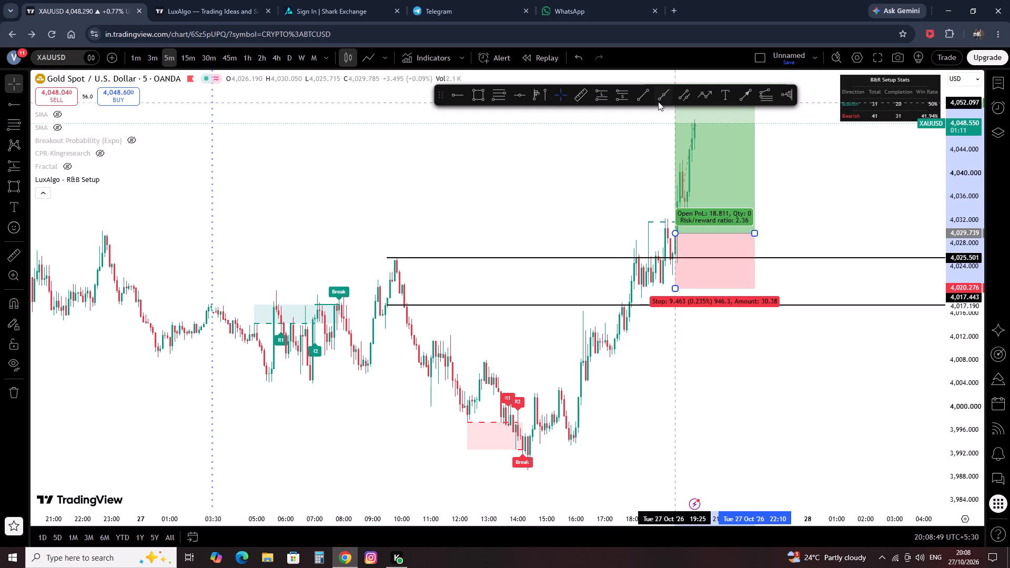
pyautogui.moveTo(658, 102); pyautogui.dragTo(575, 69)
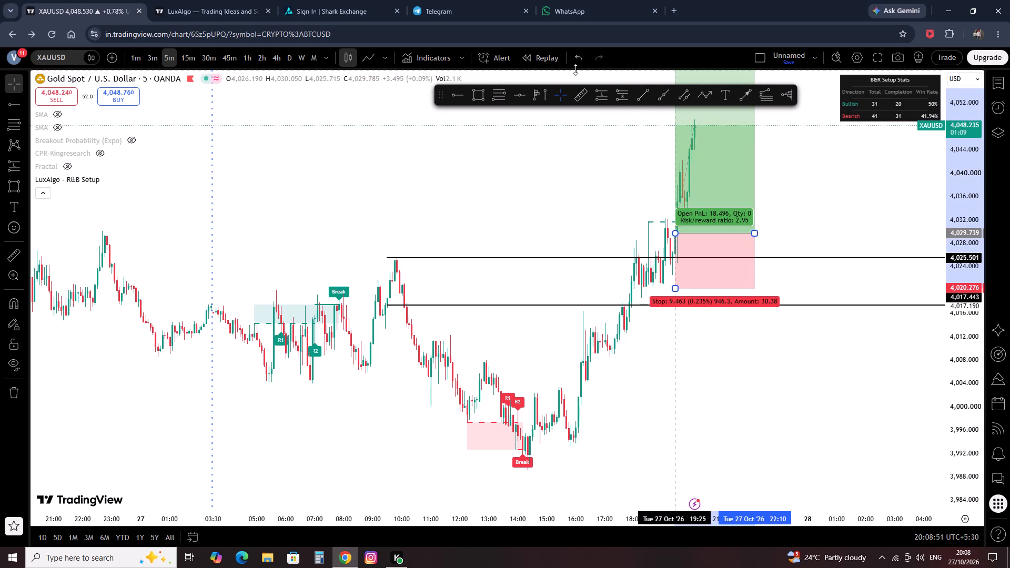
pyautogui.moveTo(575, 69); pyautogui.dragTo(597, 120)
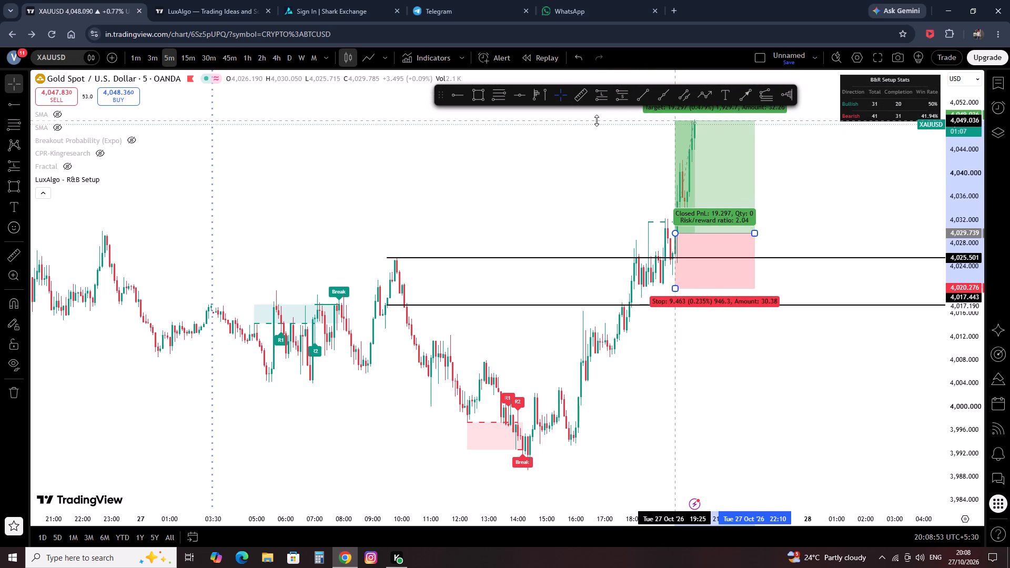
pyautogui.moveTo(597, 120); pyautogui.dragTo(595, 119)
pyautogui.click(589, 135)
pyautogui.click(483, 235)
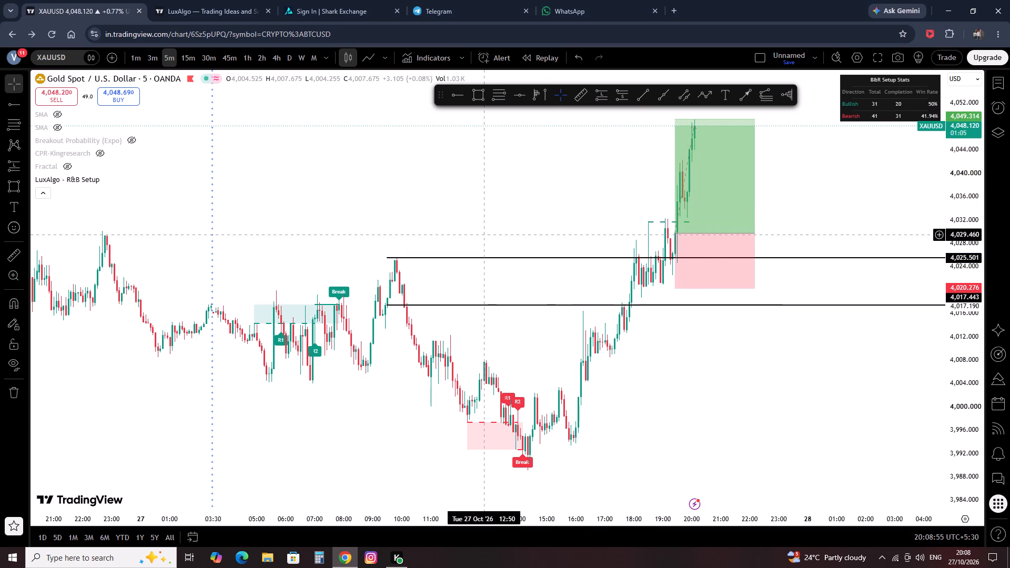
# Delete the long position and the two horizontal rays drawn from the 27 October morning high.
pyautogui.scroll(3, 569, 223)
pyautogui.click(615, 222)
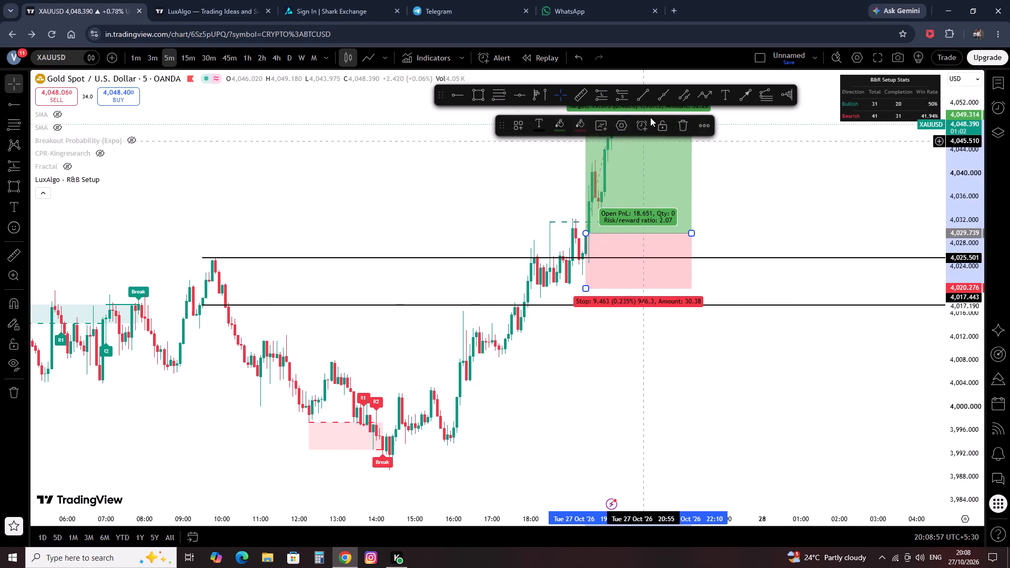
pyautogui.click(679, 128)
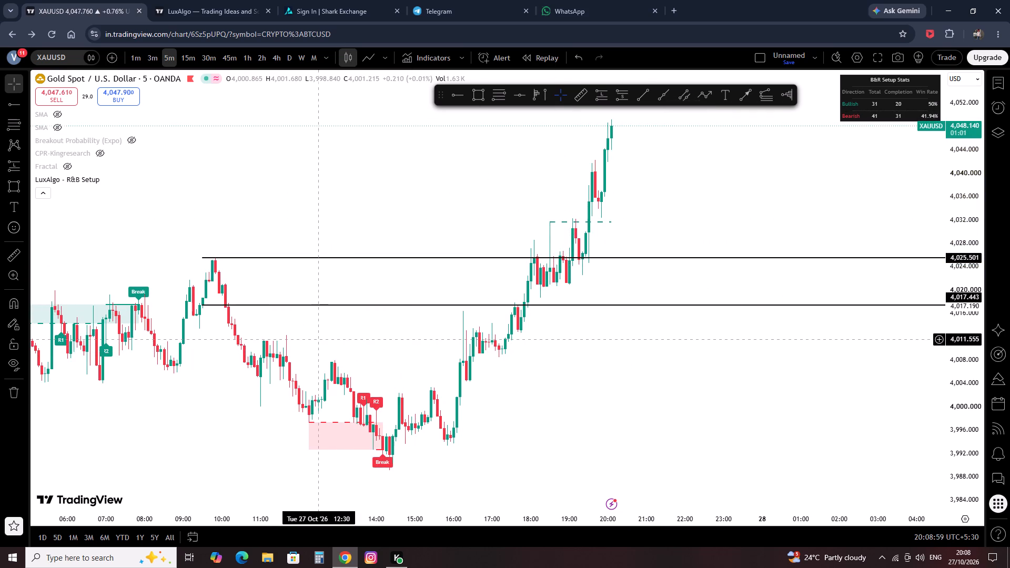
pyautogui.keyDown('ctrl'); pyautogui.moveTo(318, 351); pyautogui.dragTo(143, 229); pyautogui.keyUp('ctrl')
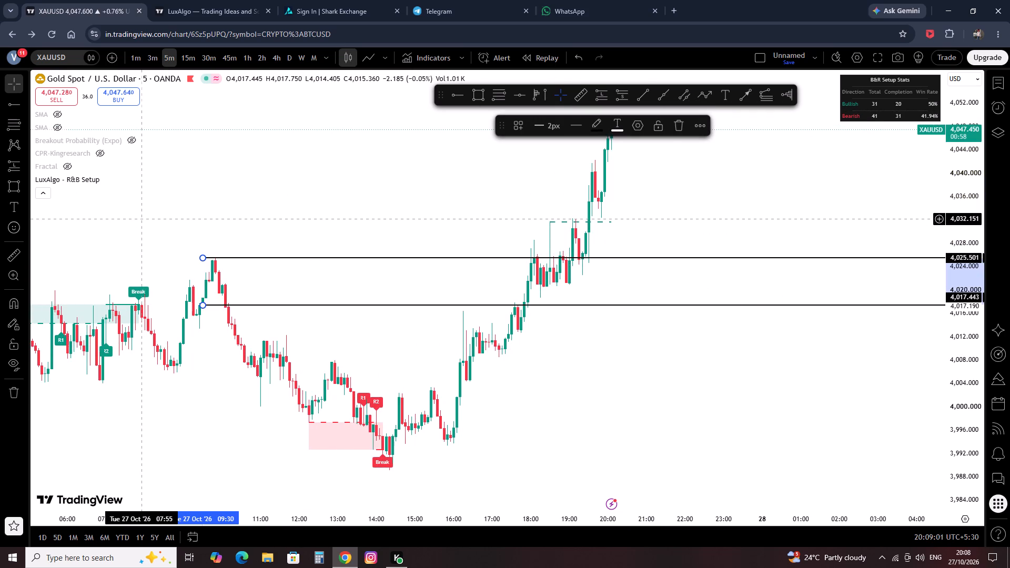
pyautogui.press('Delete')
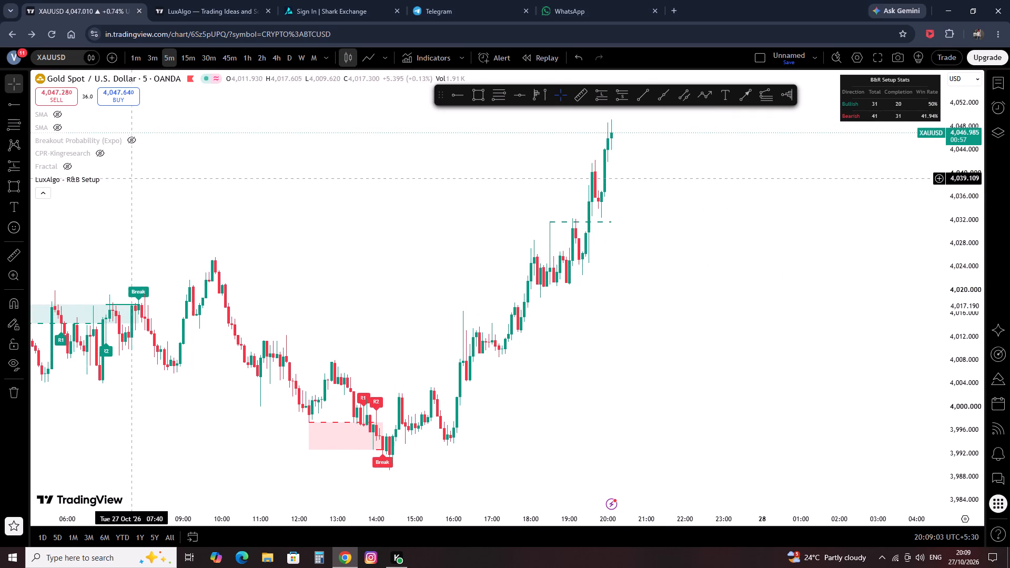
# Remove the LuxAlgo R&B Setup indicator from the gold chart.
pyautogui.click(85, 176)
pyautogui.click(152, 179)
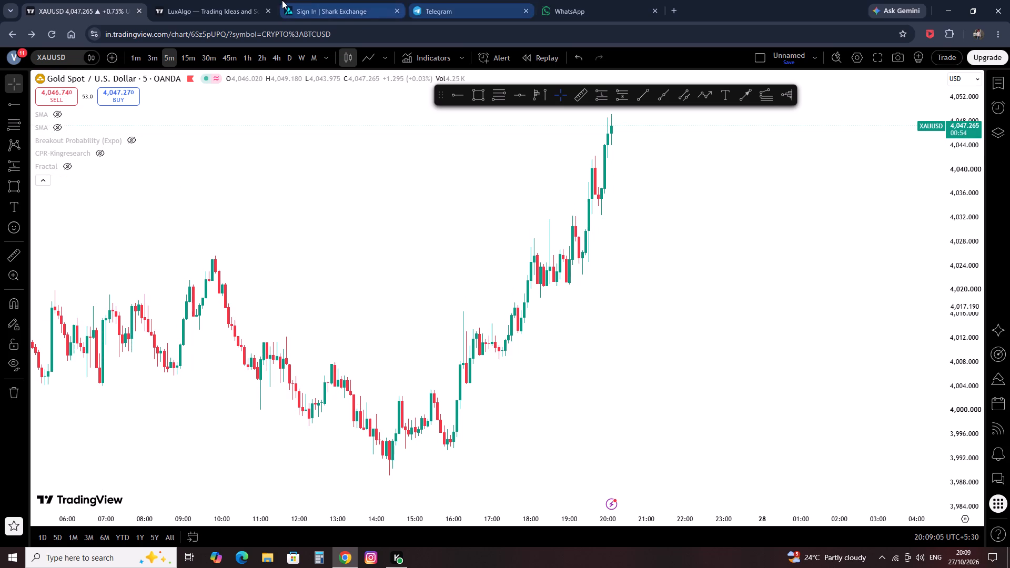
# Return to LuxAlgo's published scripts and look through the rest of the first page for another indicator to test.
pyautogui.click(211, 0)
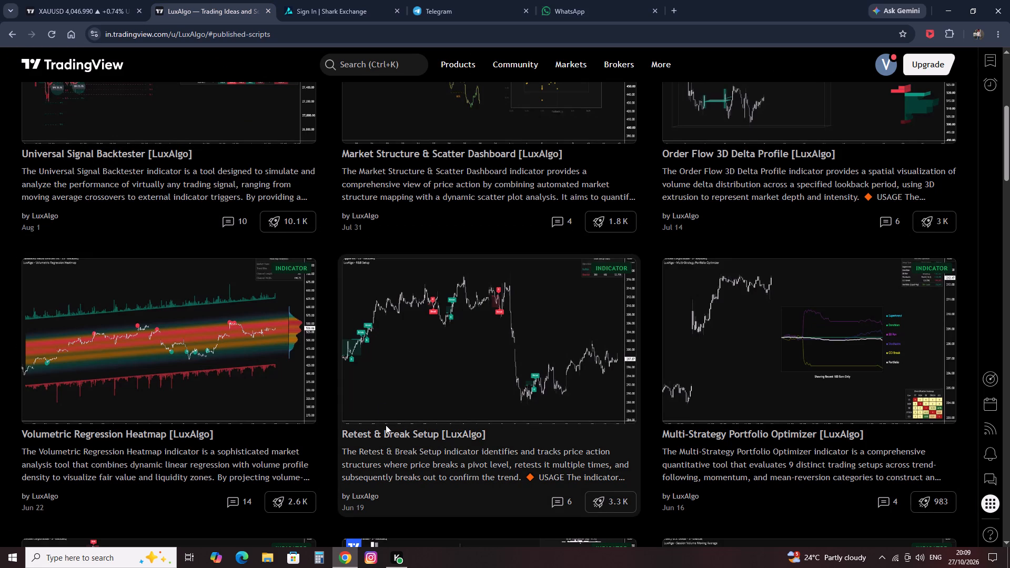
pyautogui.scroll(-6, 387, 425)
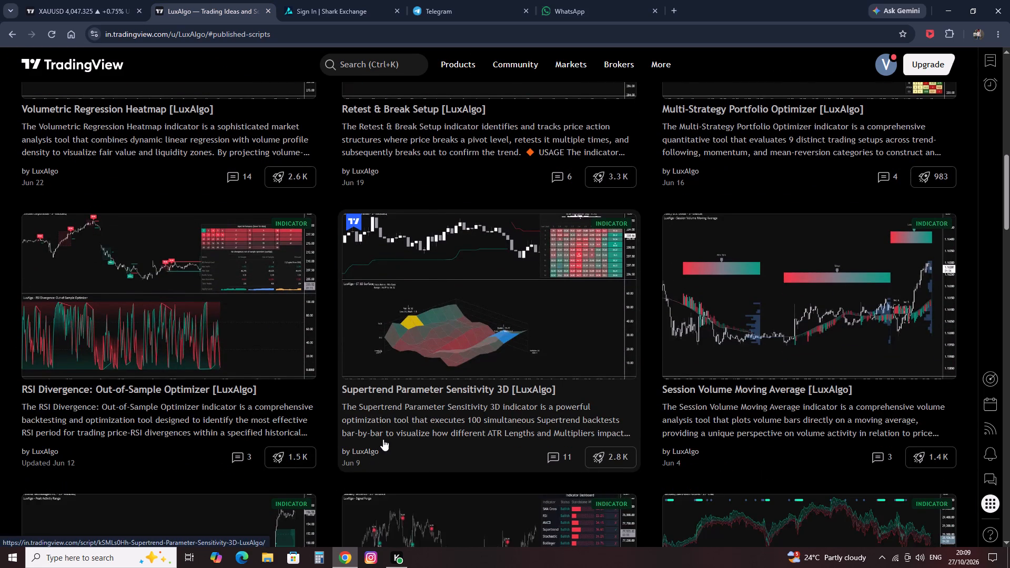
pyautogui.scroll(-2, 383, 439)
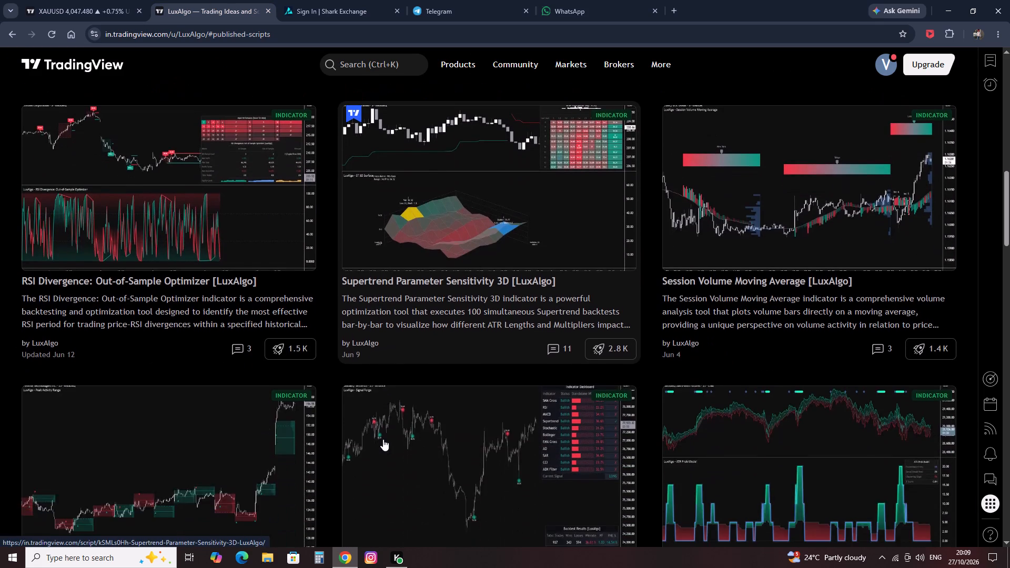
pyautogui.scroll(-5, 383, 439)
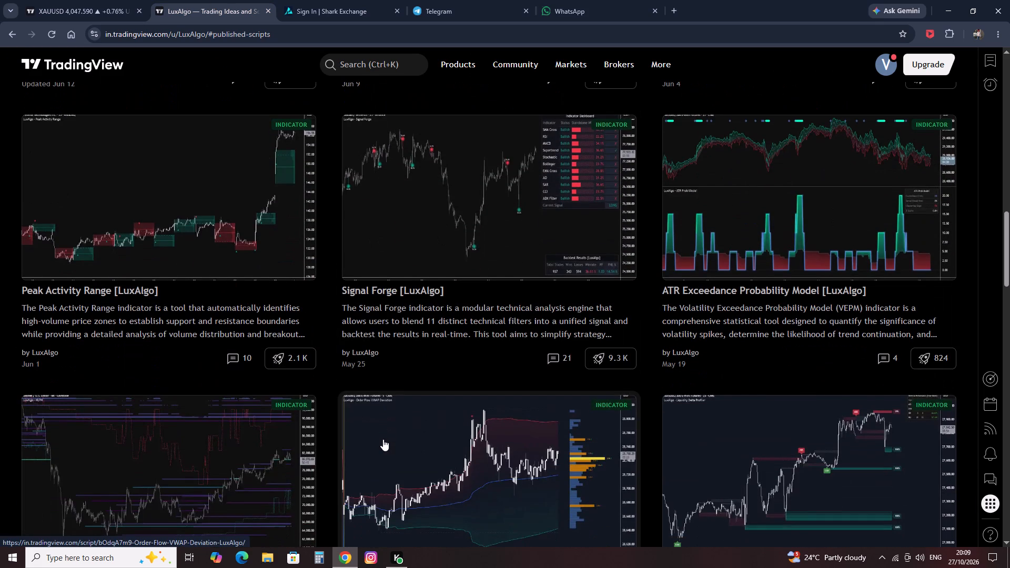
pyautogui.scroll(-6, 448, 378)
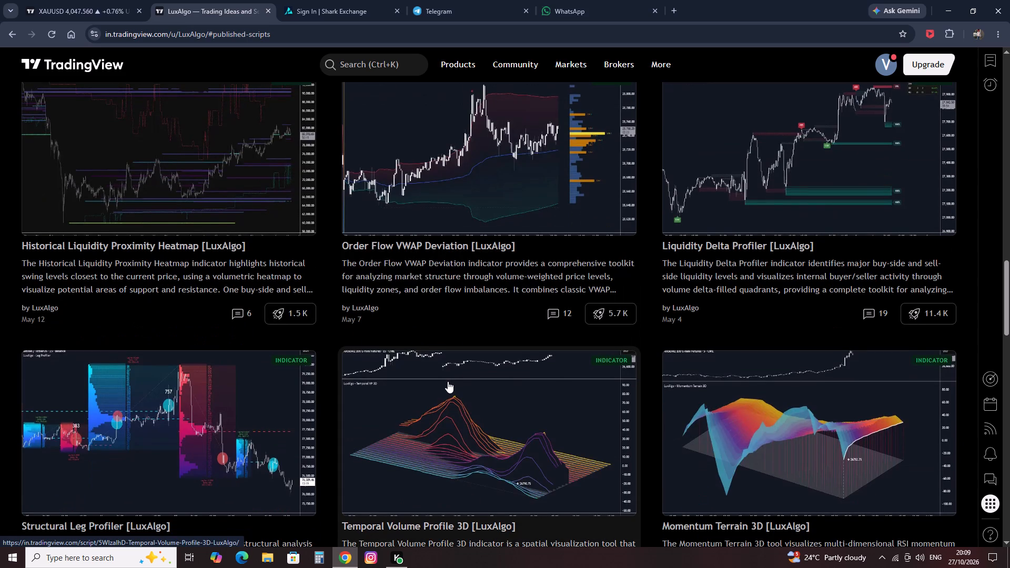
pyautogui.scroll(-5, 439, 389)
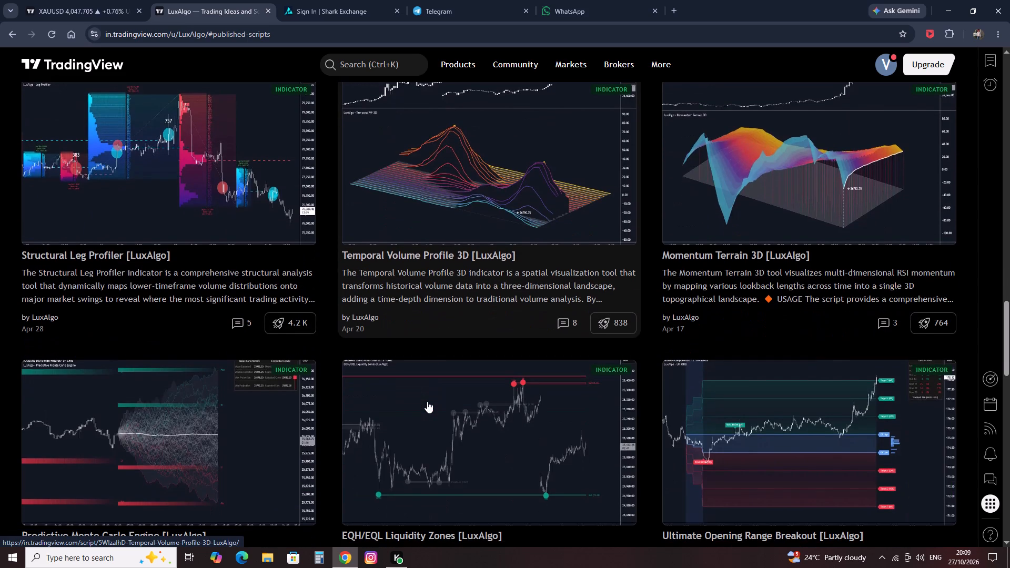
pyautogui.scroll(-5, 427, 401)
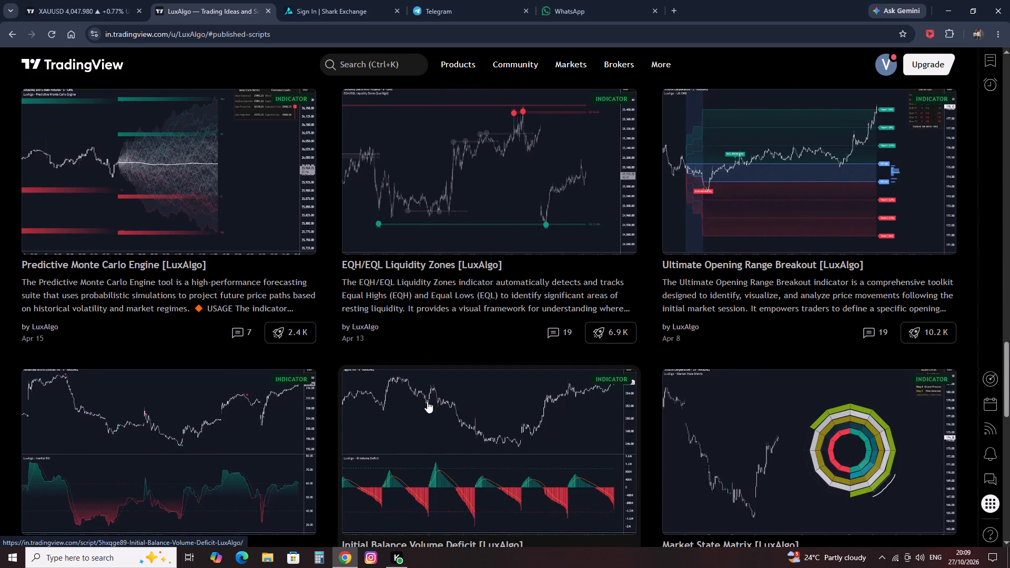
pyautogui.scroll(-5, 419, 409)
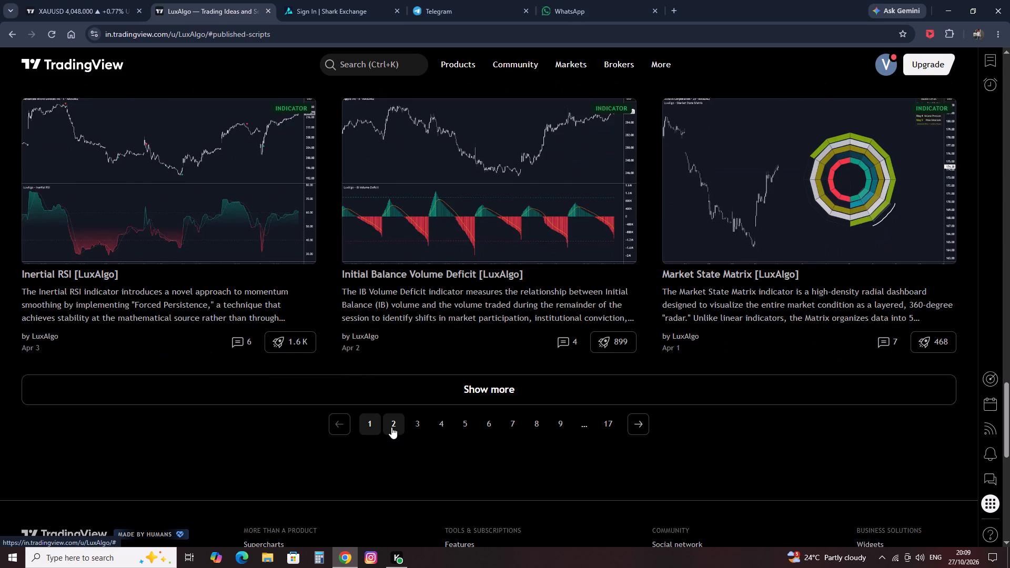
# Open page 2 of LuxAlgo's published scripts and look through its indicators for one to try on gold.
pyautogui.click(391, 427)
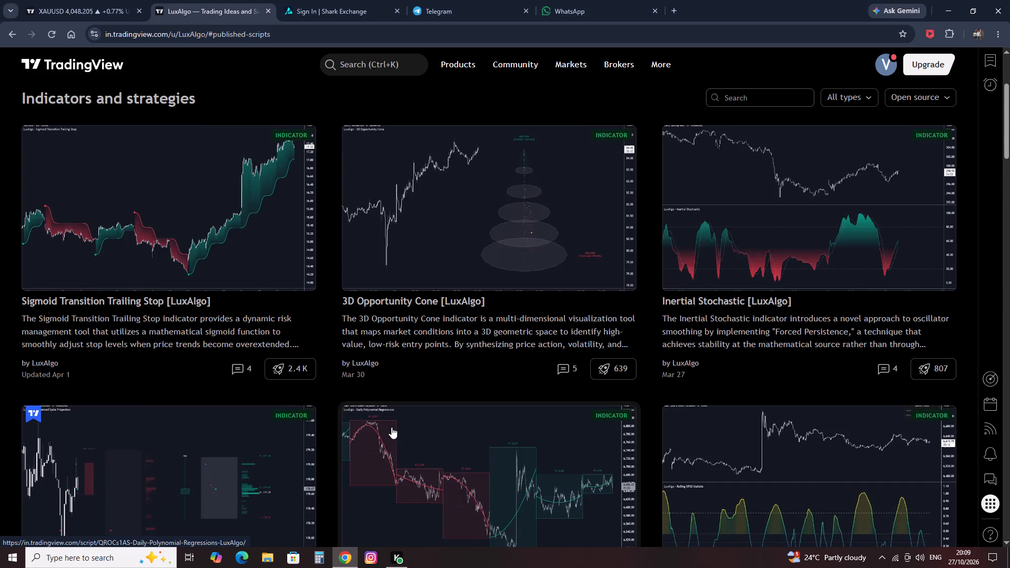
pyautogui.scroll(-2, 391, 427)
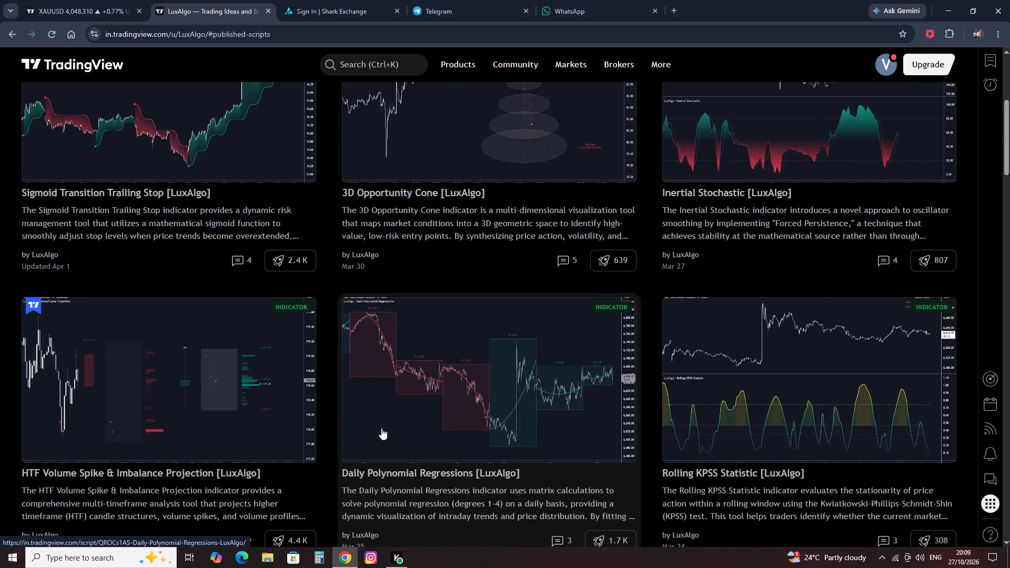
pyautogui.scroll(-5, 382, 429)
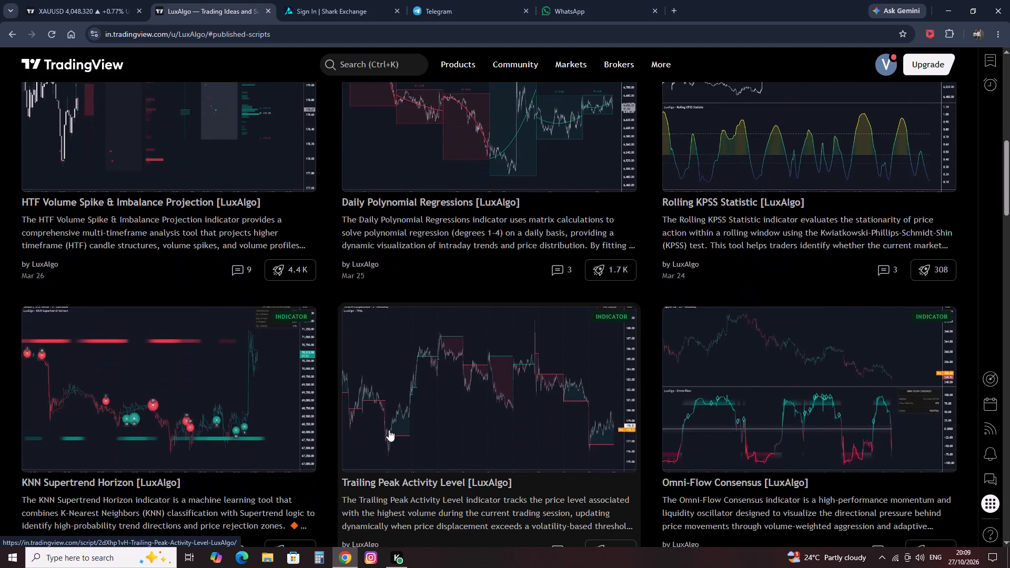
pyautogui.scroll(-1, 389, 430)
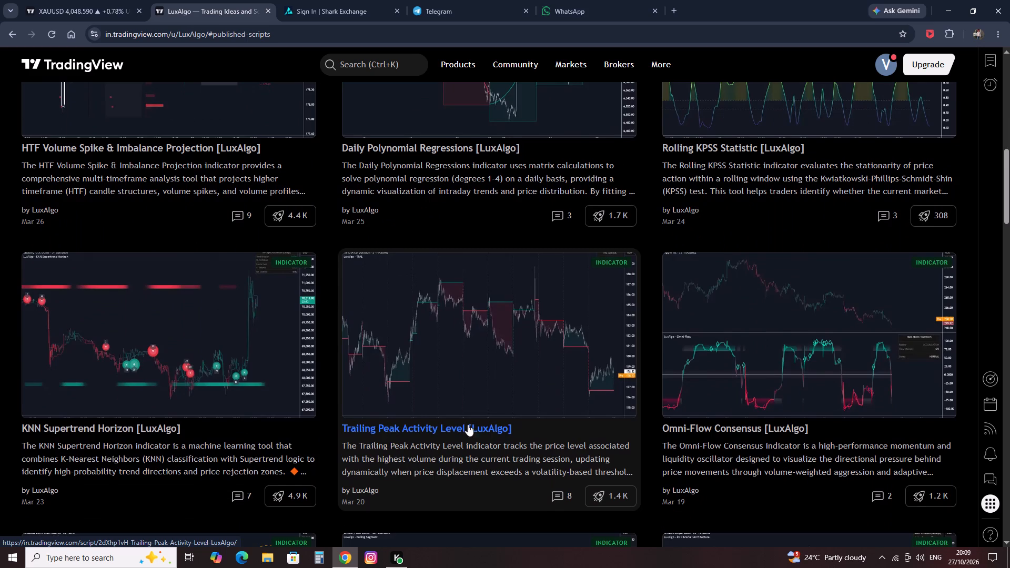
pyautogui.scroll(-2, 498, 412)
pyautogui.scroll(-2, 559, 420)
pyautogui.scroll(-5, 693, 401)
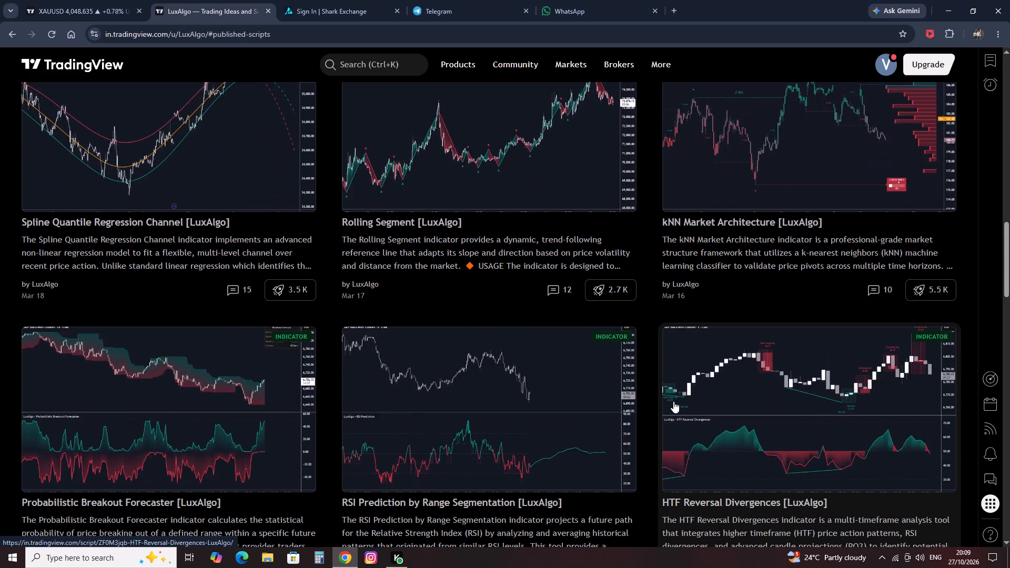
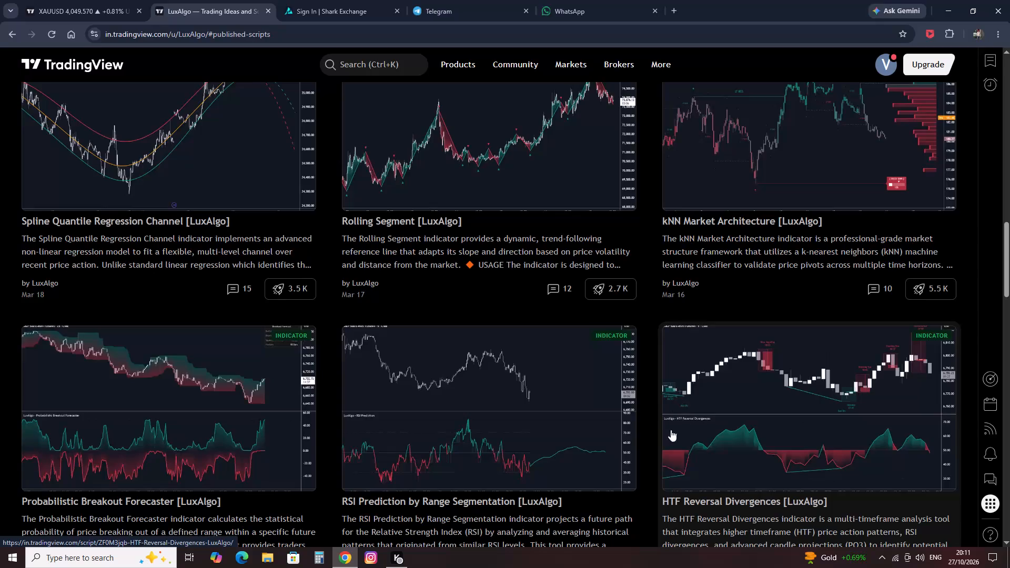
# Look further down page 2 of LuxAlgo's published scripts for an indicator to test on gold.
pyautogui.scroll(-5, 674, 457)
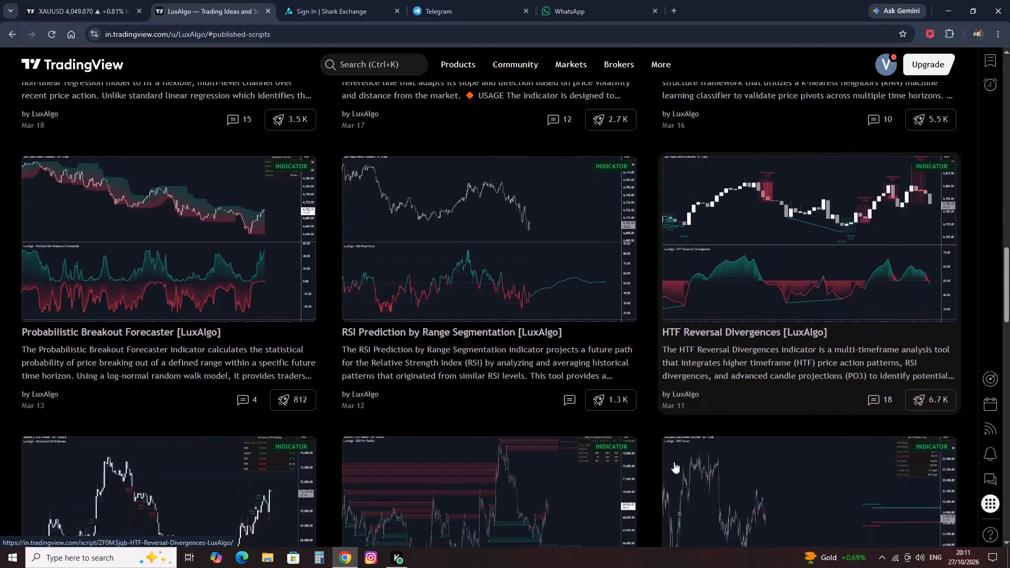
pyautogui.scroll(-2, 674, 462)
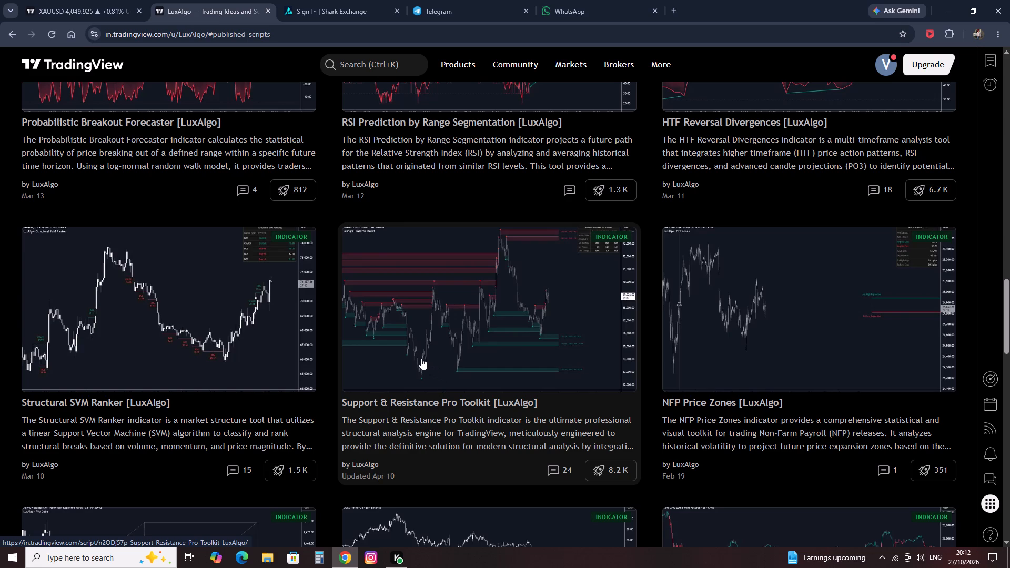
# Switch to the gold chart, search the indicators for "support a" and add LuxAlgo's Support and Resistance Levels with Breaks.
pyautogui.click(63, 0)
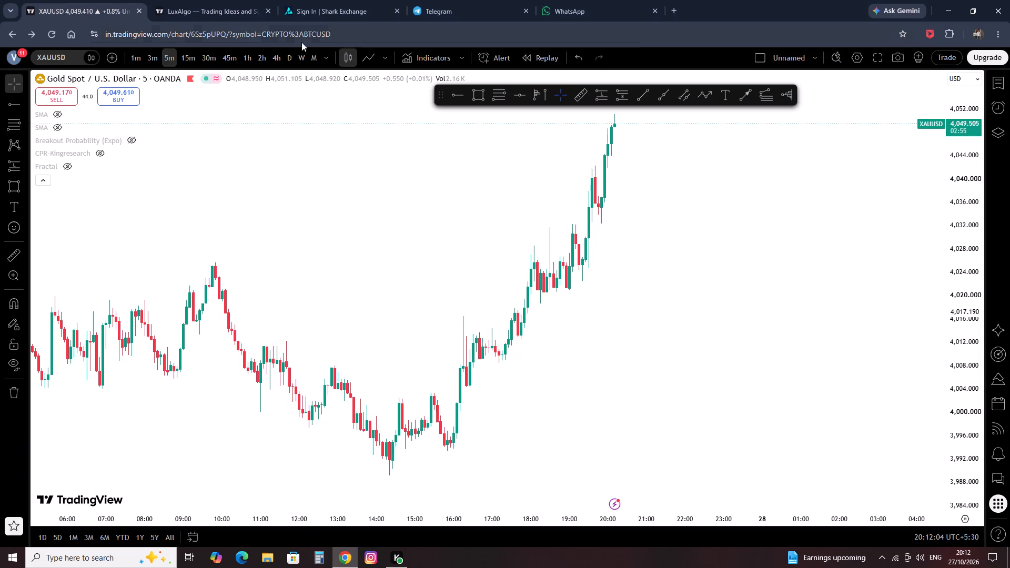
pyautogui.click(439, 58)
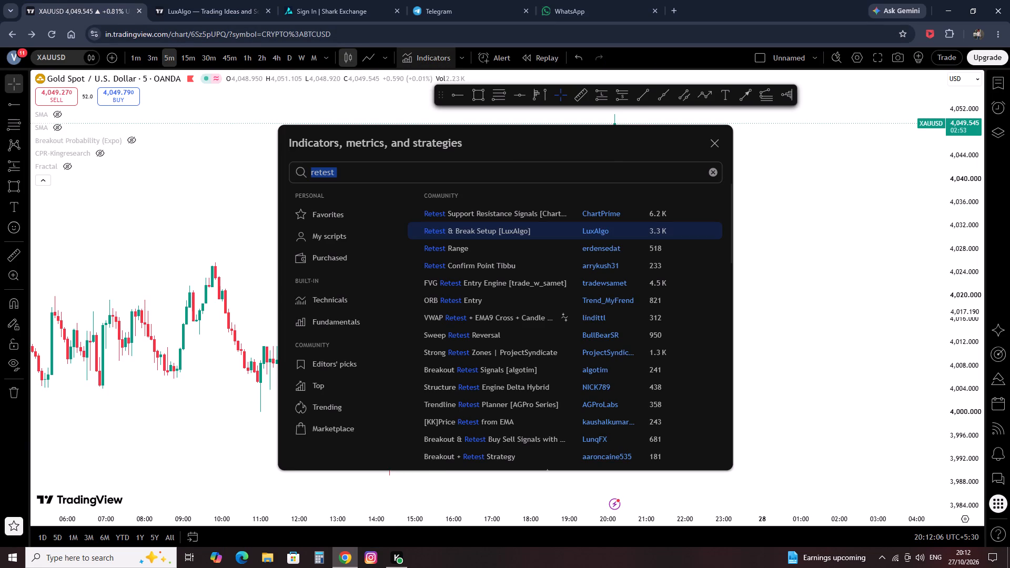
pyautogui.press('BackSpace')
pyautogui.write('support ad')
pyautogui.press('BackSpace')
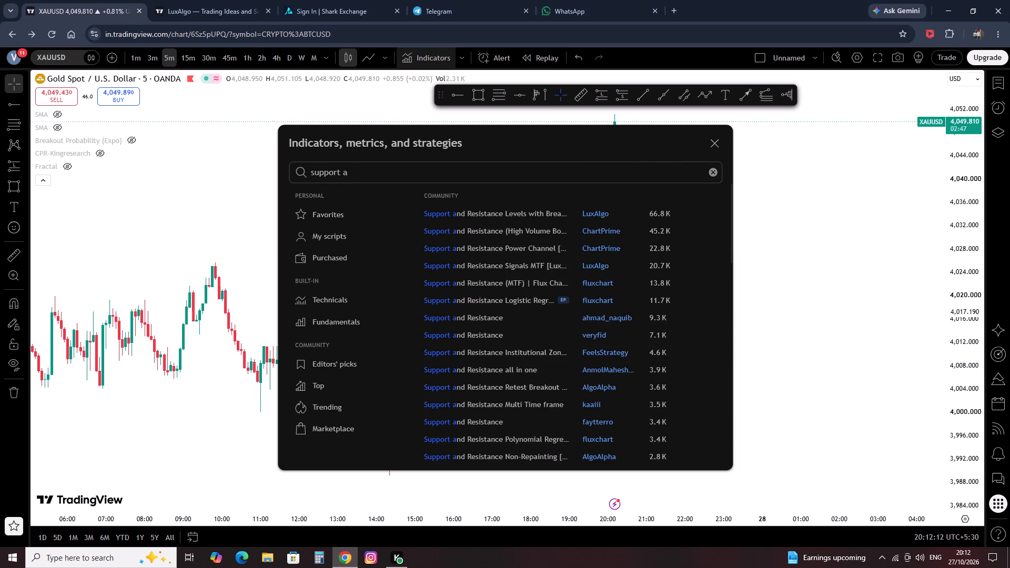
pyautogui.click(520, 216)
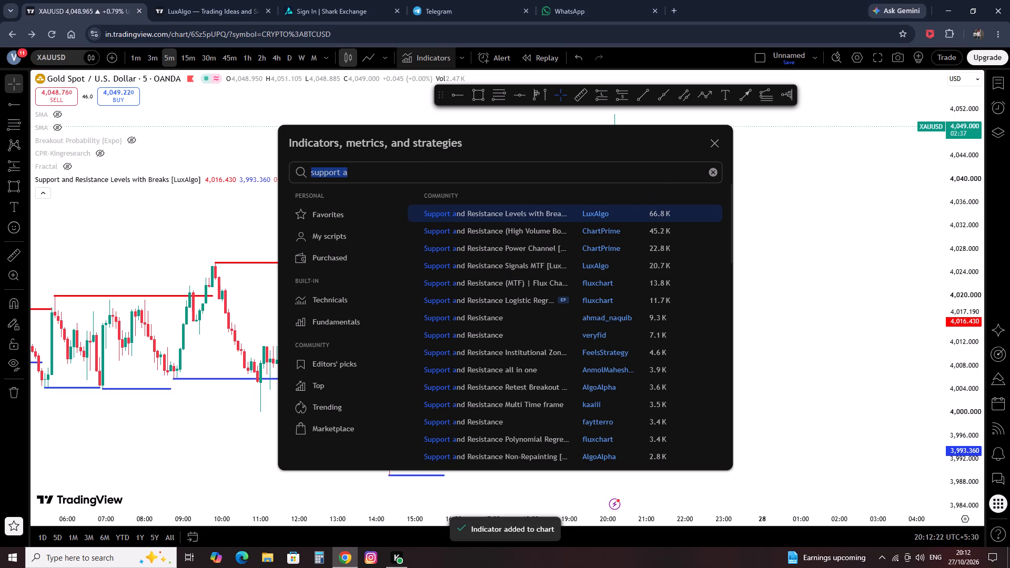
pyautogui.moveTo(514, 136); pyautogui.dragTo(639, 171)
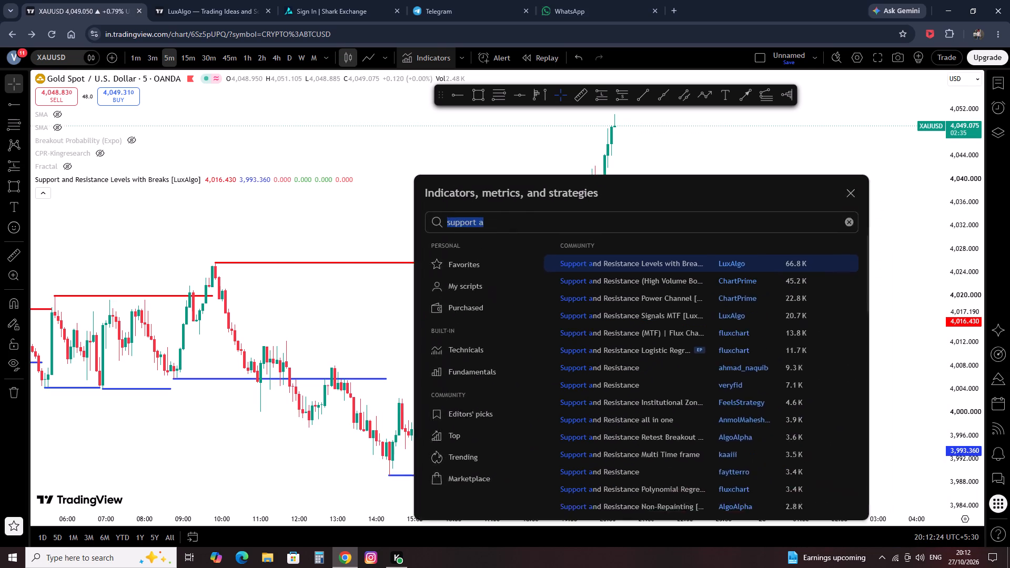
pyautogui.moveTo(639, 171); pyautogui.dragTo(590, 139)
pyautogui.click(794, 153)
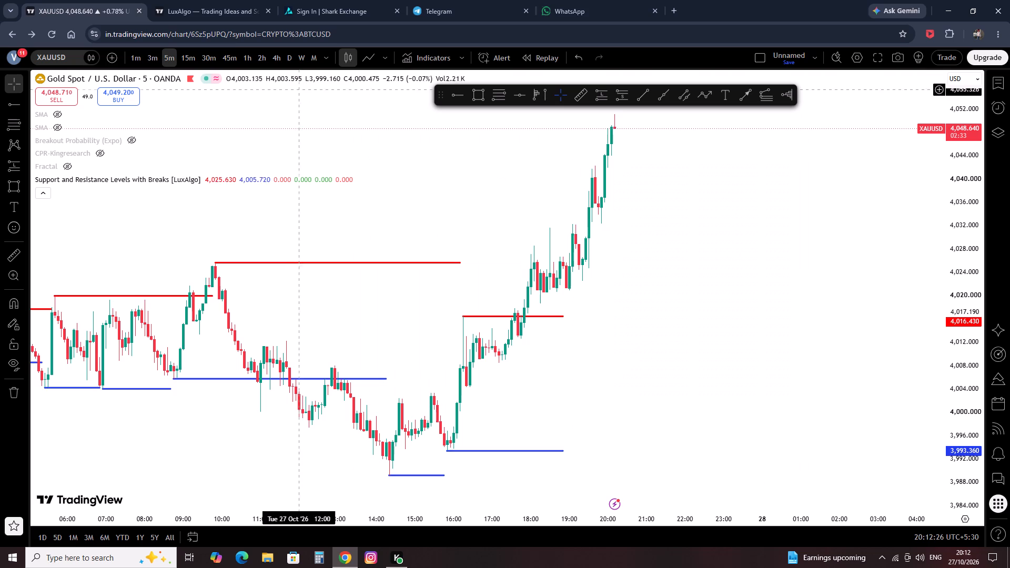
# Set the gold chart to the 1-hour timeframe and examine the indicator's support and resistance levels across October.
pyautogui.click(241, 56)
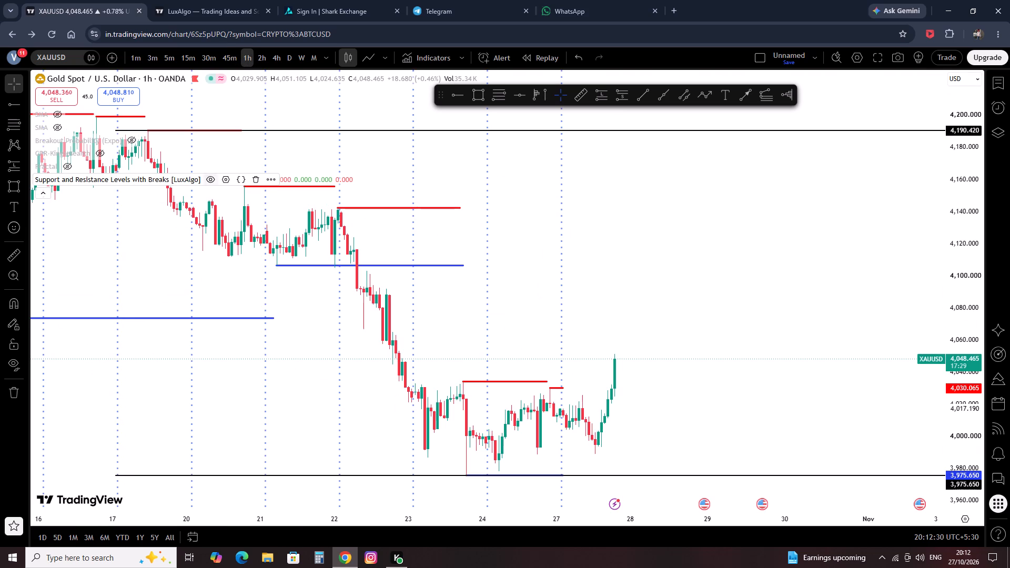
pyautogui.scroll(-8, 301, 269)
pyautogui.scroll(2, 310, 285)
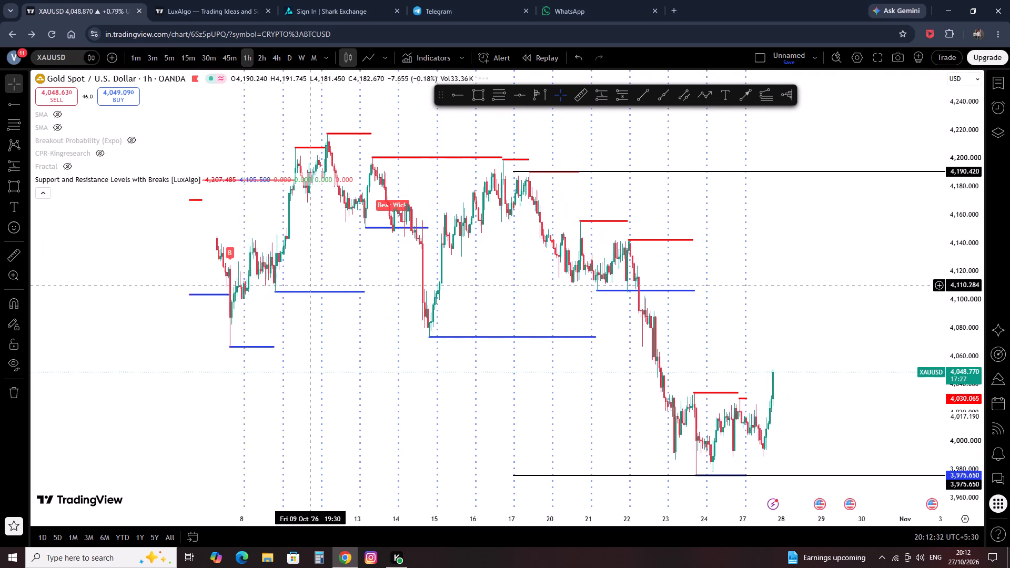
pyautogui.scroll(2, 310, 285)
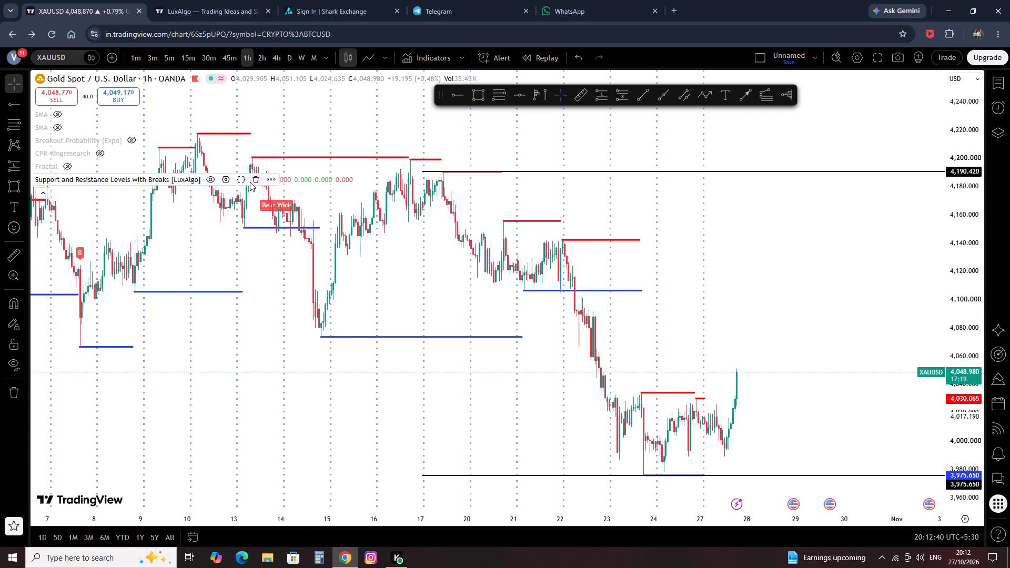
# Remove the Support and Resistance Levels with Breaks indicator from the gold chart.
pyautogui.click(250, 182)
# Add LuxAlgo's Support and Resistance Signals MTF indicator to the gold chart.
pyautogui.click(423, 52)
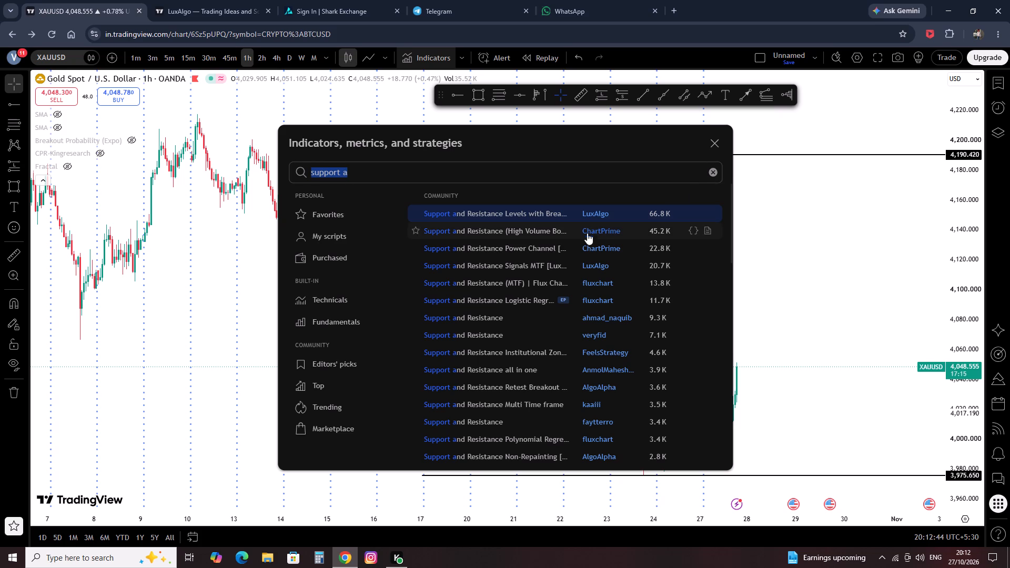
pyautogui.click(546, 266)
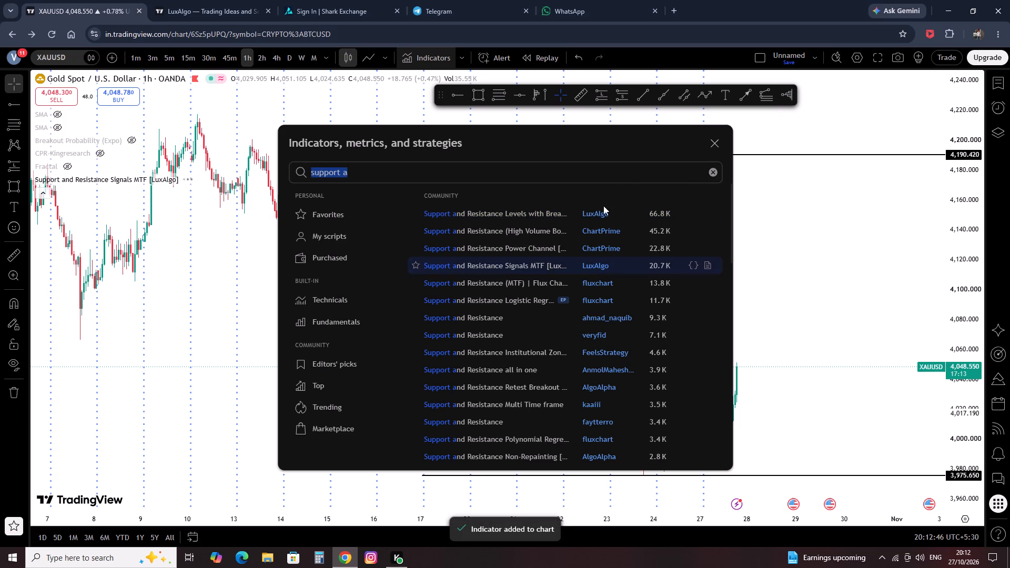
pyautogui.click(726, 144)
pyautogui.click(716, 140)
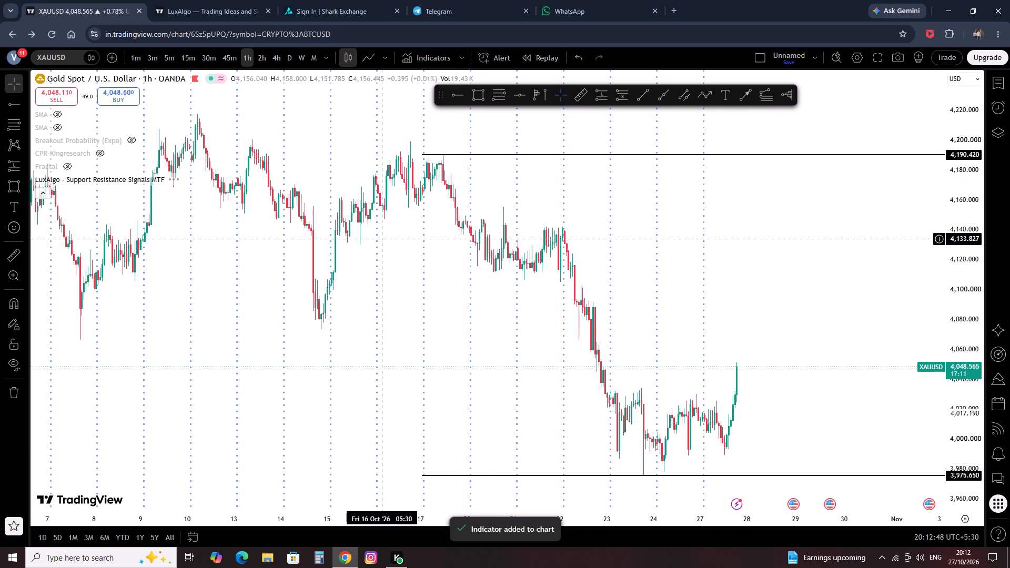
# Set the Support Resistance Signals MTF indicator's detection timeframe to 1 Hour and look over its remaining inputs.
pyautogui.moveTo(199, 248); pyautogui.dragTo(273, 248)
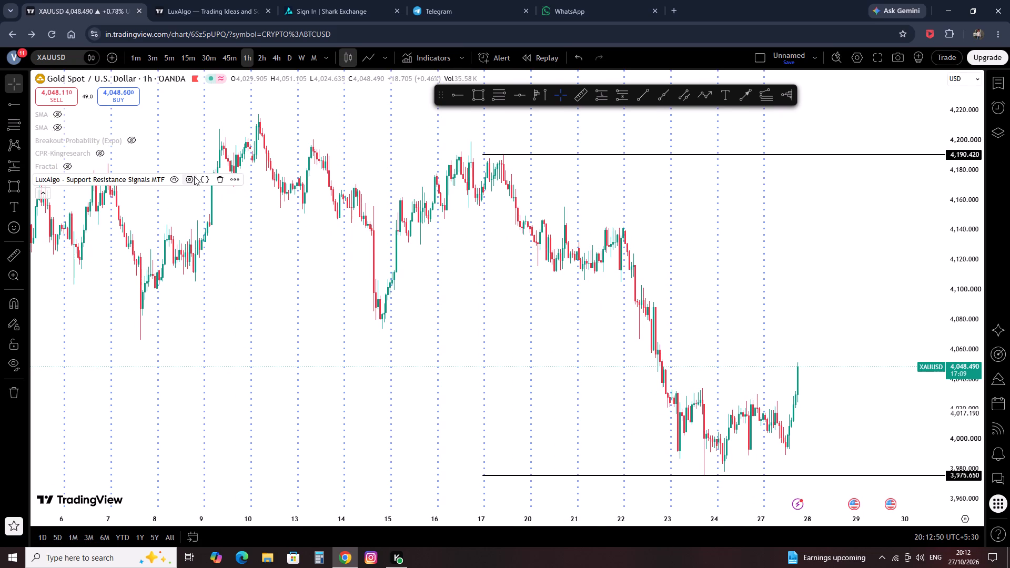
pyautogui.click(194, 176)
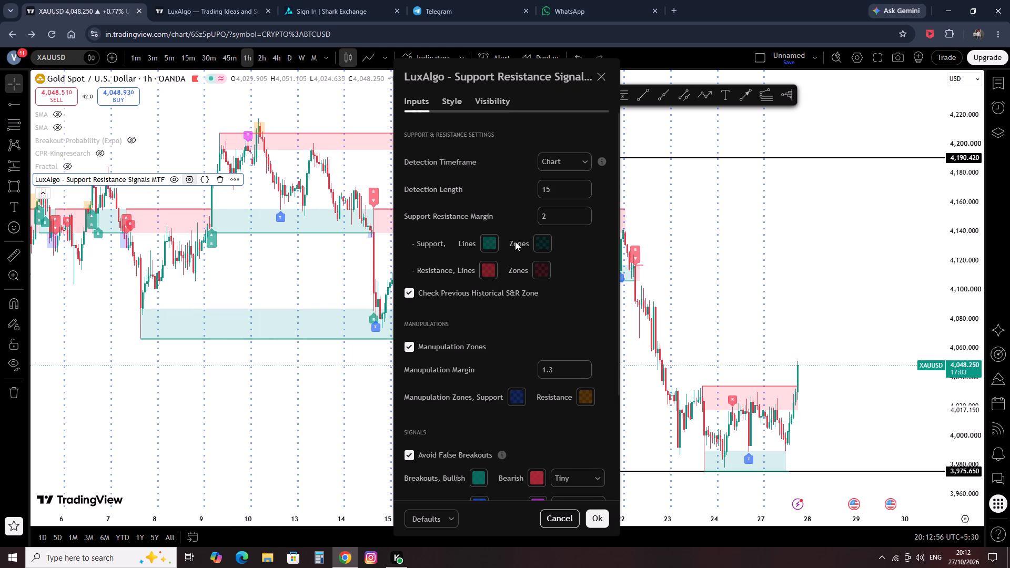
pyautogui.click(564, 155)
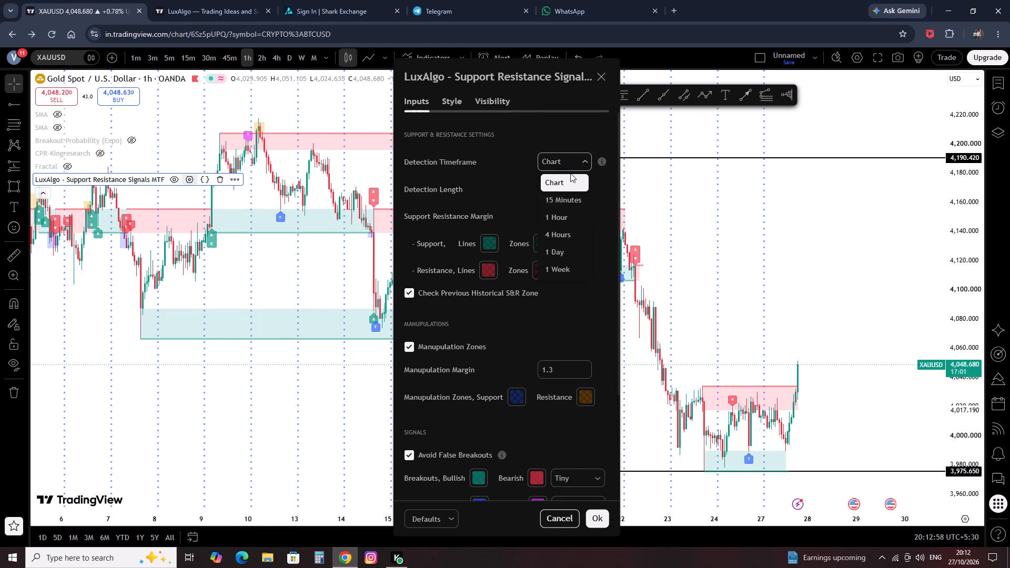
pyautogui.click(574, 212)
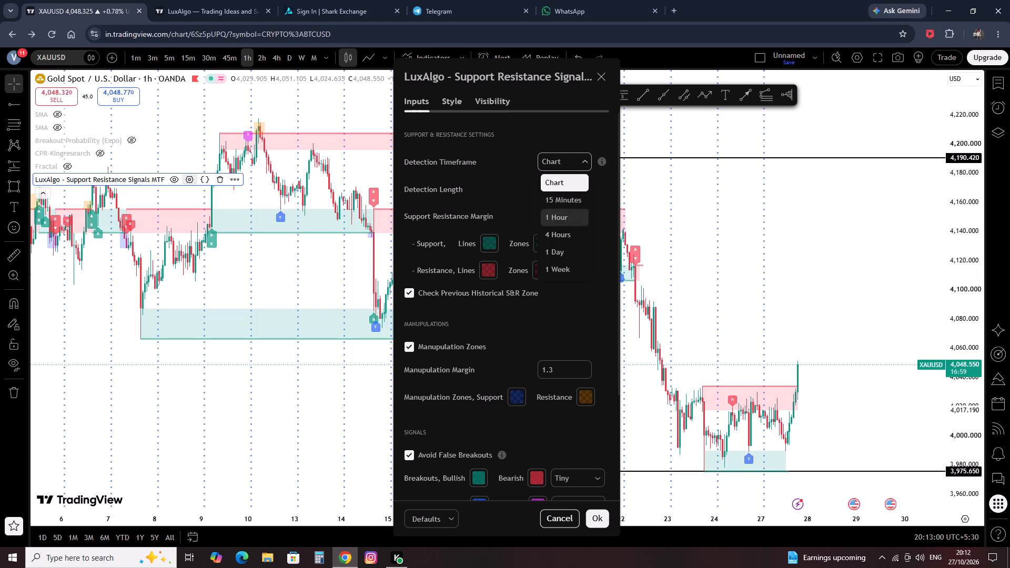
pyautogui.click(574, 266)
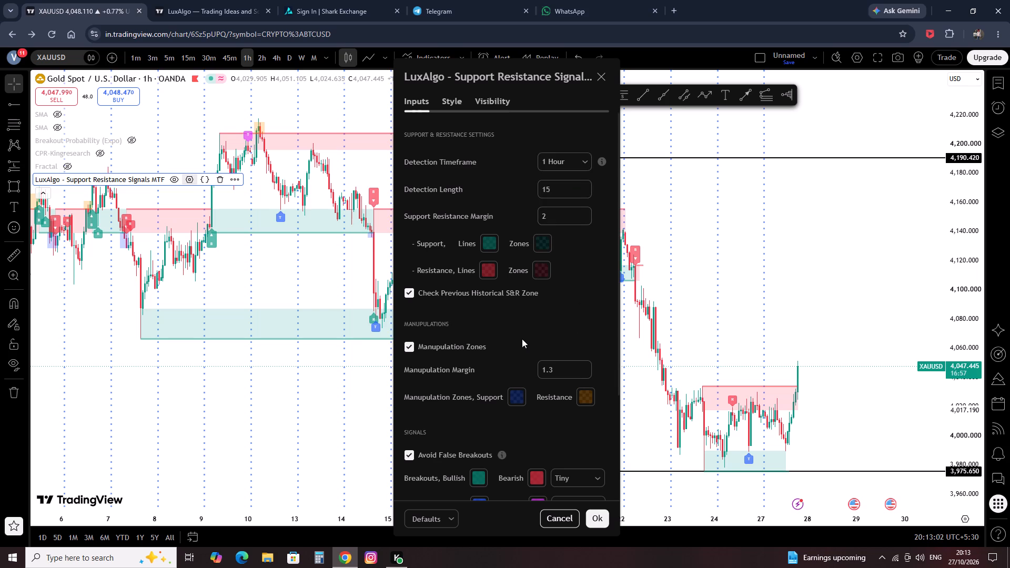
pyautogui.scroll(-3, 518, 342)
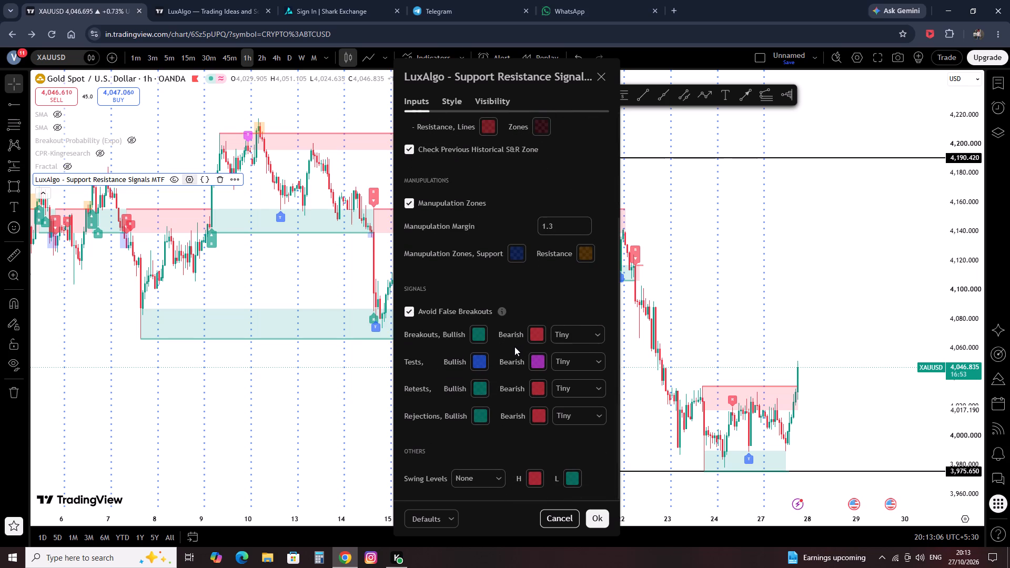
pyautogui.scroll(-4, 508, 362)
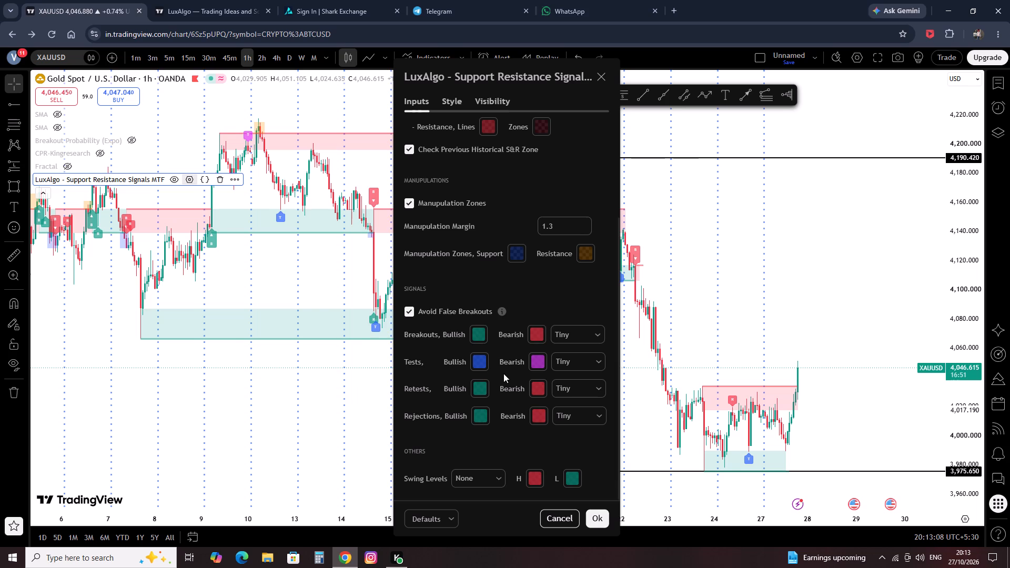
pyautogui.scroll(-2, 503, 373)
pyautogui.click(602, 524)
# Examine the indicator's zones and signals on the 1-hour gold chart, then on the 15-minute timeframe.
pyautogui.scroll(2, 601, 450)
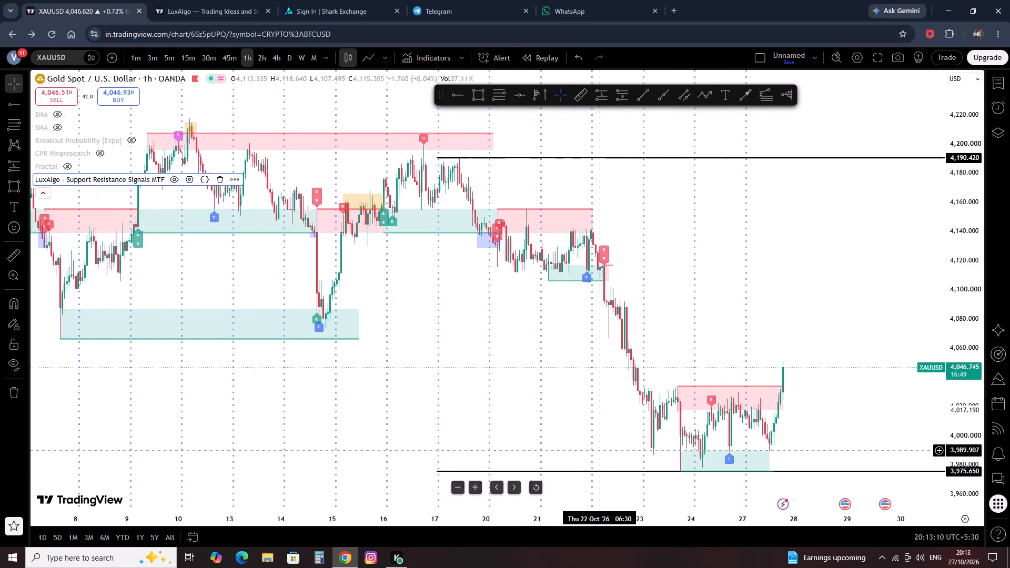
pyautogui.scroll(8, 600, 450)
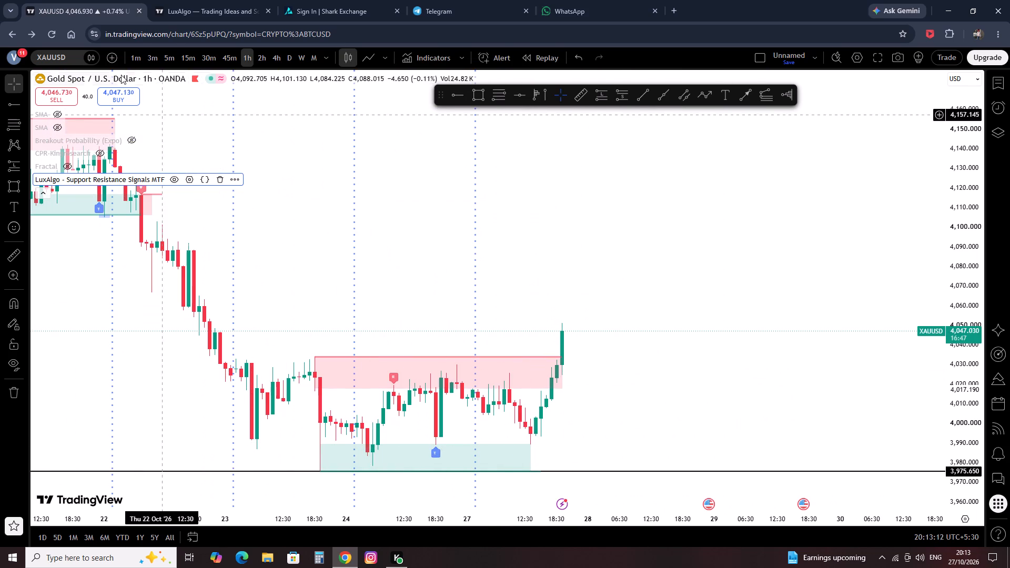
pyautogui.click(177, 52)
pyautogui.click(182, 57)
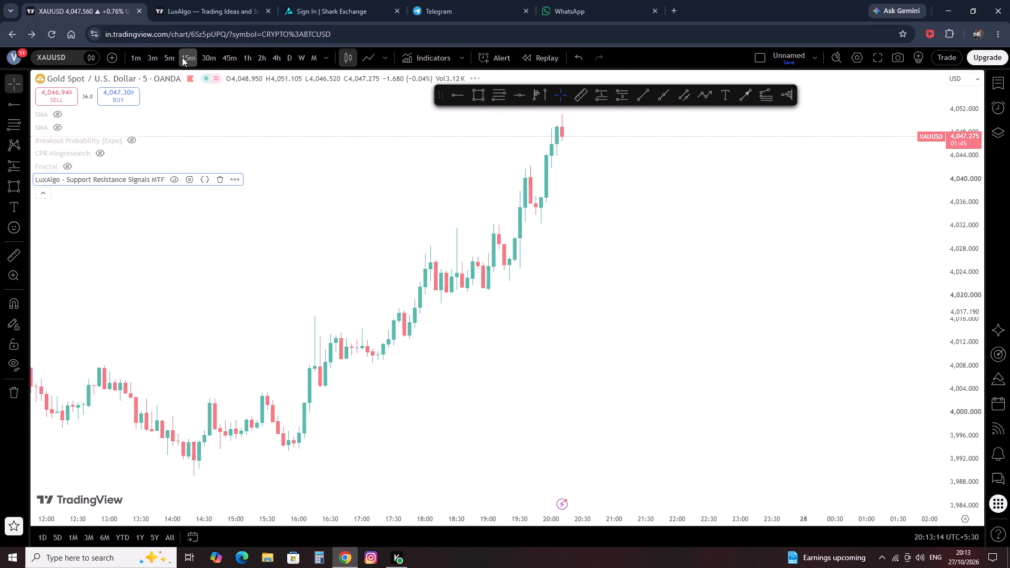
pyautogui.scroll(-12, 338, 329)
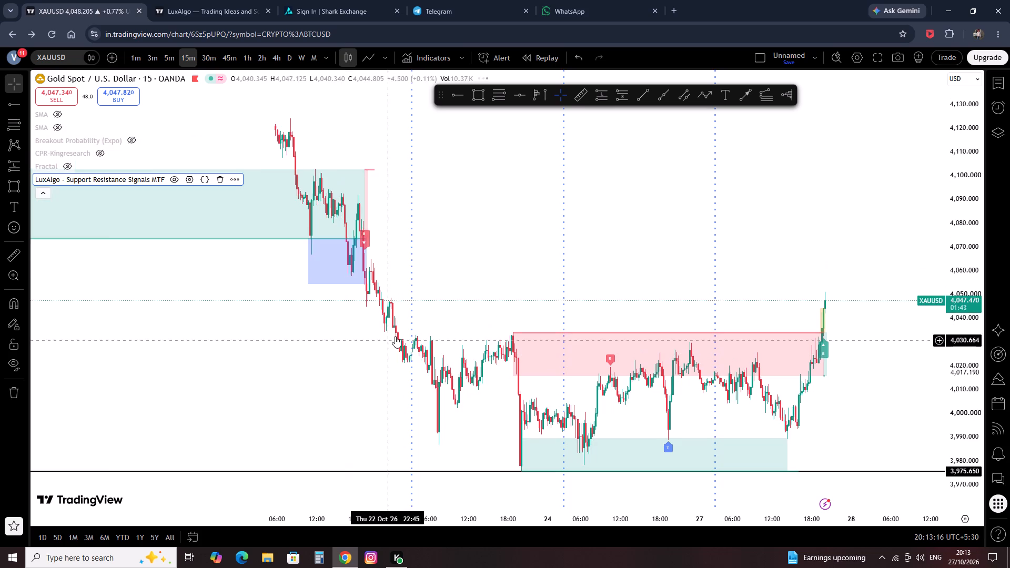
pyautogui.click(423, 266)
pyautogui.scroll(8, 423, 266)
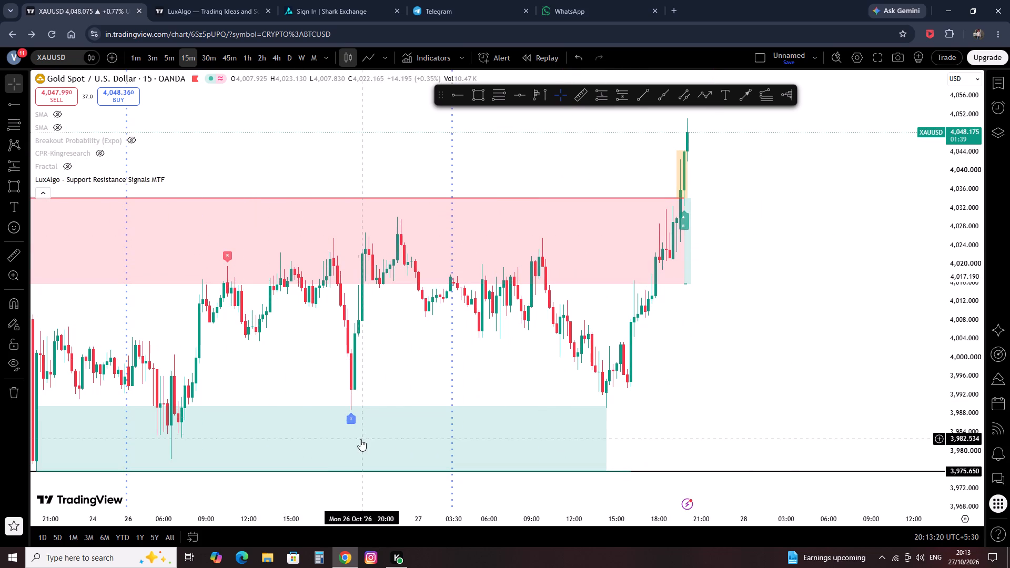
pyautogui.scroll(4, 372, 374)
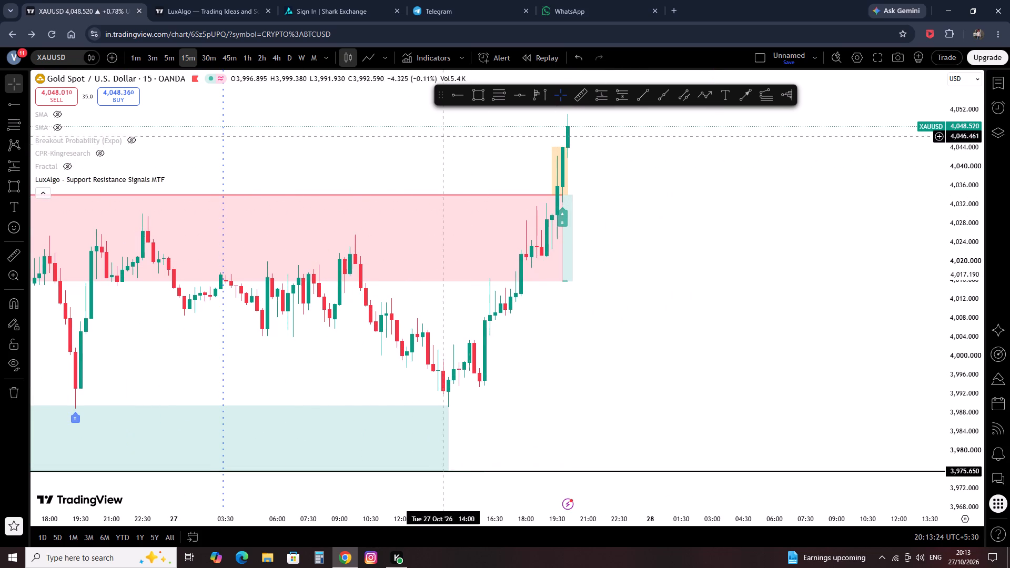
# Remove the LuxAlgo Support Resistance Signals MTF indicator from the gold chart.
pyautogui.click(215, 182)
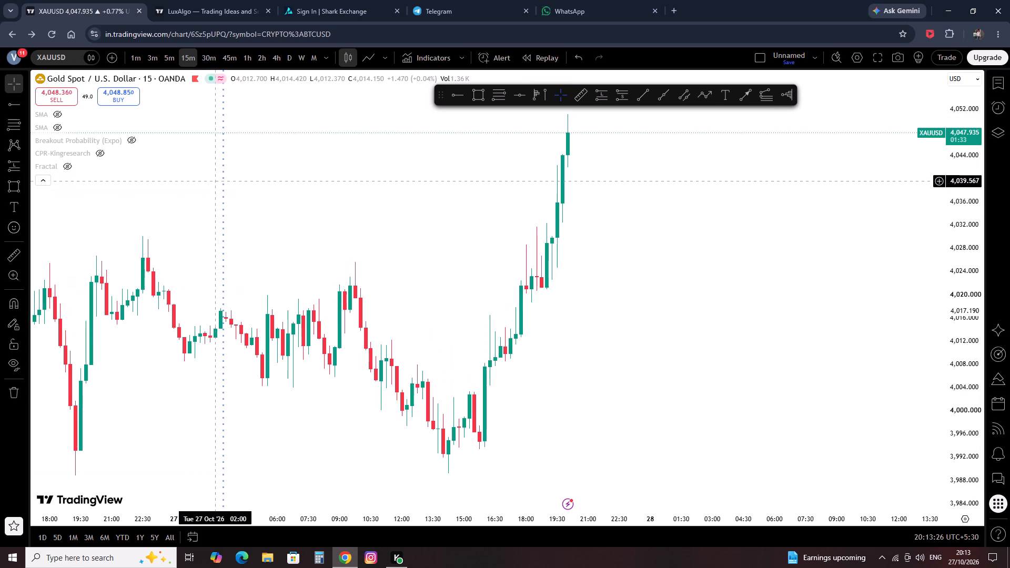
# Return to LuxAlgo's published scripts and look through the rest of page 2 for another indicator.
pyautogui.click(190, 0)
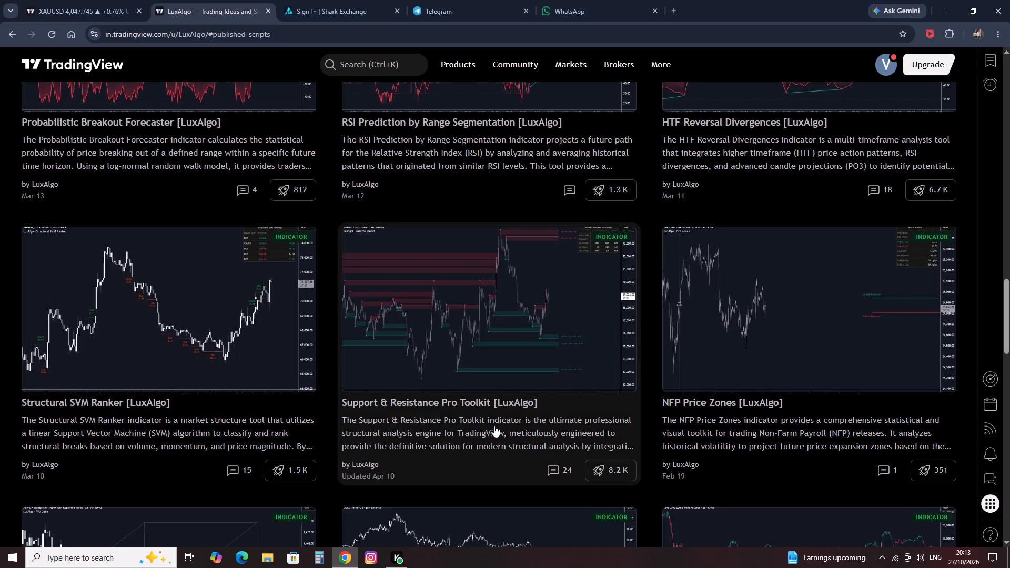
pyautogui.scroll(-5, 496, 427)
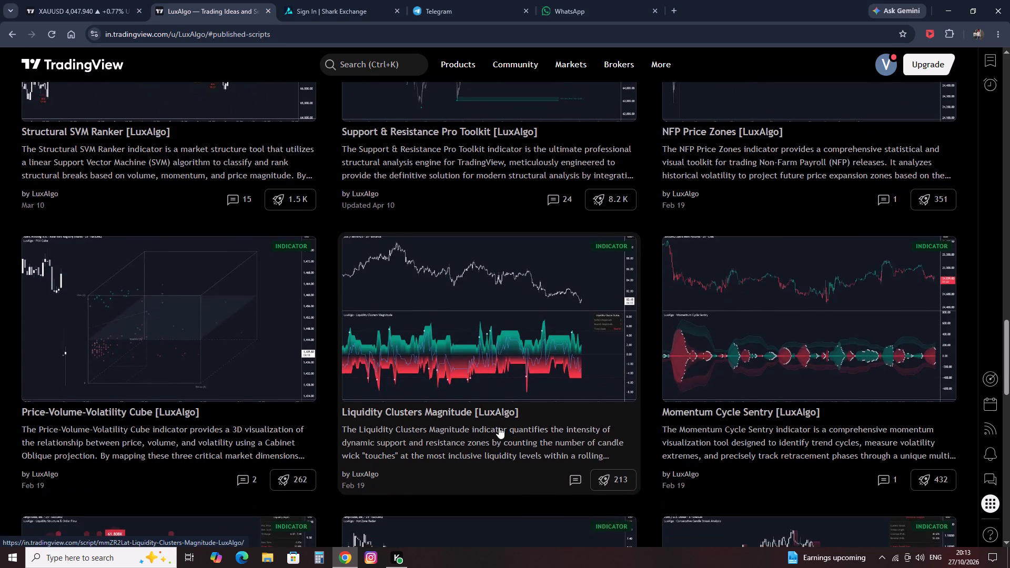
pyautogui.scroll(-6, 499, 427)
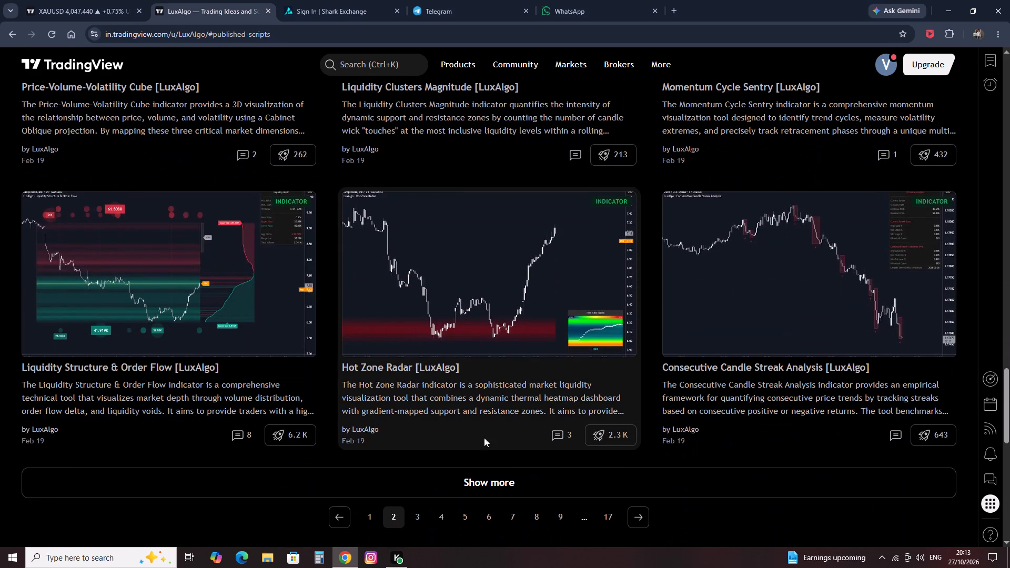
# Open page 3 of LuxAlgo's published scripts and look through its indicators for one worth testing.
pyautogui.click(417, 509)
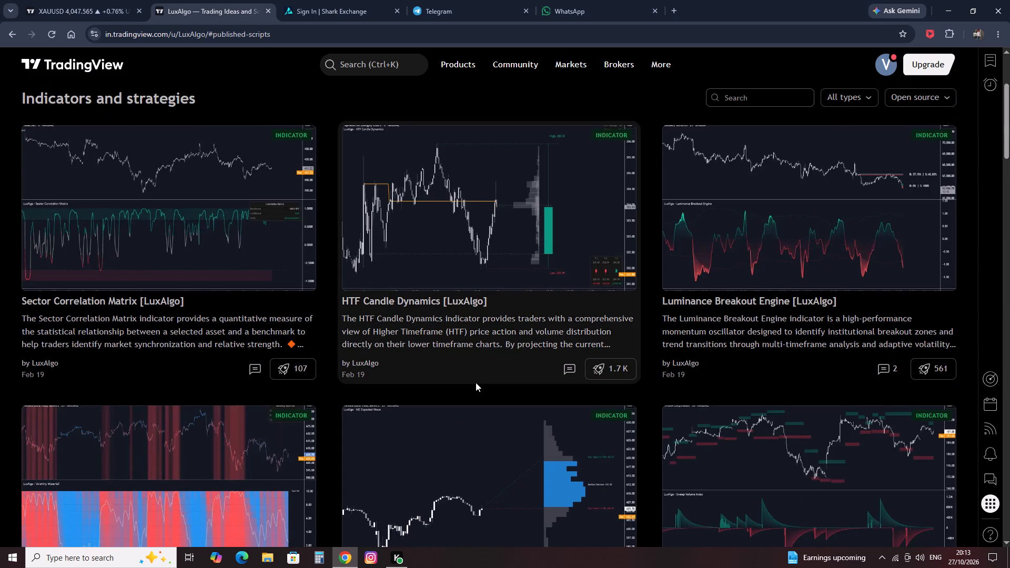
pyautogui.scroll(-6, 476, 384)
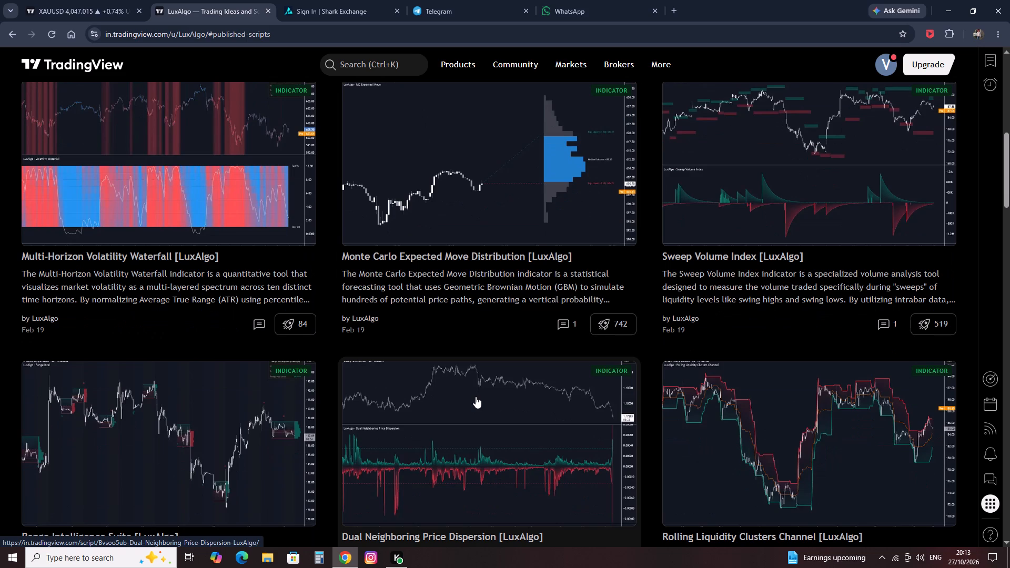
pyautogui.scroll(-3, 476, 397)
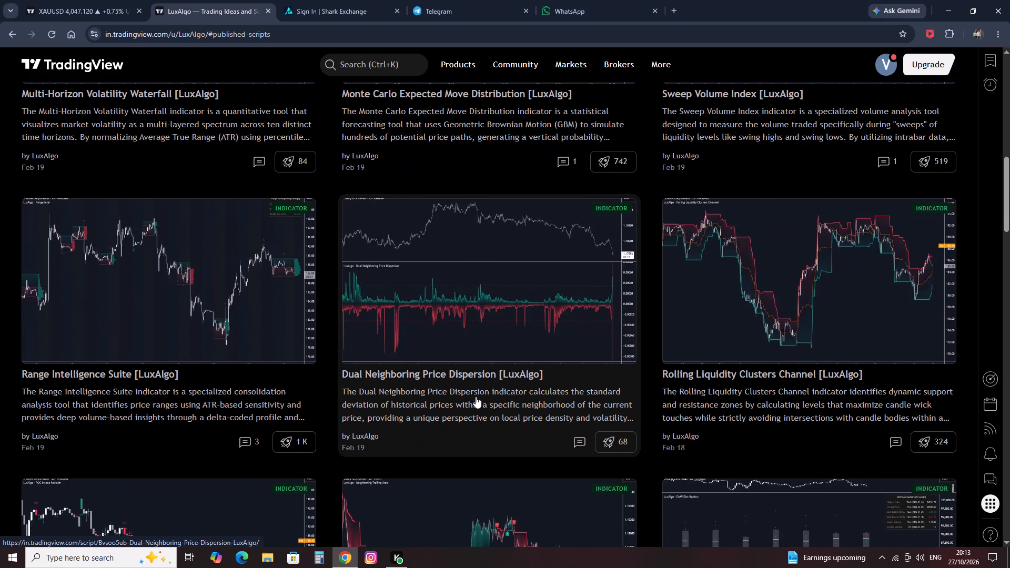
pyautogui.scroll(-4, 476, 397)
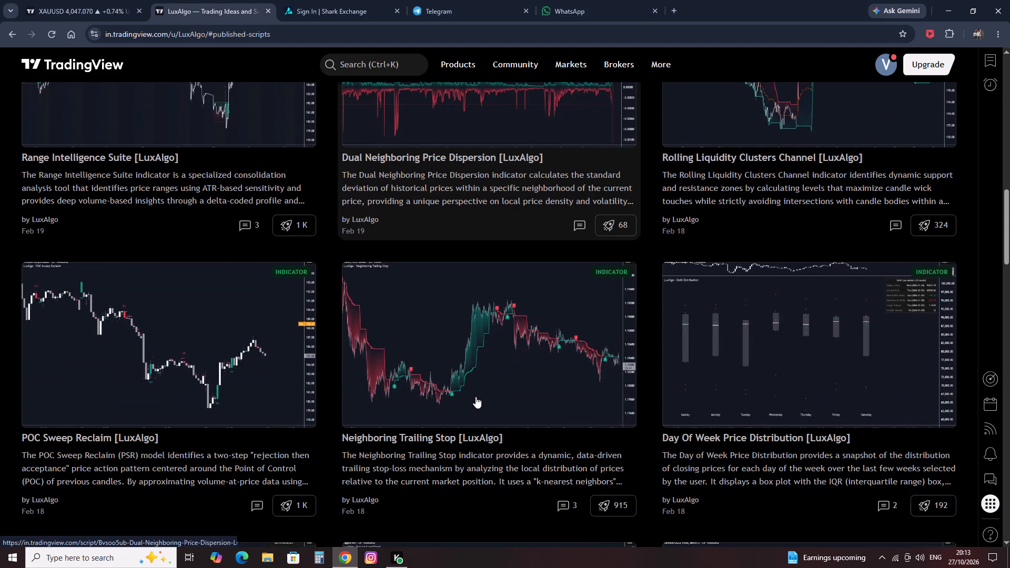
pyautogui.scroll(-4, 476, 397)
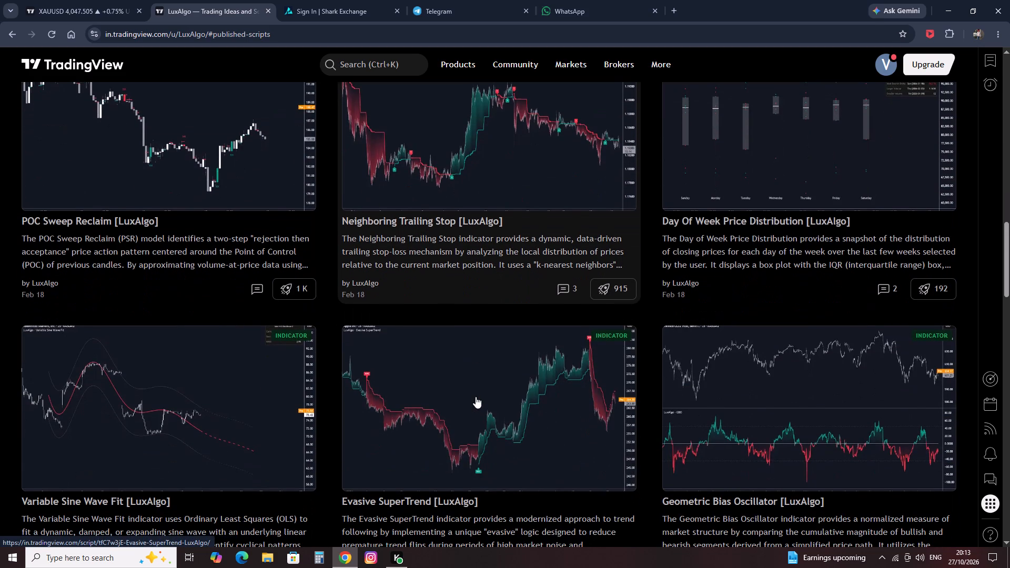
pyautogui.scroll(-1, 476, 397)
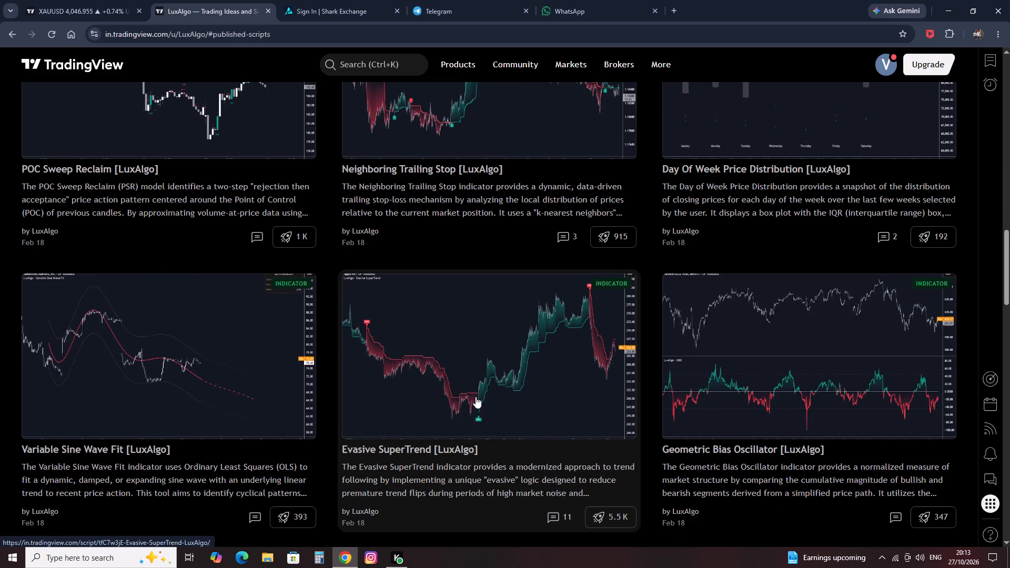
pyautogui.scroll(-1, 476, 397)
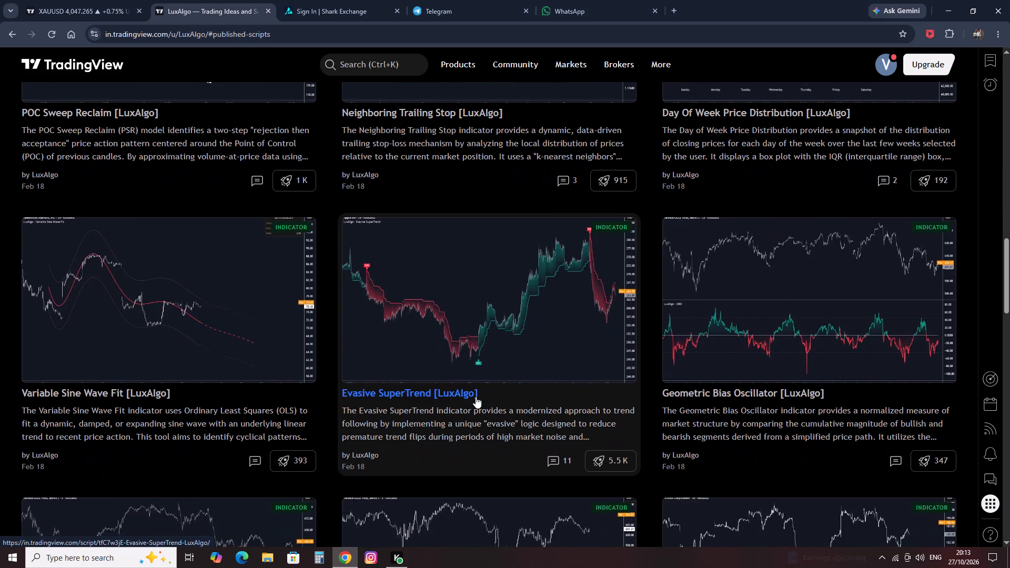
pyautogui.scroll(-6, 476, 397)
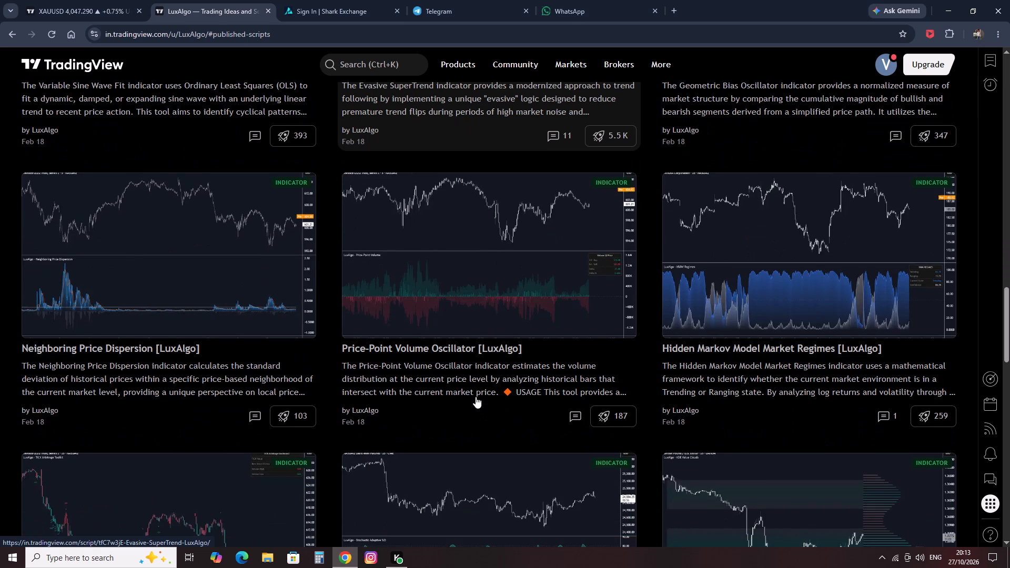
pyautogui.scroll(-7, 476, 397)
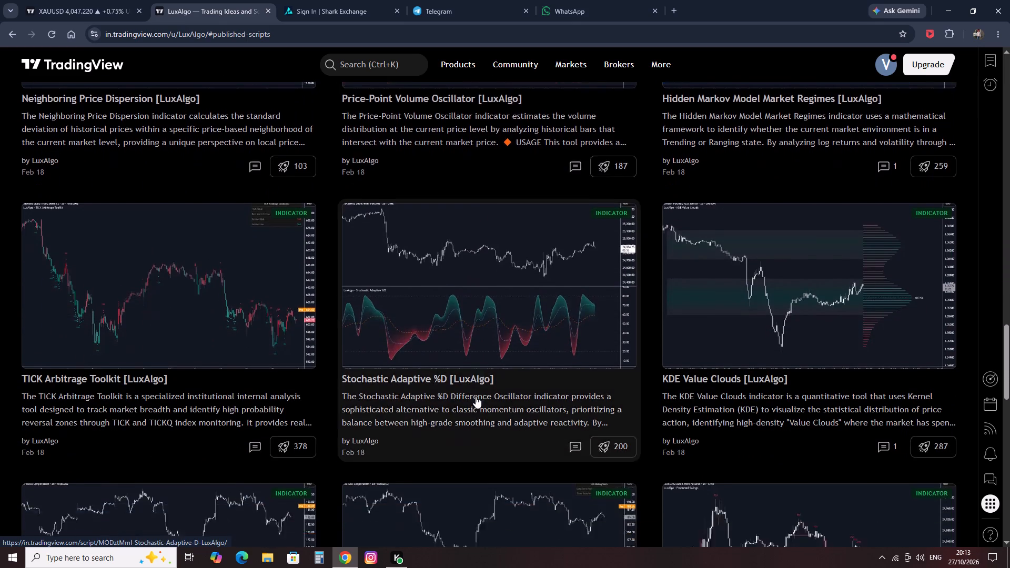
pyautogui.scroll(-5, 476, 397)
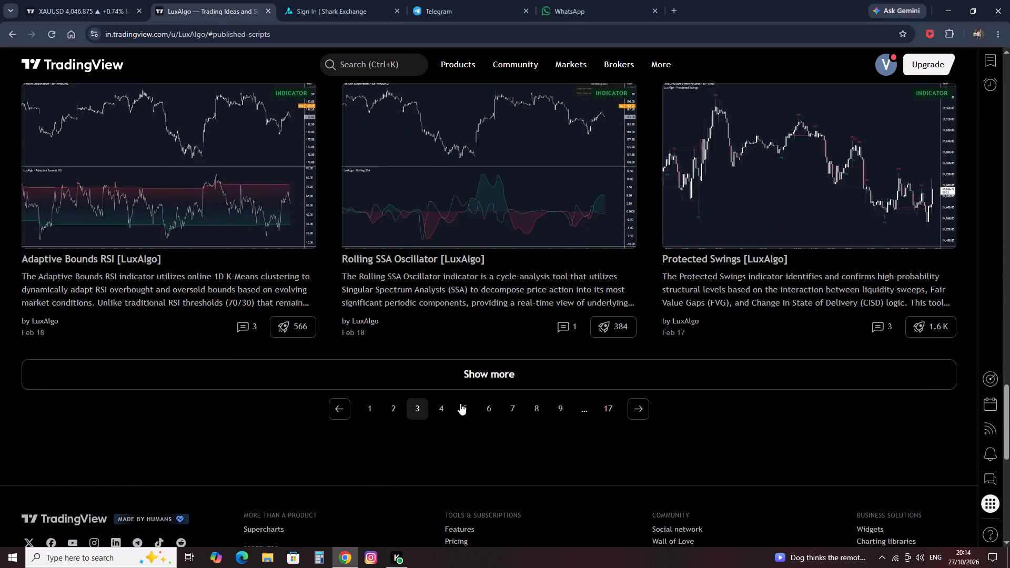
# Show more scripts beyond page 3 and look through the LuxAlgo indicators published on Feb 17 and Feb 16.
pyautogui.click(483, 376)
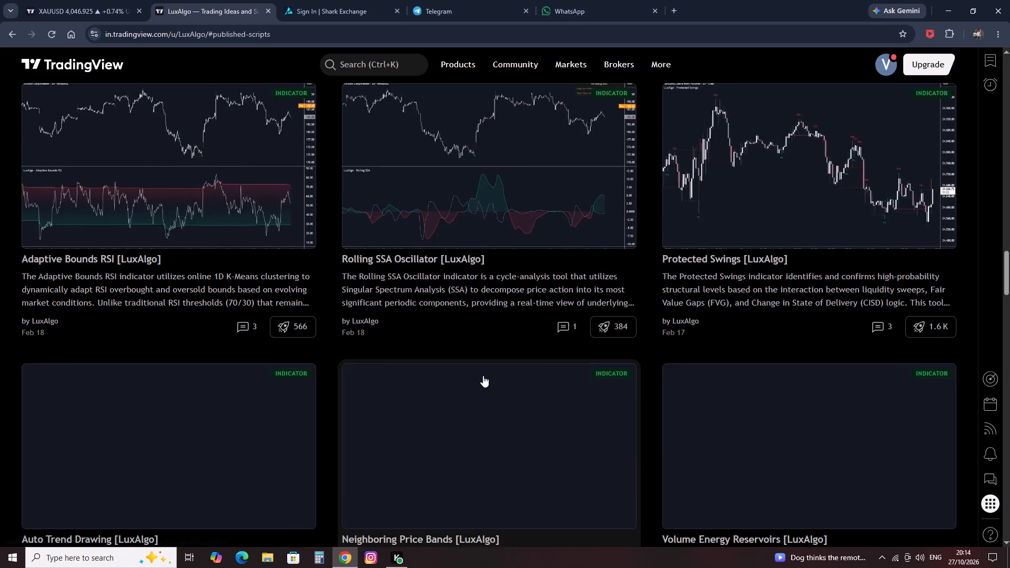
pyautogui.scroll(-5, 483, 377)
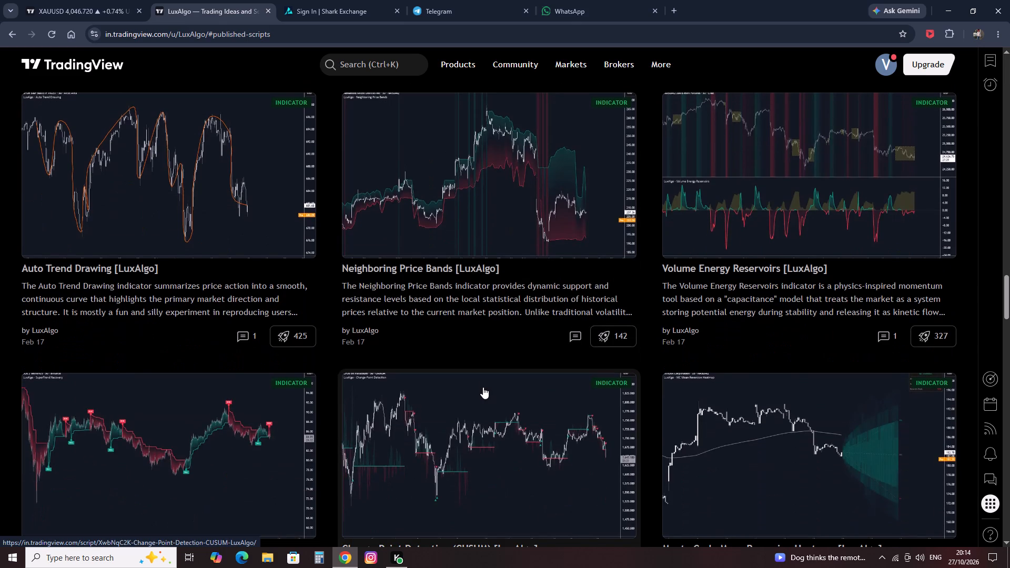
pyautogui.scroll(-3, 483, 387)
pyautogui.scroll(1, 465, 382)
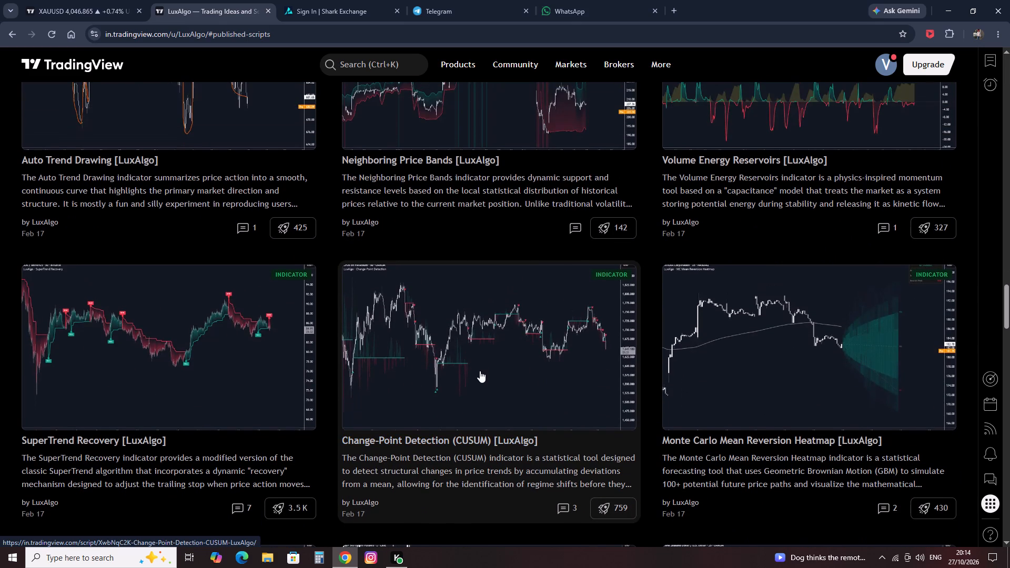
pyautogui.scroll(-8, 502, 370)
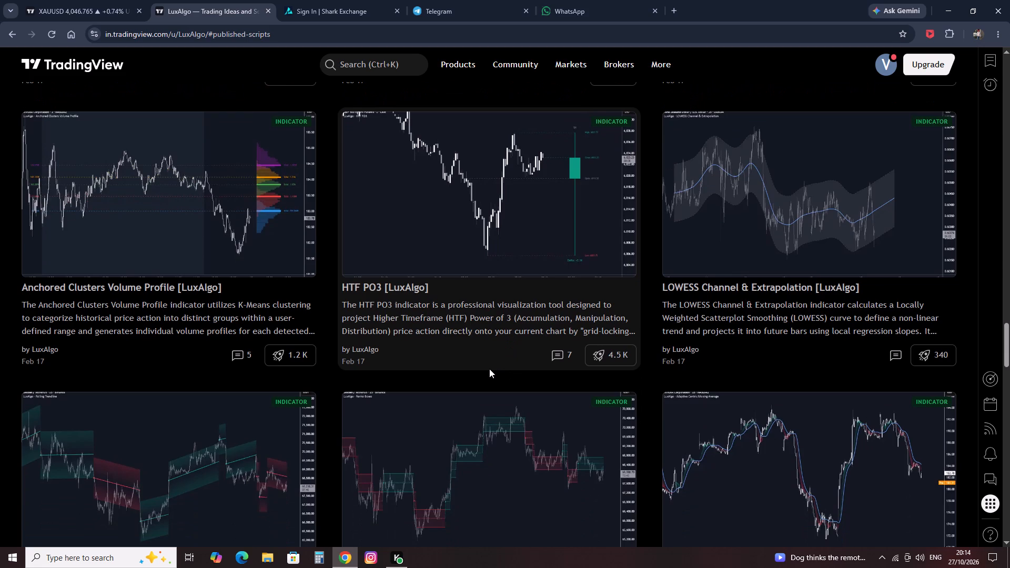
pyautogui.scroll(-4, 489, 369)
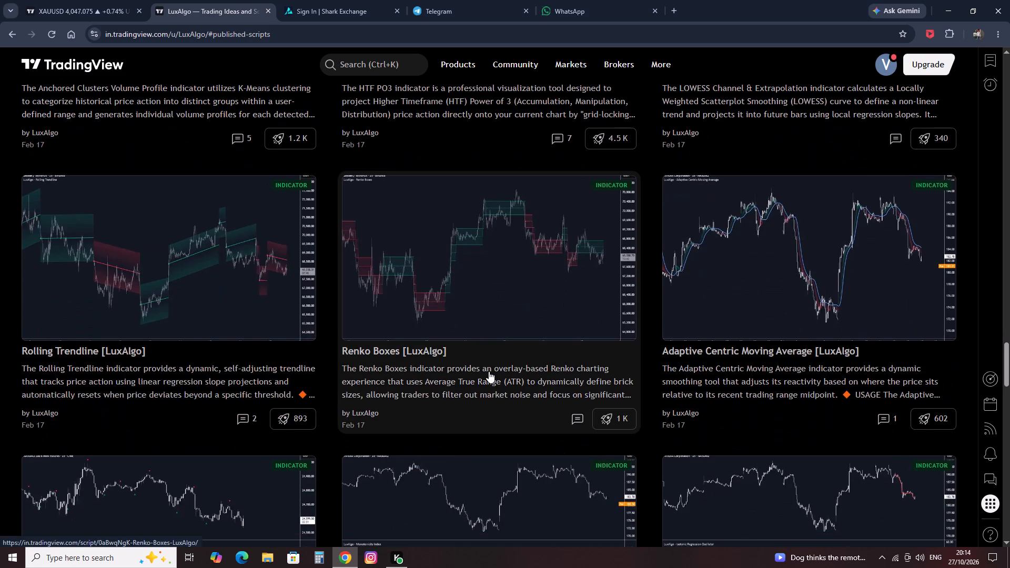
pyautogui.scroll(-3, 488, 422)
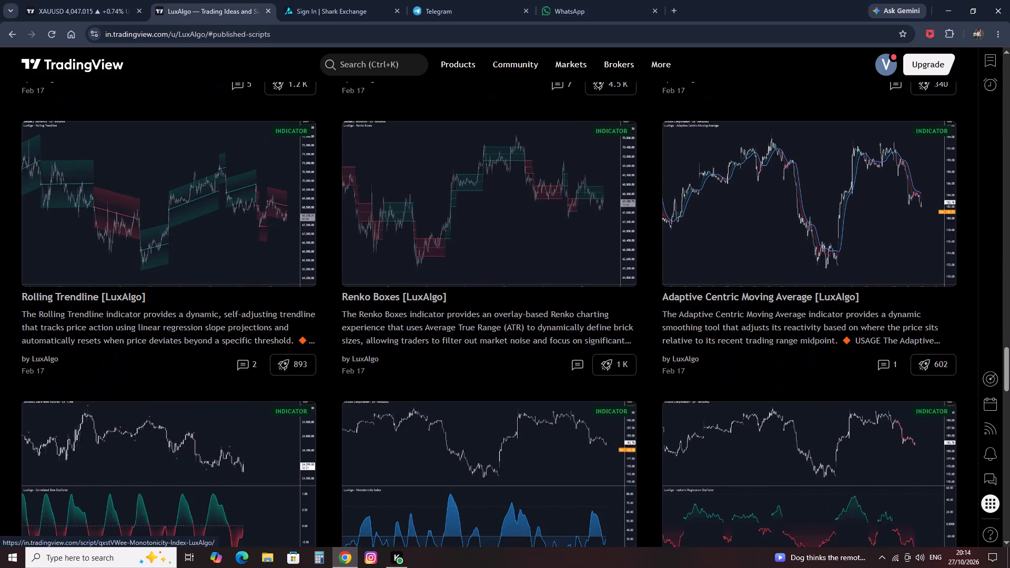
pyautogui.scroll(-8, 518, 509)
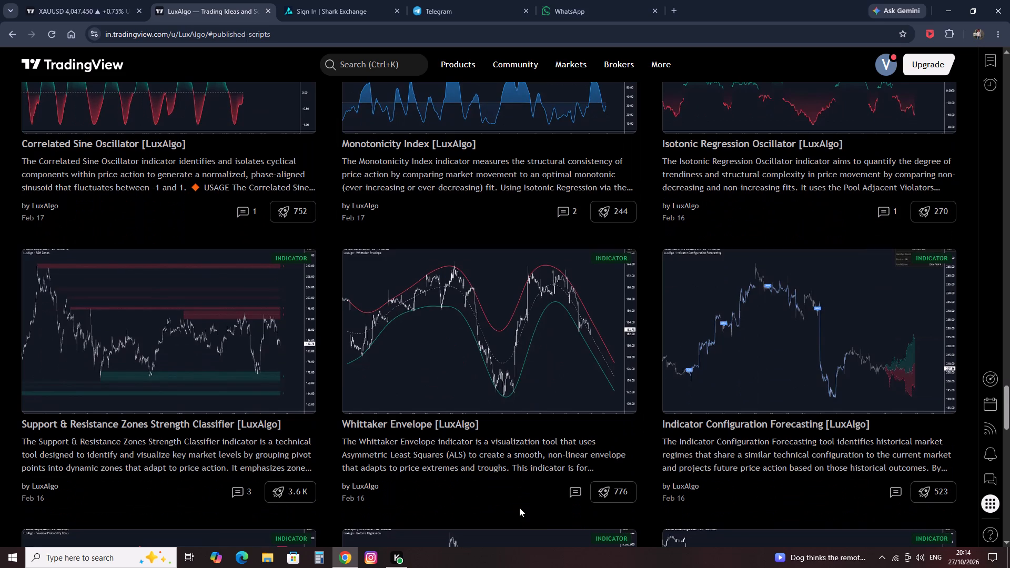
pyautogui.scroll(-7, 544, 480)
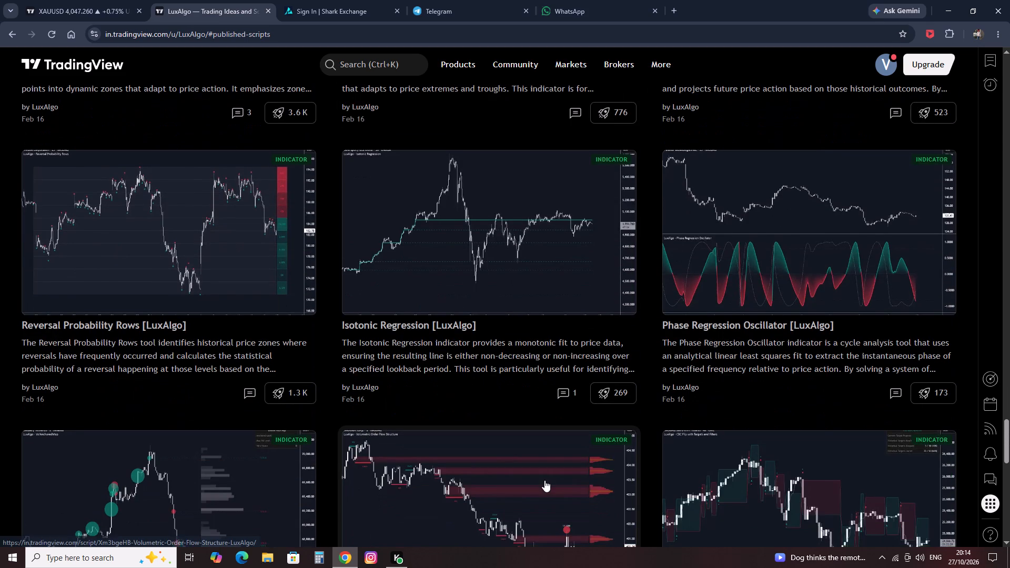
# Continue through the older LuxAlgo scripts down to the Market Structure Break & OB Probability Toolkit and examine its preview.
pyautogui.scroll(-5, 544, 480)
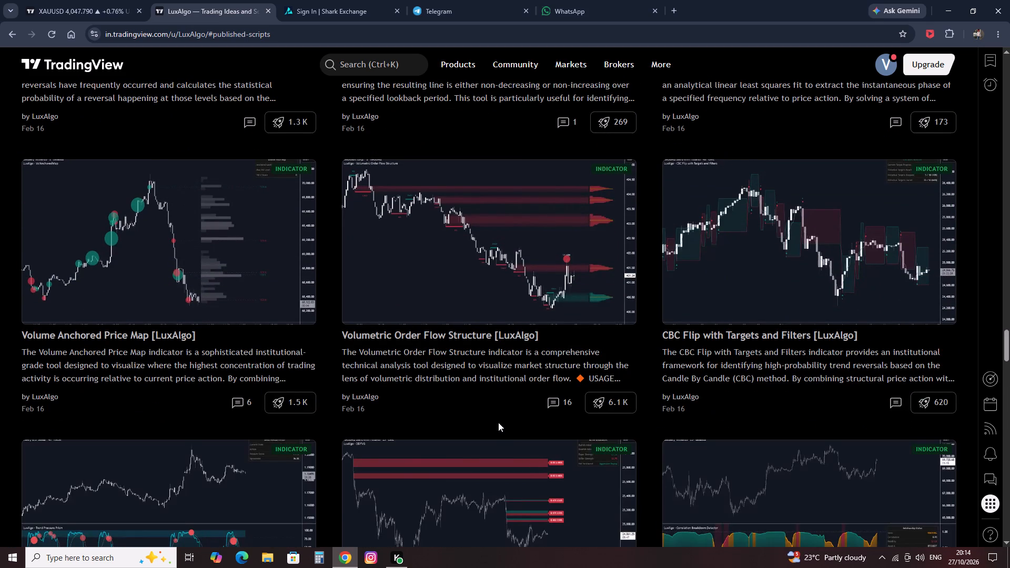
pyautogui.scroll(-6, 497, 425)
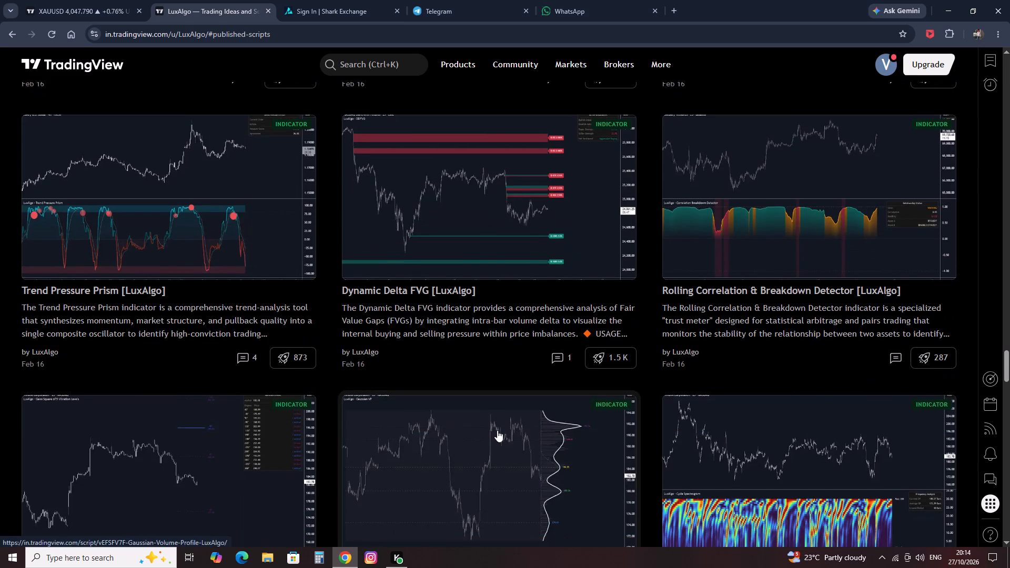
pyautogui.scroll(-7, 497, 430)
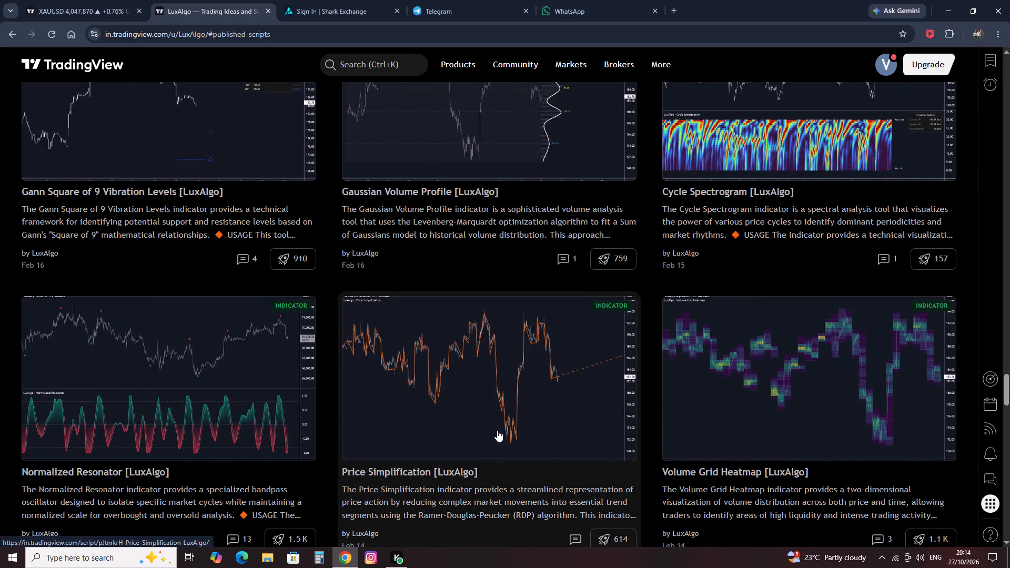
pyautogui.scroll(-4, 497, 430)
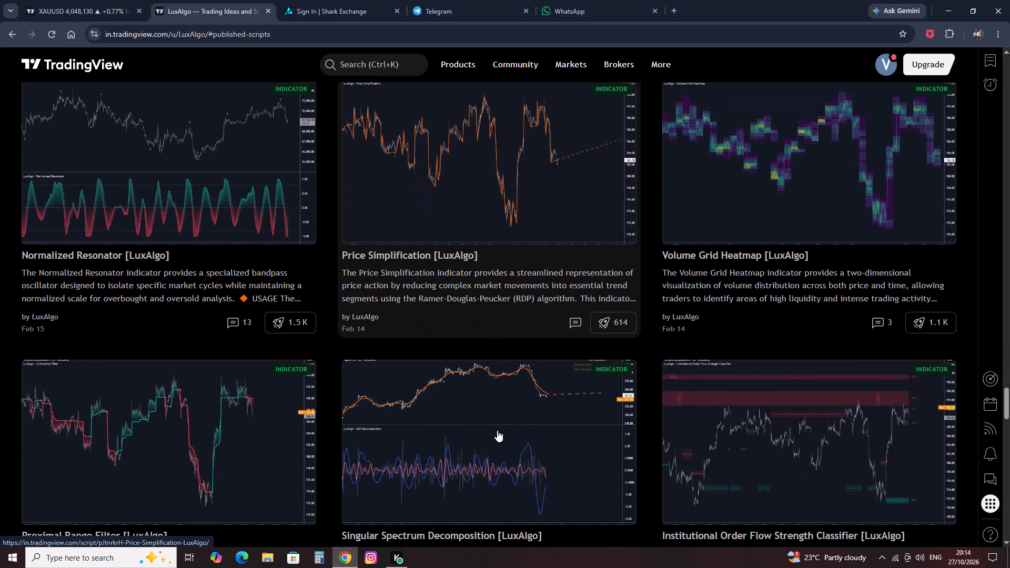
pyautogui.scroll(-5, 497, 430)
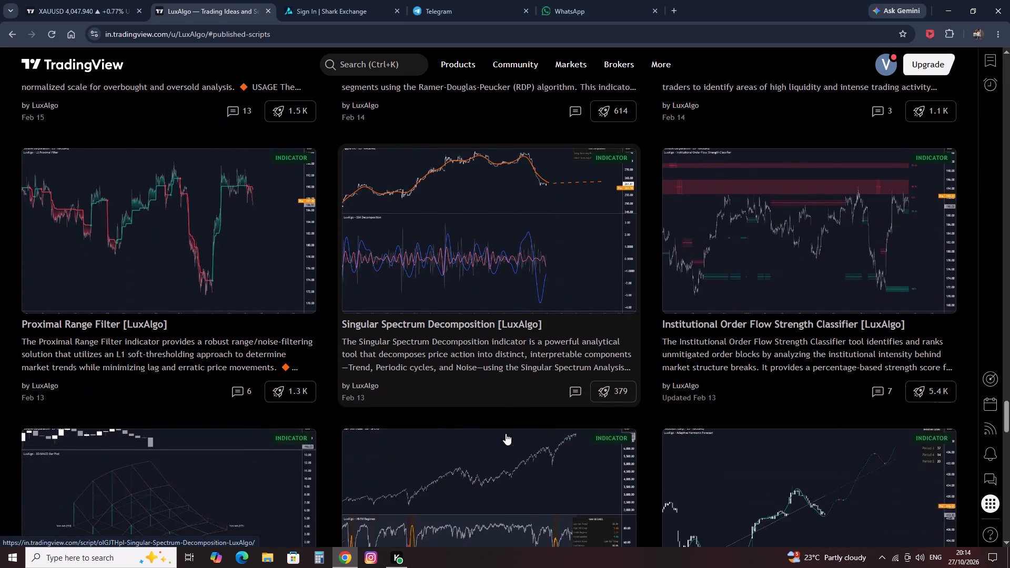
pyautogui.scroll(-3, 508, 433)
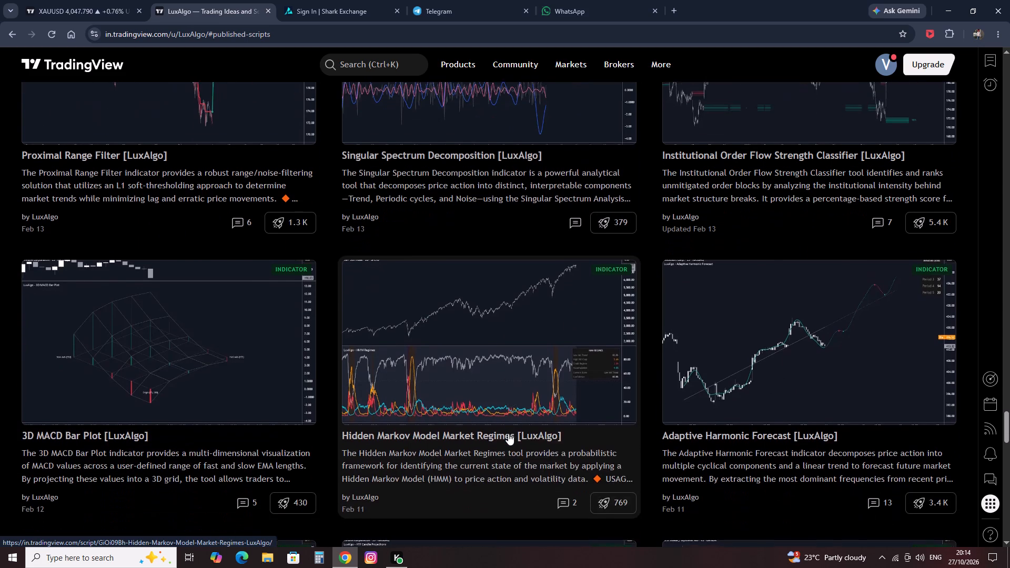
pyautogui.scroll(-4, 508, 433)
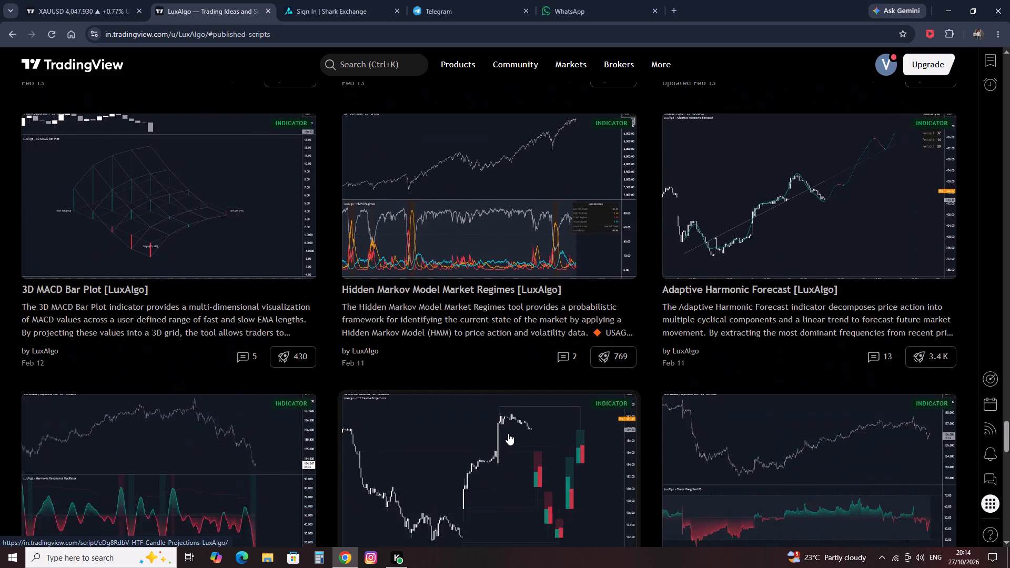
pyautogui.scroll(-8, 508, 433)
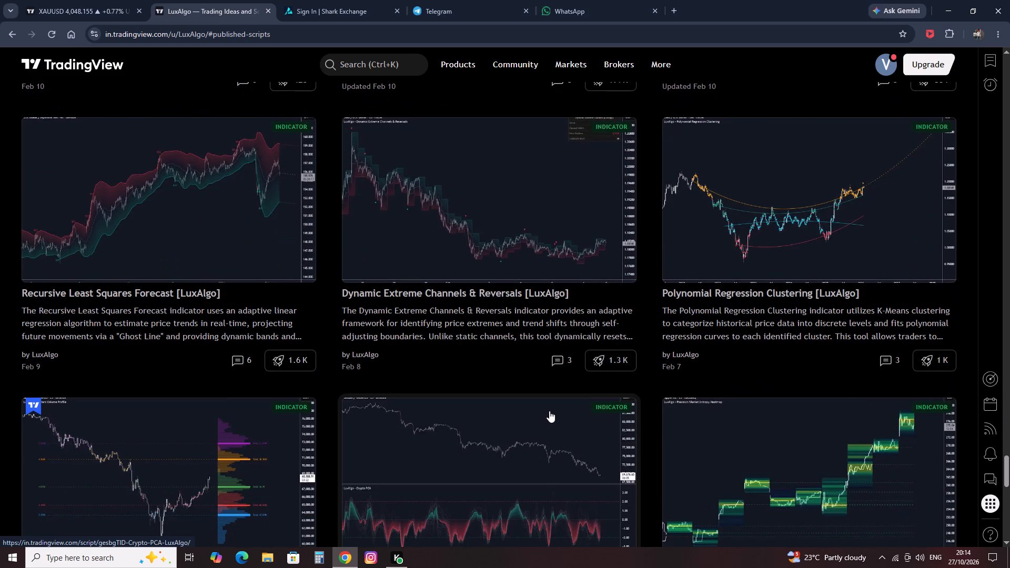
pyautogui.scroll(-4, 554, 411)
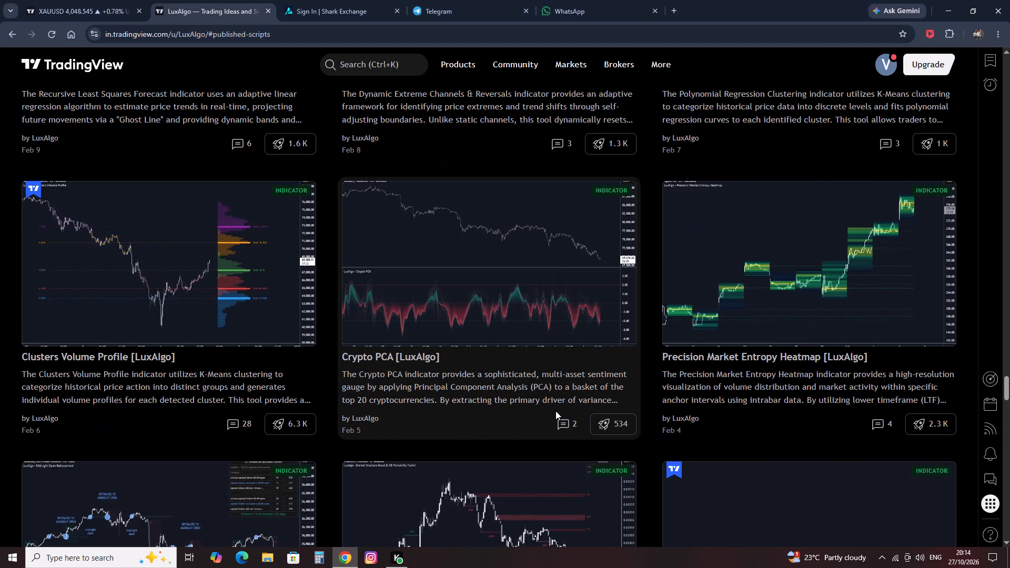
pyautogui.scroll(-6, 555, 411)
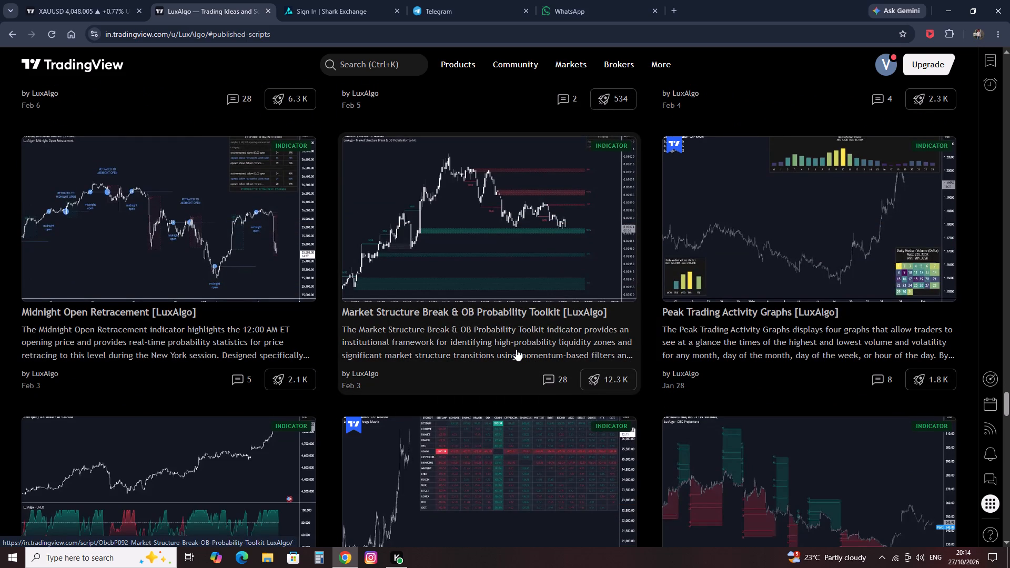
pyautogui.scroll(2, 514, 350)
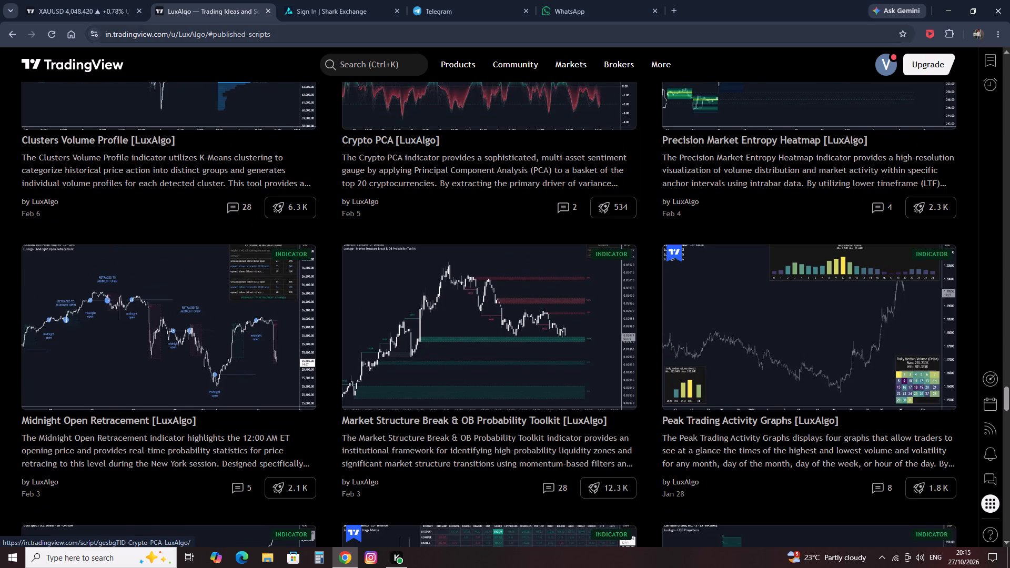
# On the gold chart, search the indicator library for "market structure and order block proba", then shorten the query to "market structure and order block".
pyautogui.click(82, 16)
pyautogui.click(416, 48)
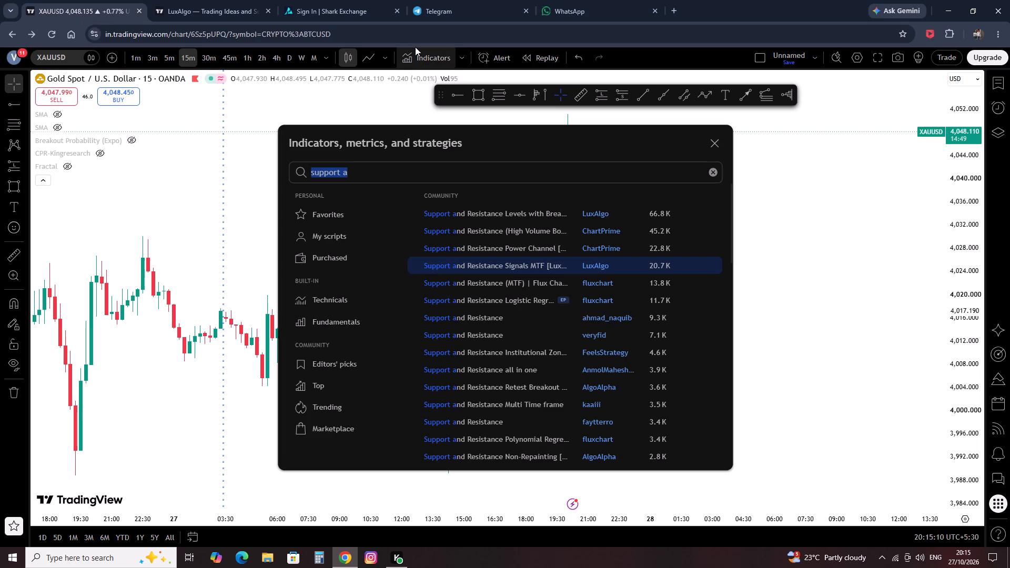
pyautogui.press('m')
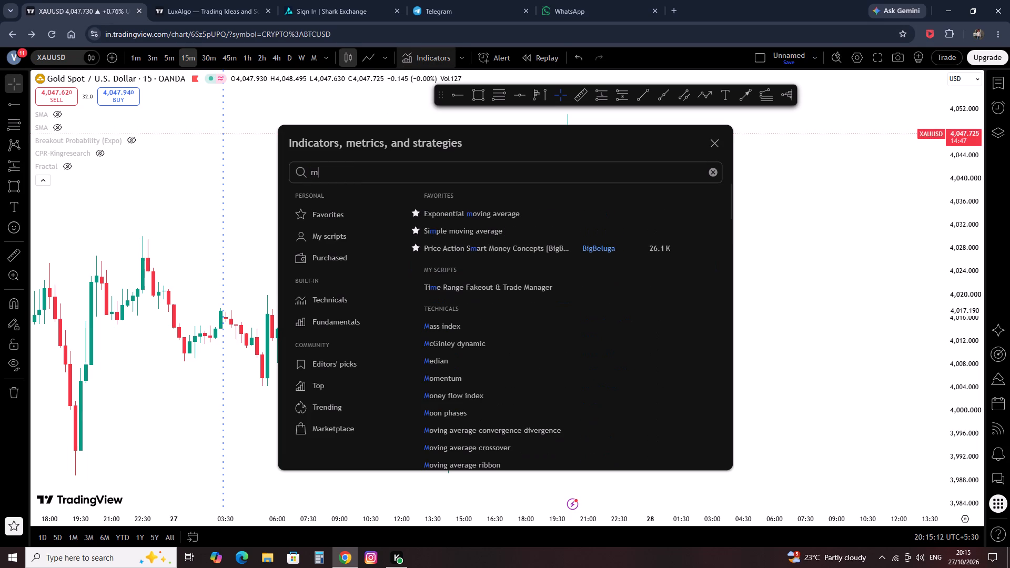
pyautogui.write('arke')
pyautogui.press('e')
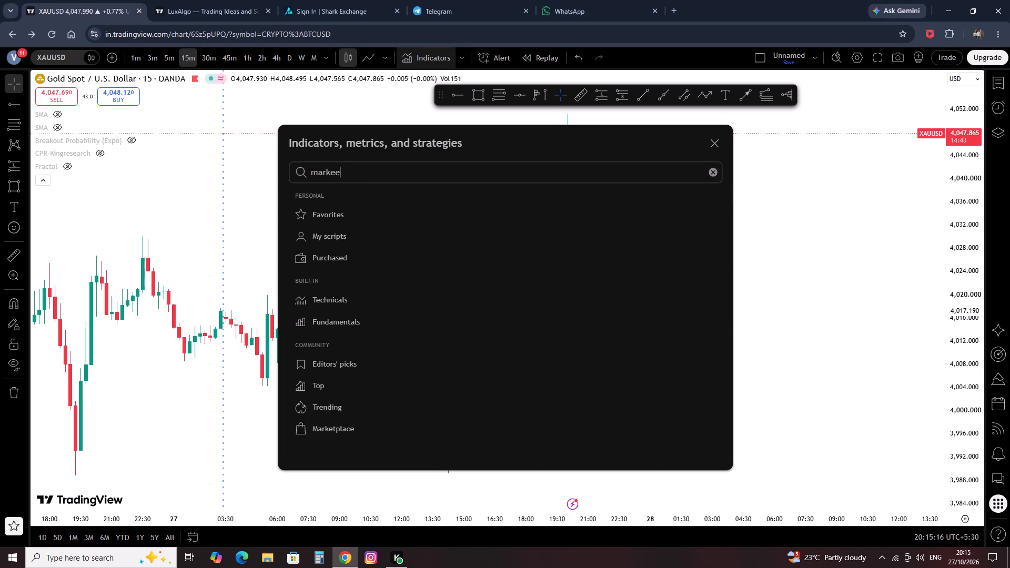
pyautogui.press('BackSpace')
pyautogui.write('t structure and order')
pyautogui.press('space')
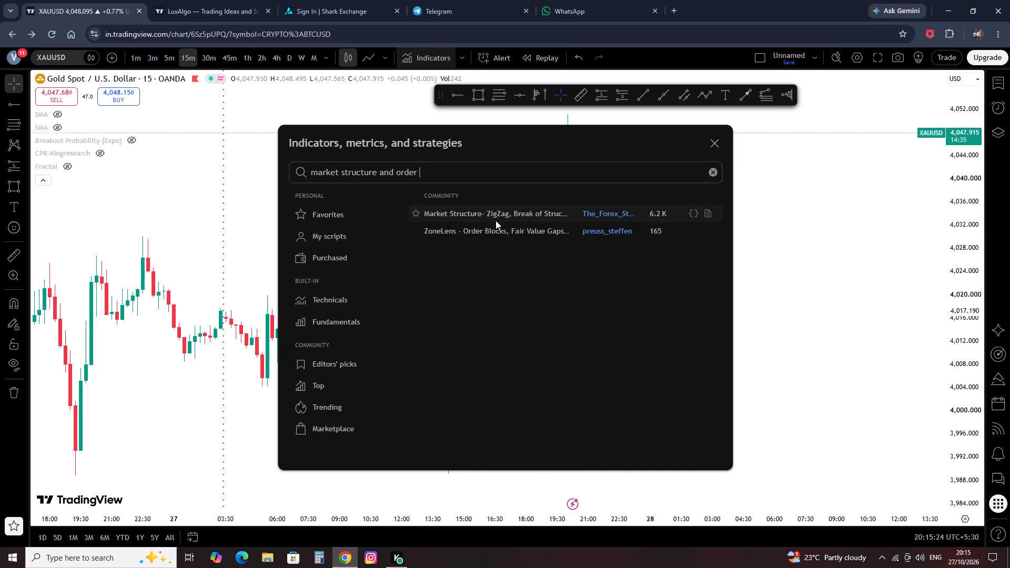
pyautogui.write('block pro')
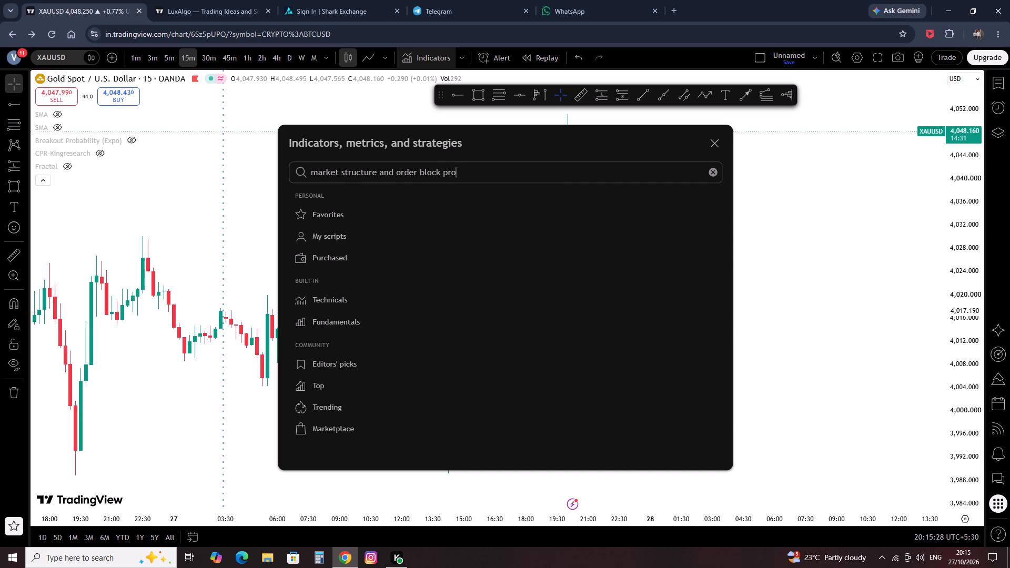
pyautogui.write('ba')
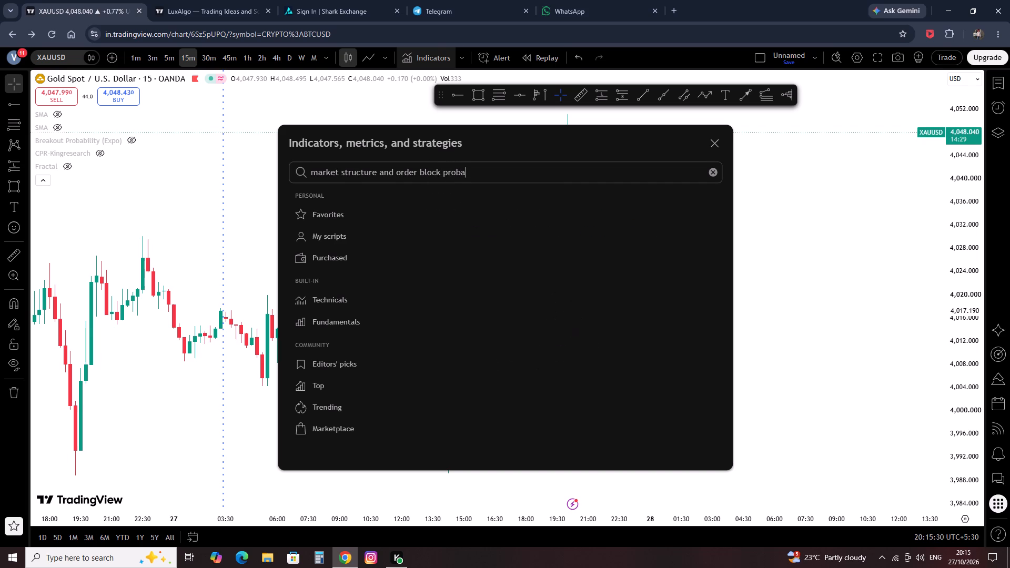
pyautogui.hotkey('ctrl', 'BackSpace')
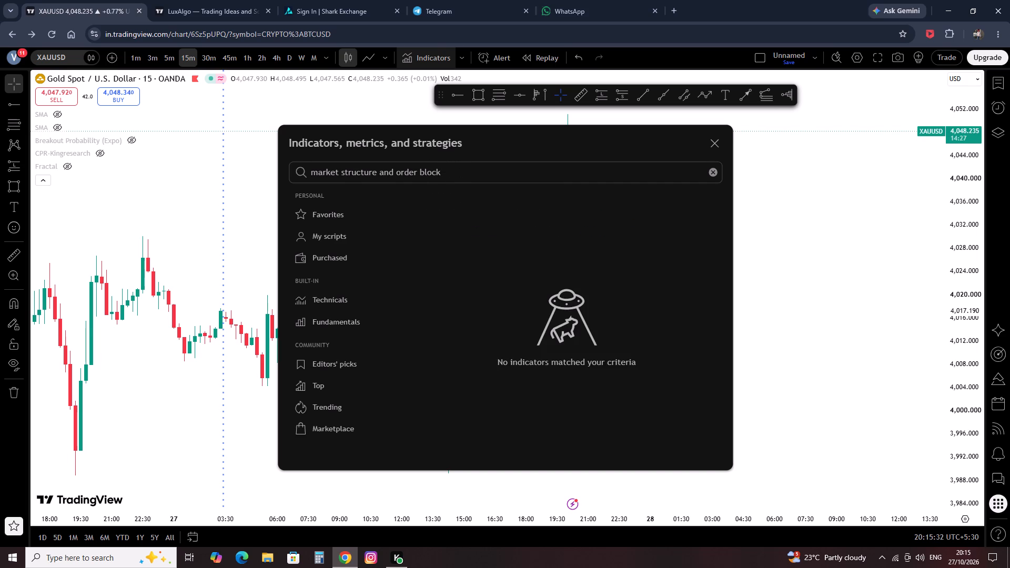
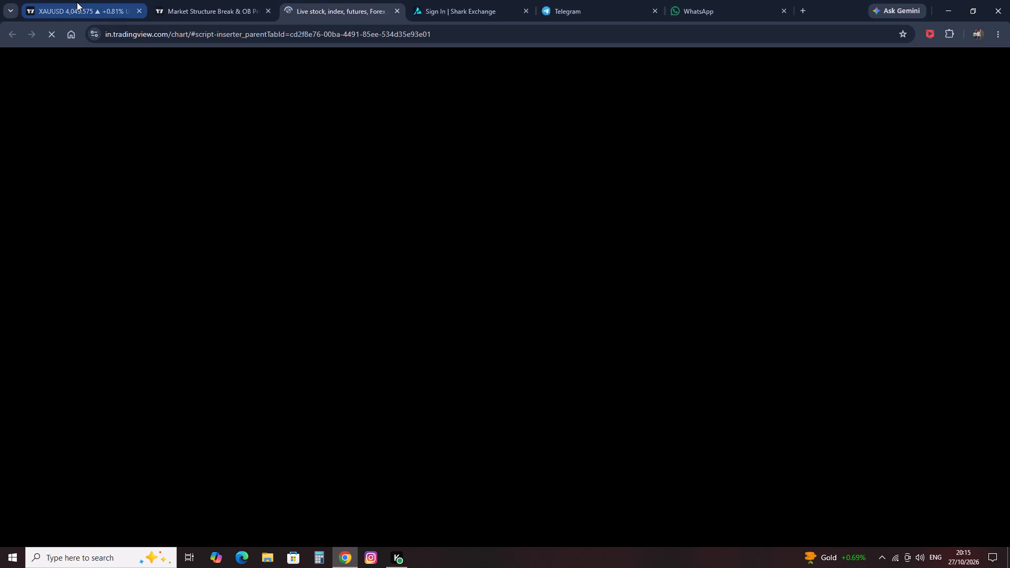
# Return from the Market Structure Break & OB Probability Toolkit page to LuxAlgo's published scripts list.
pyautogui.click(204, 12)
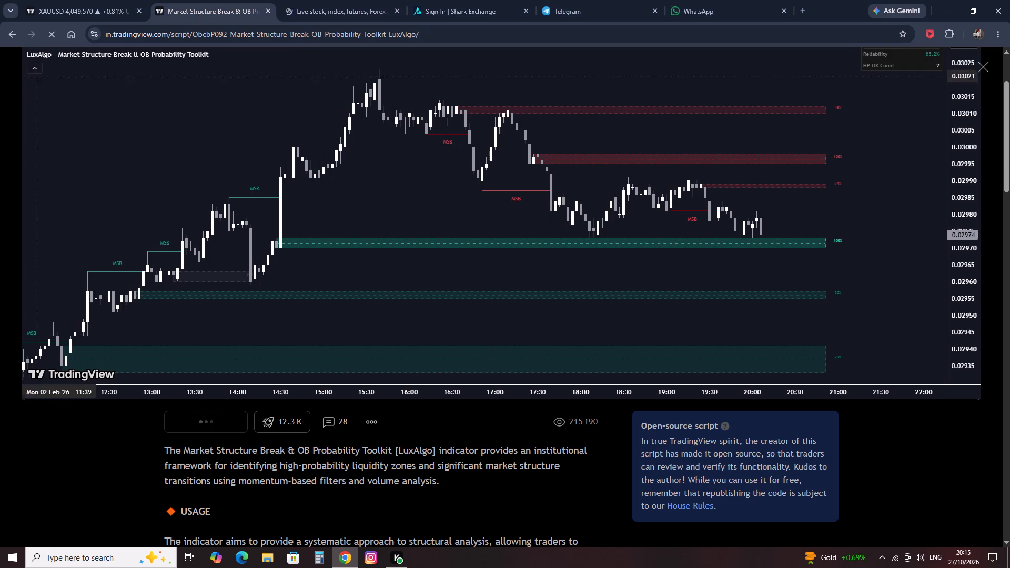
pyautogui.scroll(7, 30, 94)
pyautogui.click(13, 37)
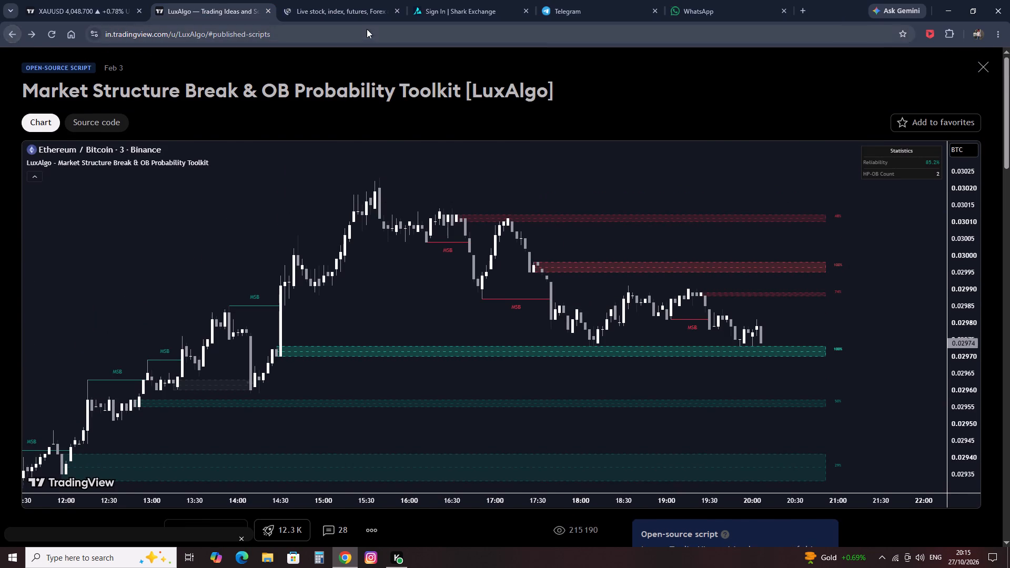
# Go to the newly opened gold chart carrying the toolkit and set its timeframe to 1 hour.
pyautogui.click(353, 3)
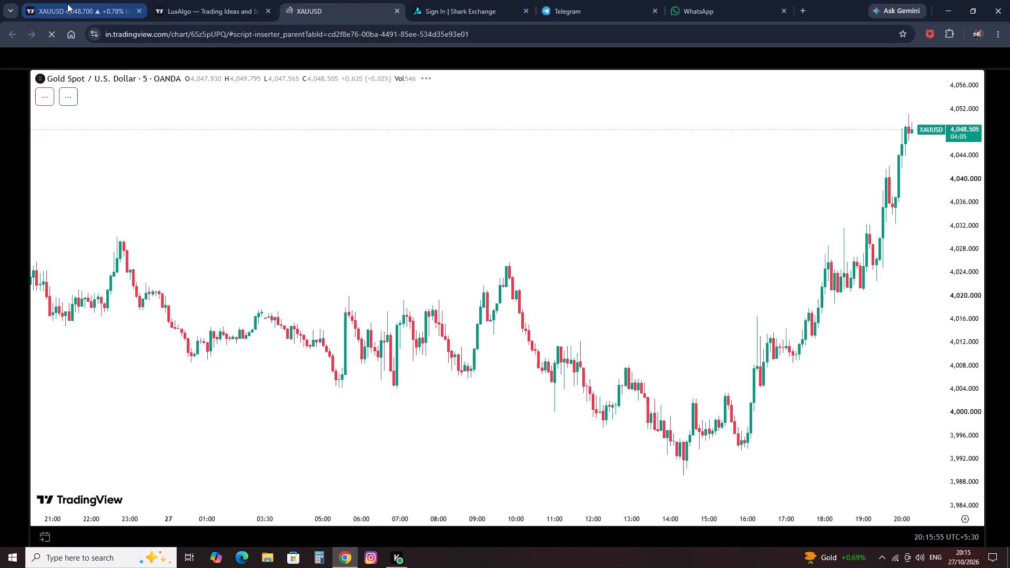
pyautogui.scroll(-12, 526, 310)
pyautogui.moveTo(613, 282); pyautogui.dragTo(179, 272)
pyautogui.click(243, 59)
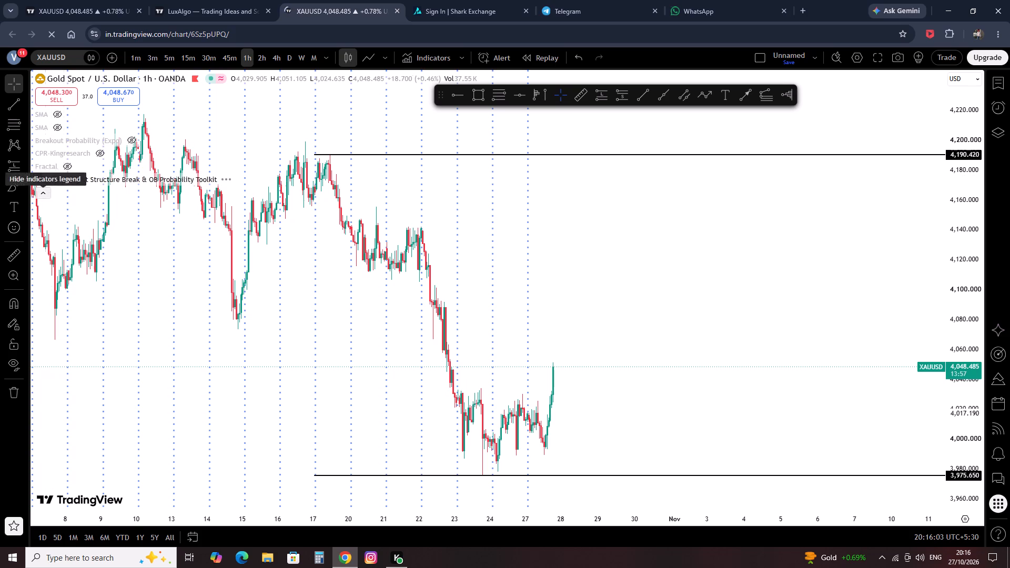
# Examine the toolkit's MSB markings and order block zones against the October gold candles on the 1-hour chart.
pyautogui.moveTo(117, 256); pyautogui.dragTo(429, 288)
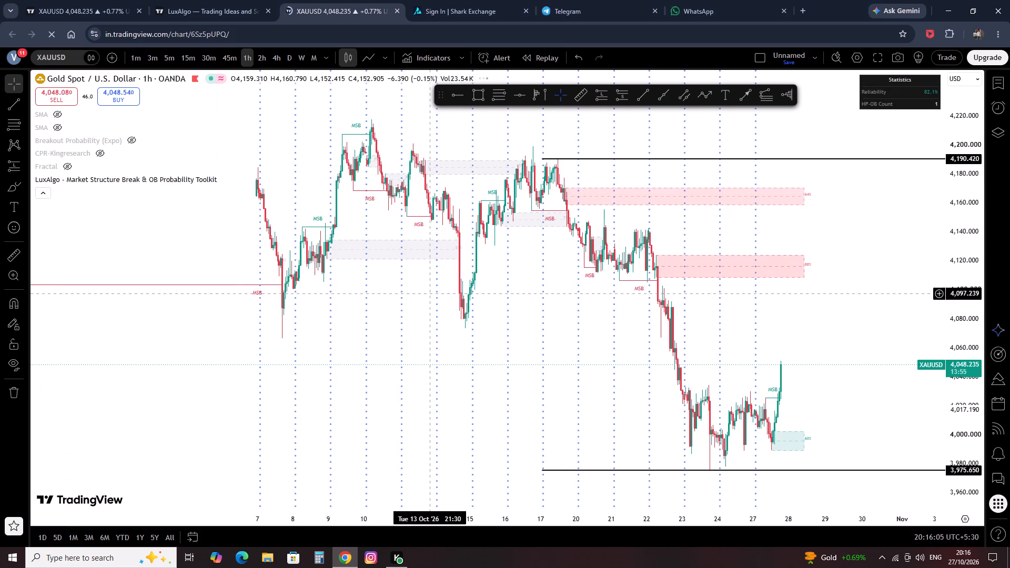
pyautogui.scroll(7, 429, 294)
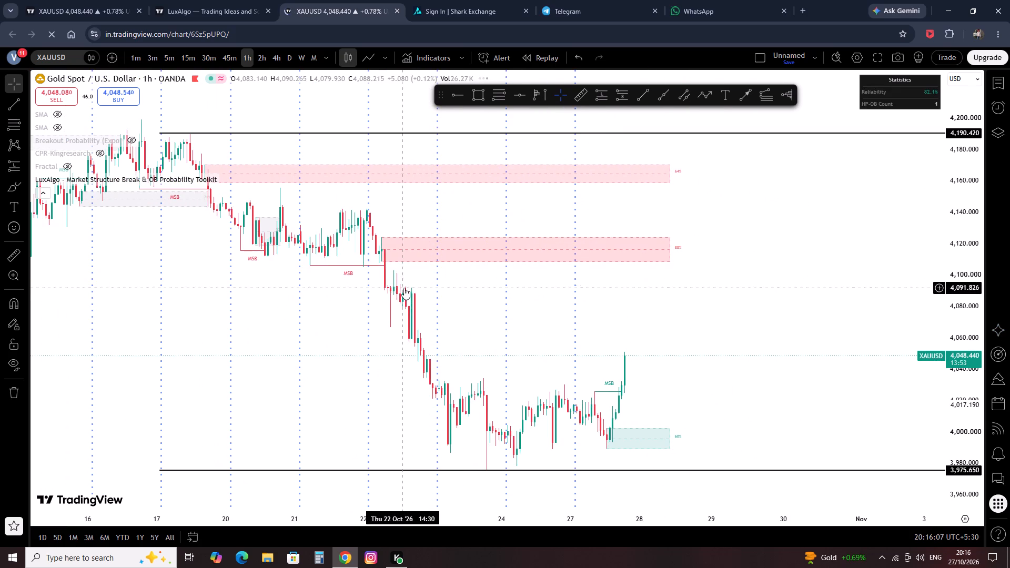
pyautogui.scroll(4, 404, 289)
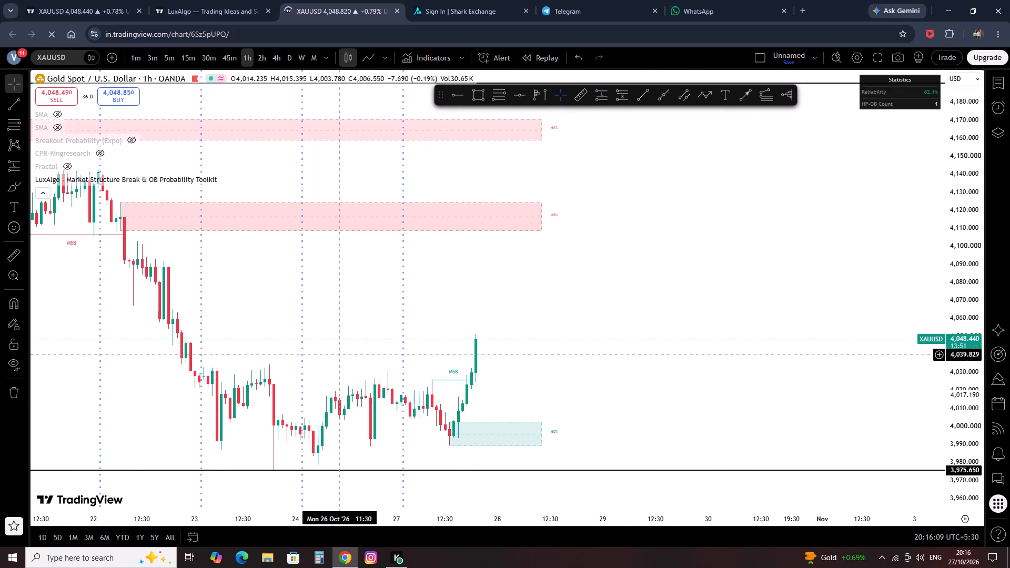
pyautogui.scroll(-8, 309, 342)
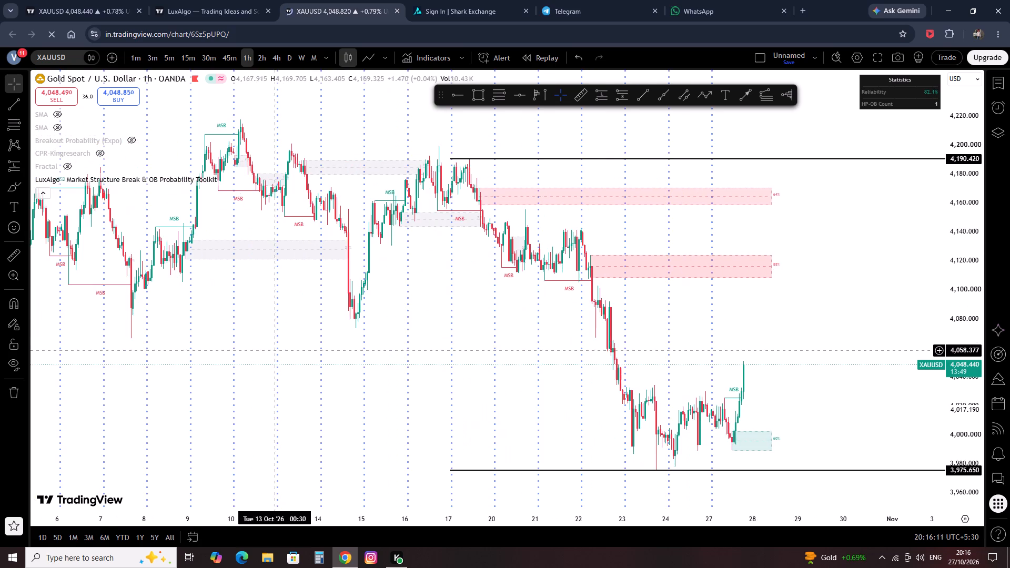
pyautogui.moveTo(235, 338); pyautogui.dragTo(314, 352)
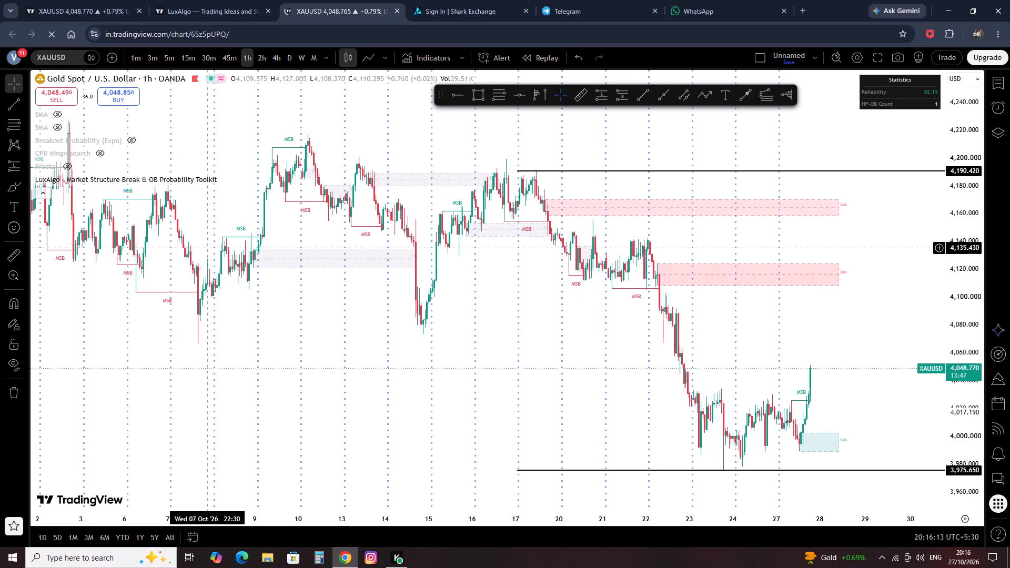
pyautogui.scroll(1, 252, 251)
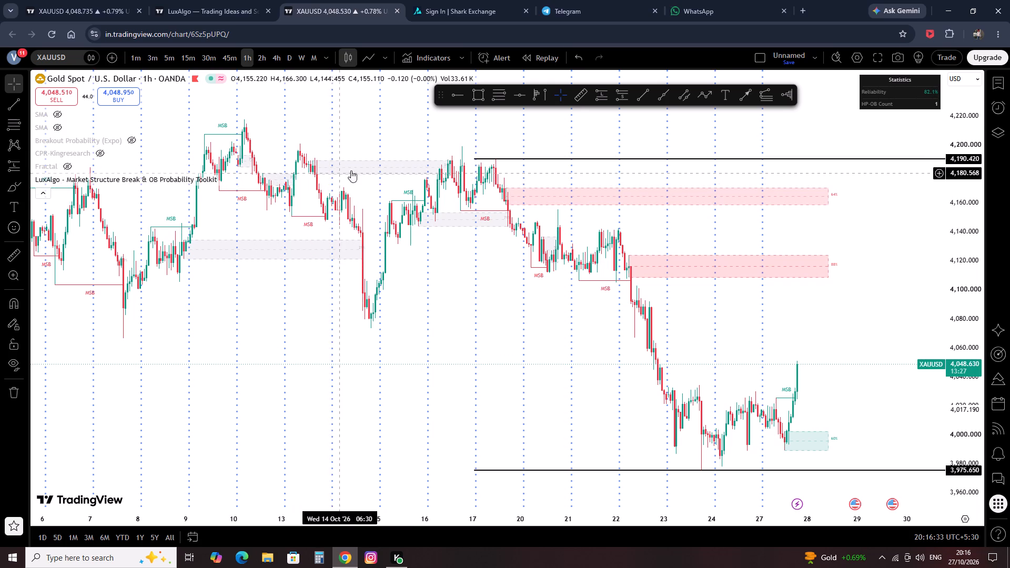
pyautogui.scroll(4, 390, 169)
pyautogui.moveTo(190, 243); pyautogui.dragTo(275, 267)
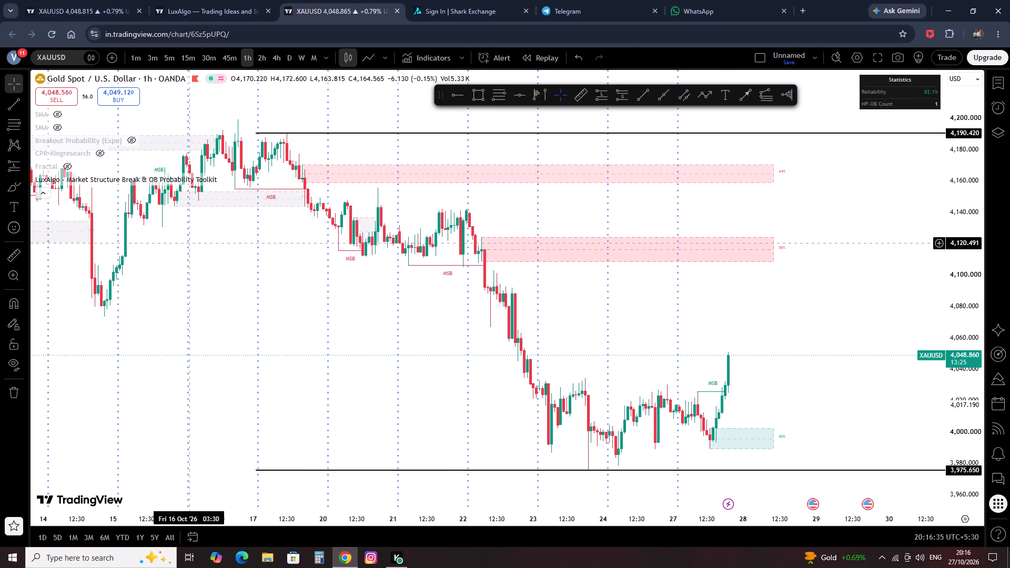
pyautogui.moveTo(275, 267); pyautogui.dragTo(342, 290)
pyautogui.moveTo(379, 299); pyautogui.dragTo(391, 303)
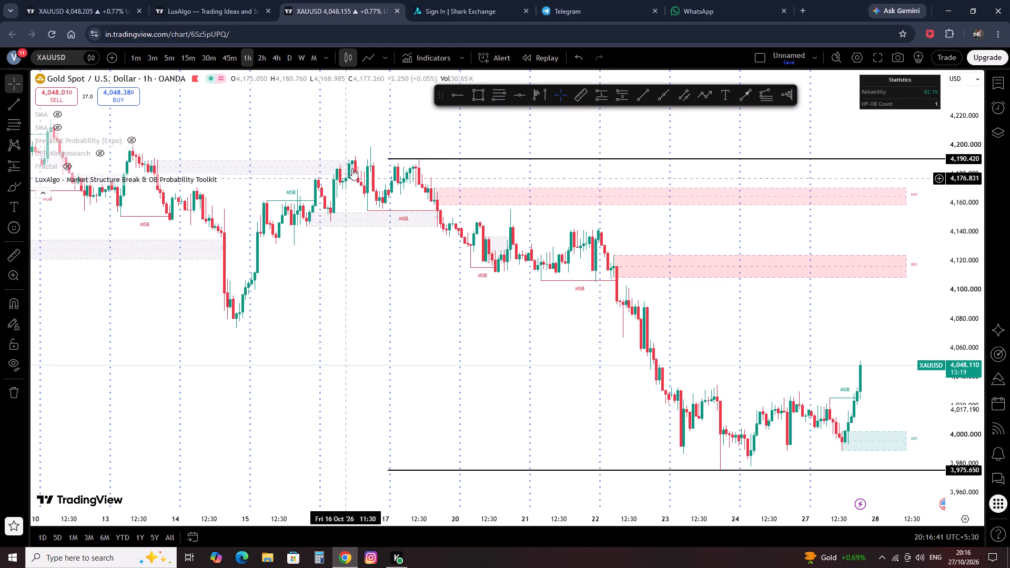
pyautogui.scroll(-4, 474, 259)
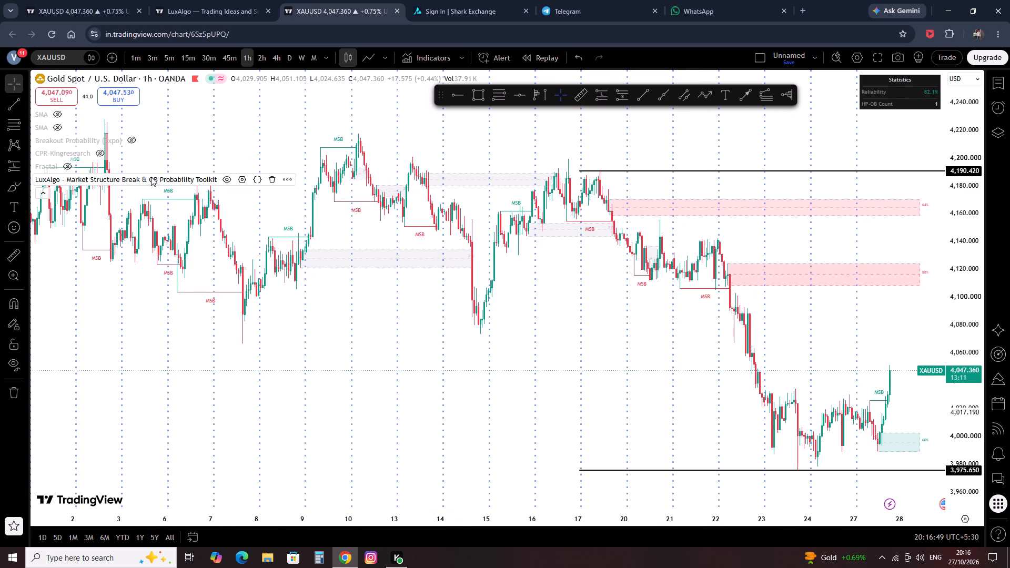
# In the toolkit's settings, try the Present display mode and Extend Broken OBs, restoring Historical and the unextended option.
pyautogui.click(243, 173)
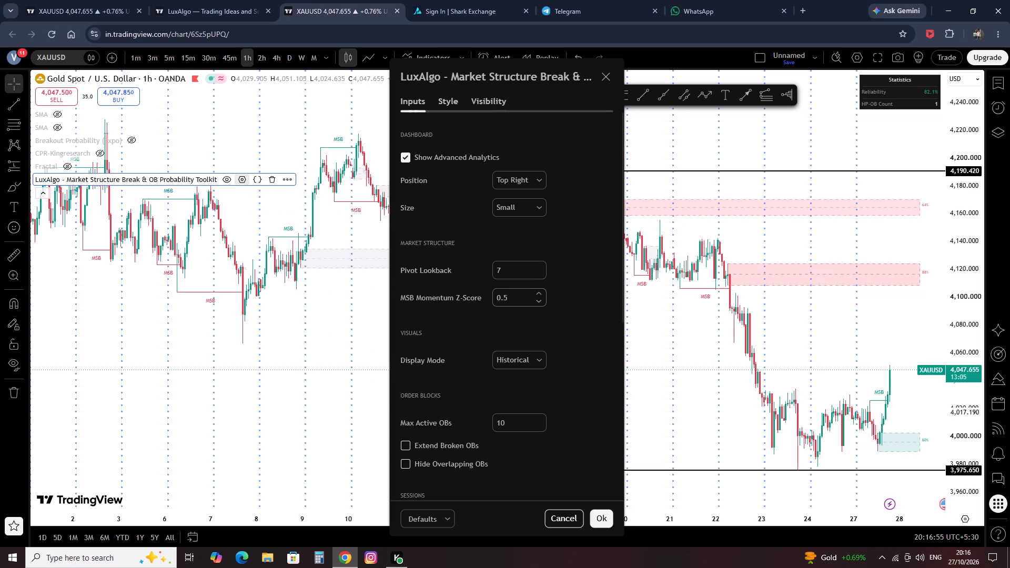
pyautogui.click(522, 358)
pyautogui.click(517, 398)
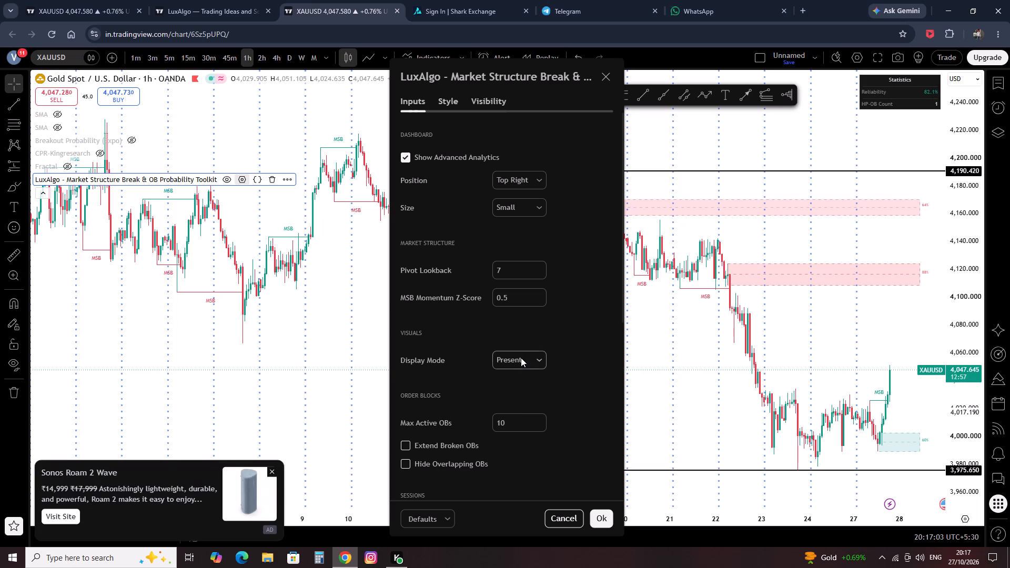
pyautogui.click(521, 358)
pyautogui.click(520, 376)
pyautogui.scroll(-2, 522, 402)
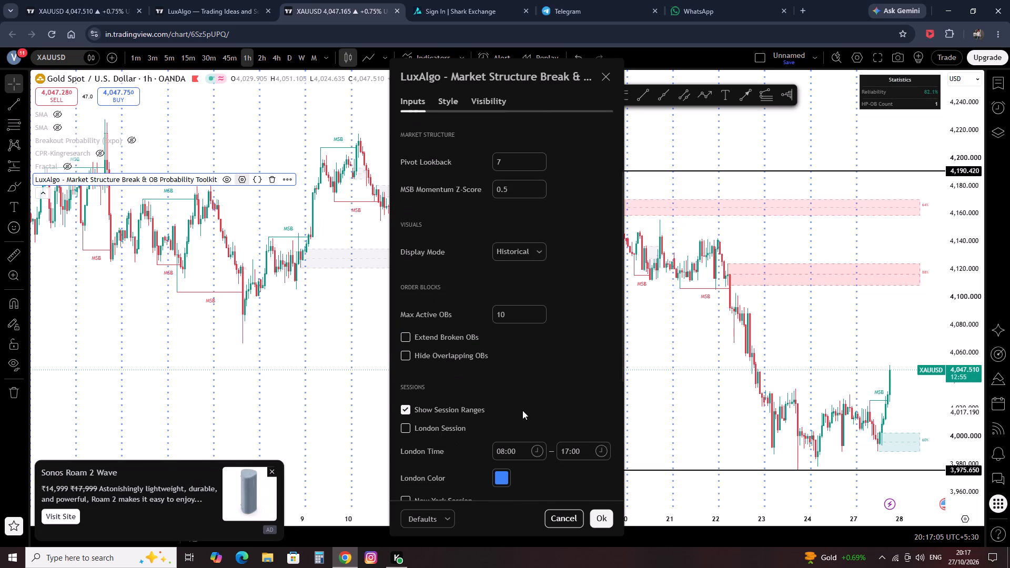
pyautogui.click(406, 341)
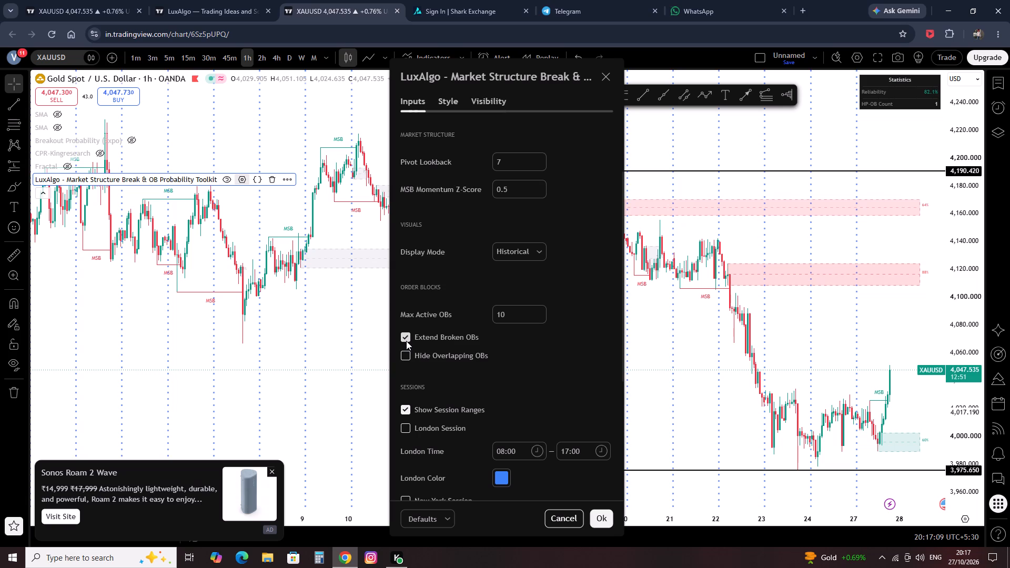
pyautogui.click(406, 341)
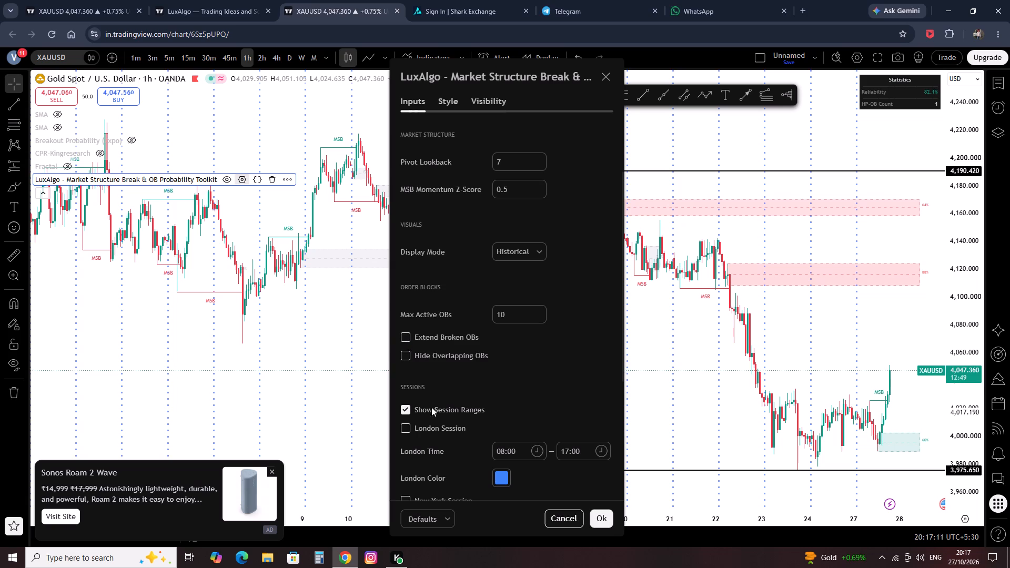
# Review the toolkit's session options and graphic object styles, and turn off its inputs in the status line.
pyautogui.scroll(-3, 434, 417)
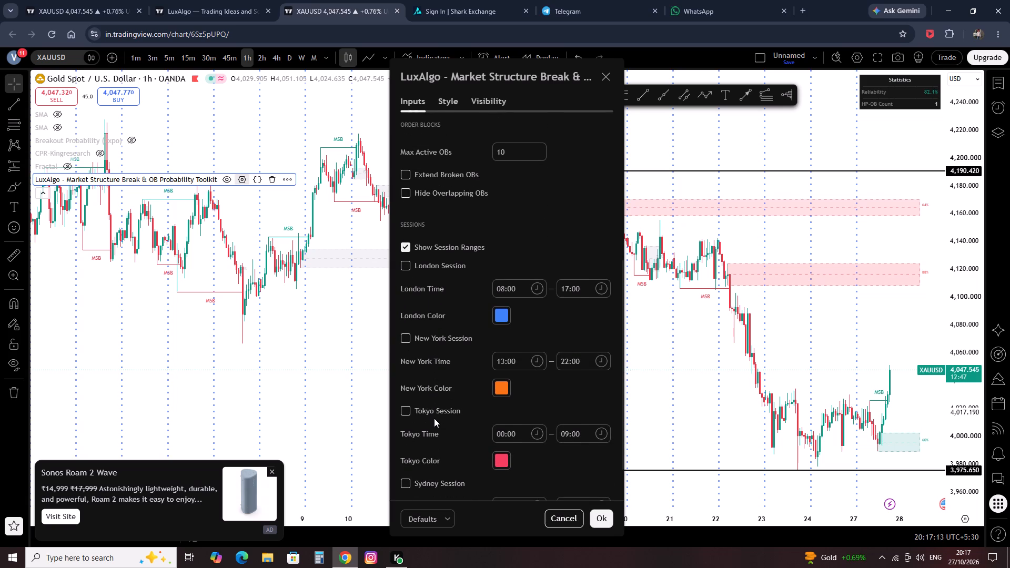
pyautogui.scroll(-2, 434, 418)
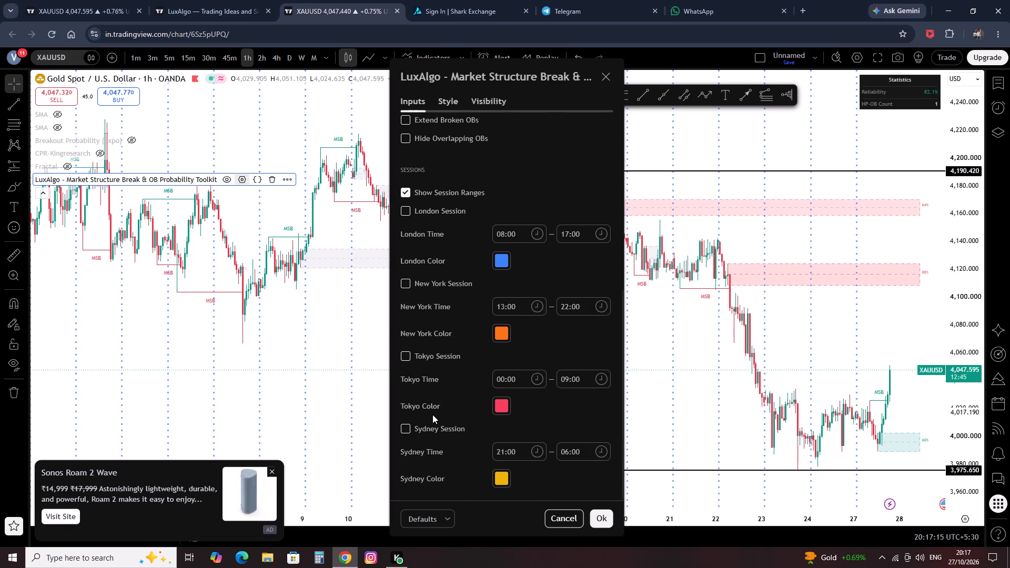
pyautogui.scroll(-3, 431, 412)
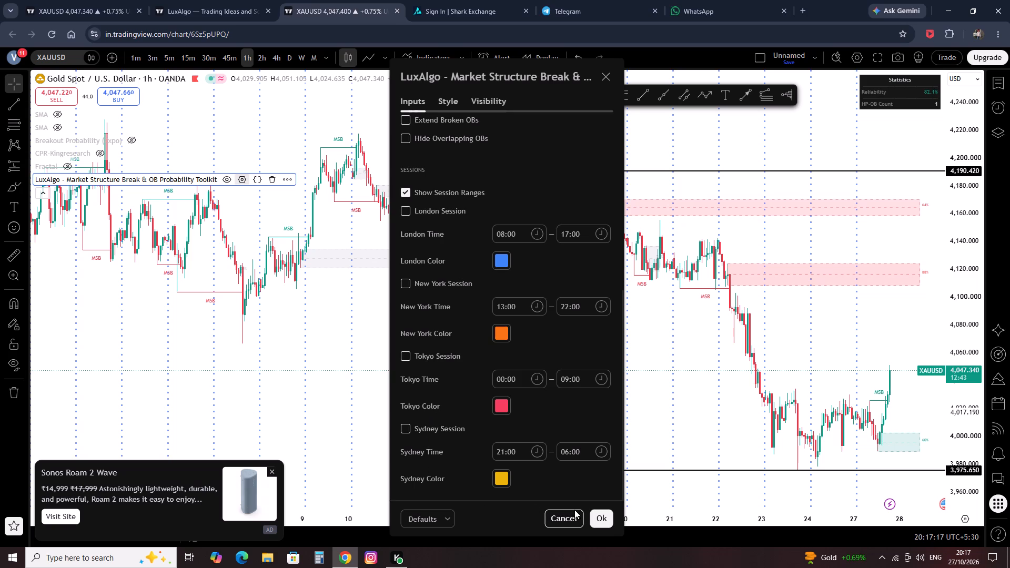
pyautogui.click(449, 95)
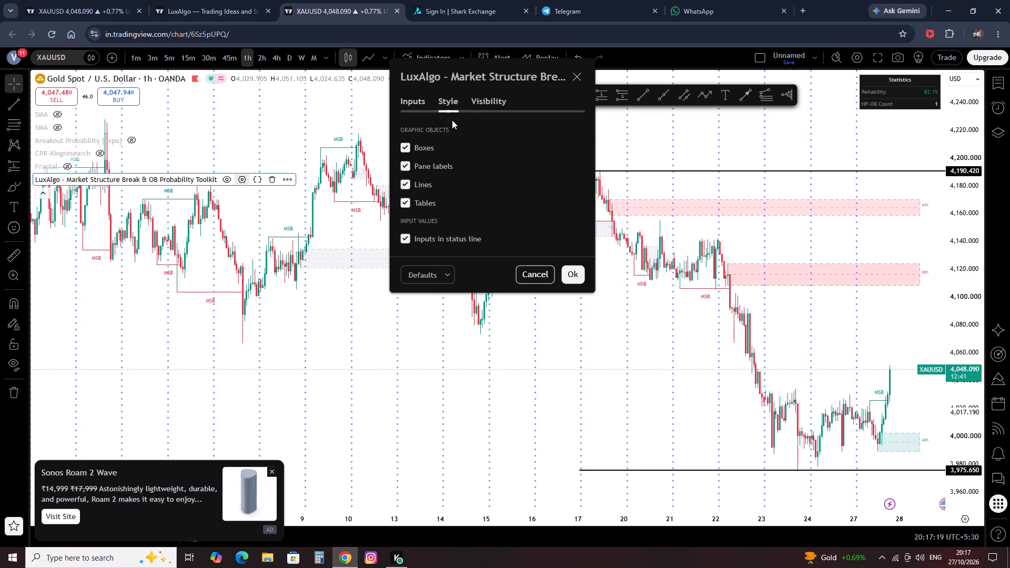
pyautogui.click(406, 184)
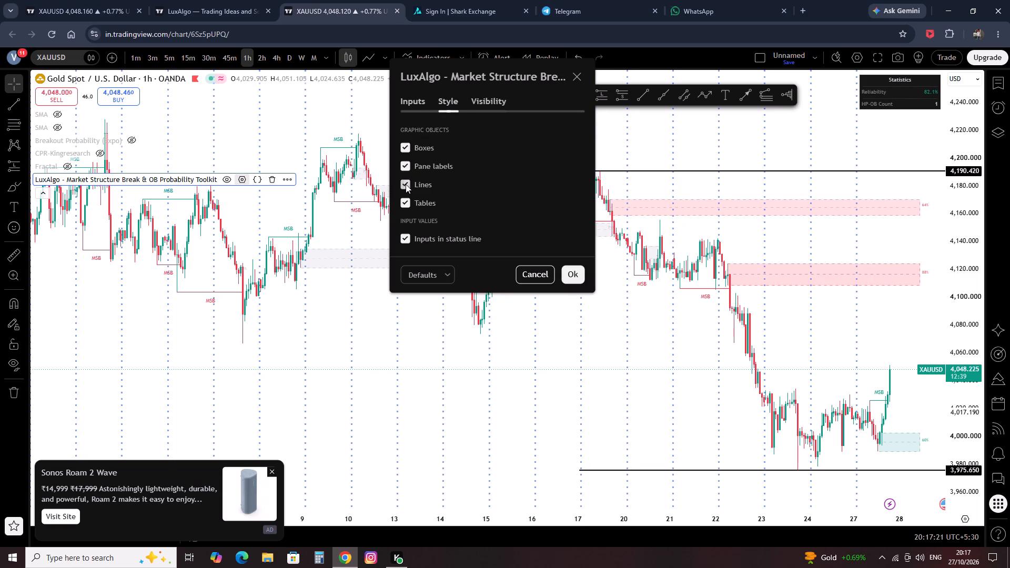
pyautogui.click(406, 184)
pyautogui.click(404, 204)
pyautogui.click(404, 204)
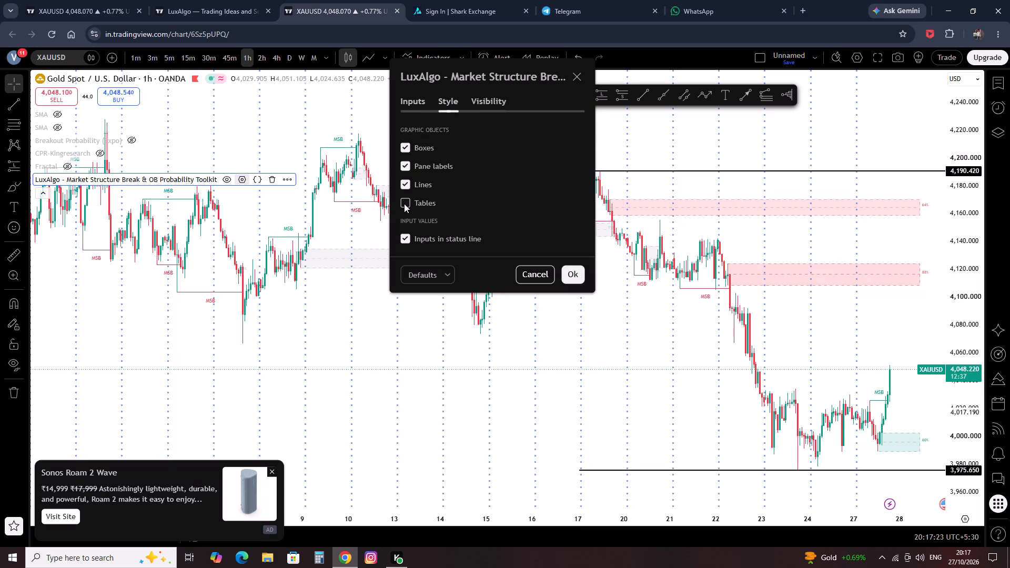
pyautogui.click(401, 241)
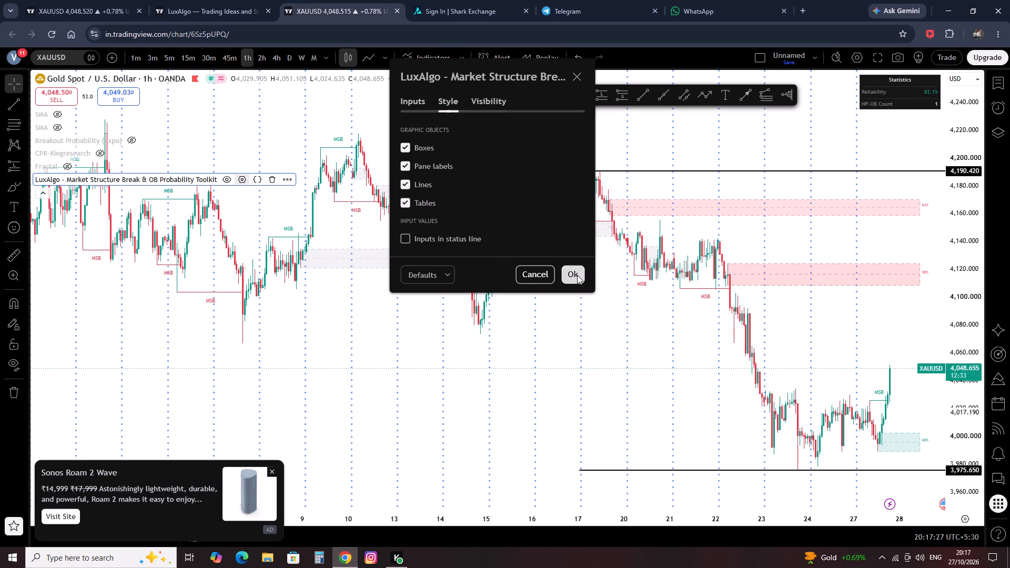
pyautogui.click(577, 275)
# Examine how the toolkit marks structure breaks and order blocks on older gold candles back into September.
pyautogui.scroll(5, 557, 300)
pyautogui.moveTo(348, 311); pyautogui.dragTo(769, 346)
pyautogui.scroll(-3, 360, 339)
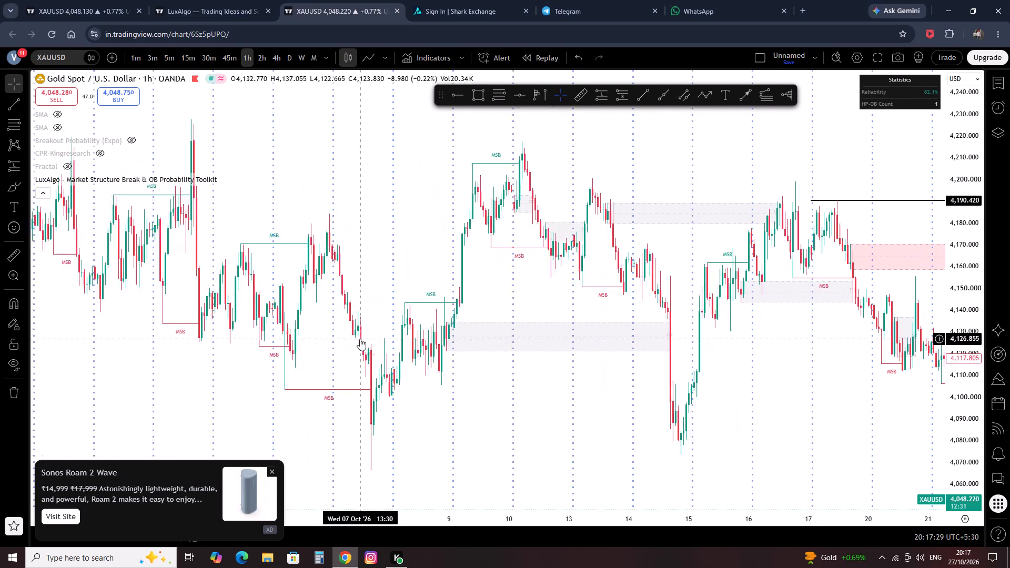
pyautogui.scroll(2, 359, 339)
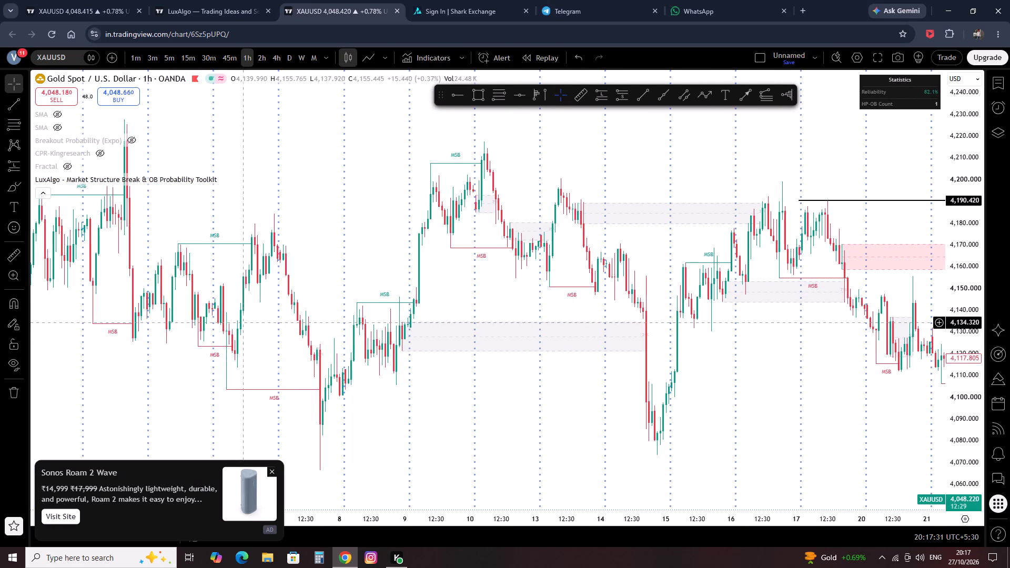
pyautogui.scroll(-4, 291, 353)
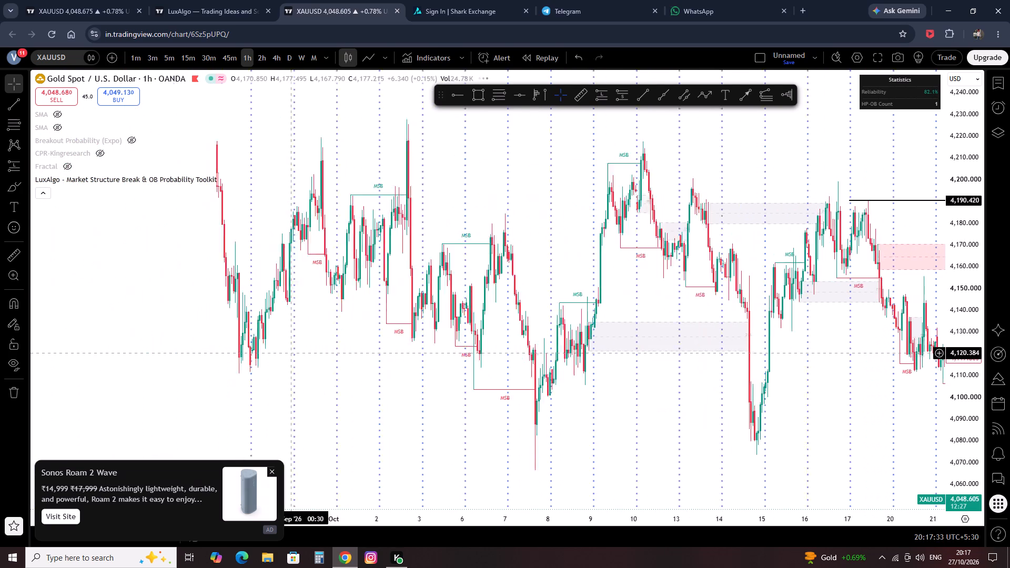
pyautogui.scroll(-1, 290, 353)
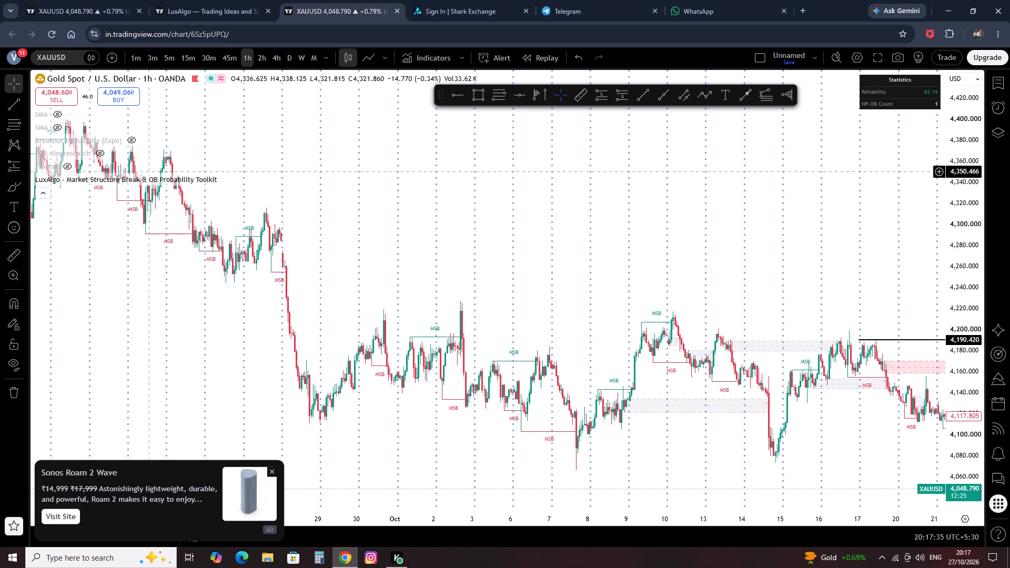
# Set the toolkit's Max Active OBs to 100, leaving Extend Broken OBs off.
pyautogui.click(242, 174)
pyautogui.click(428, 216)
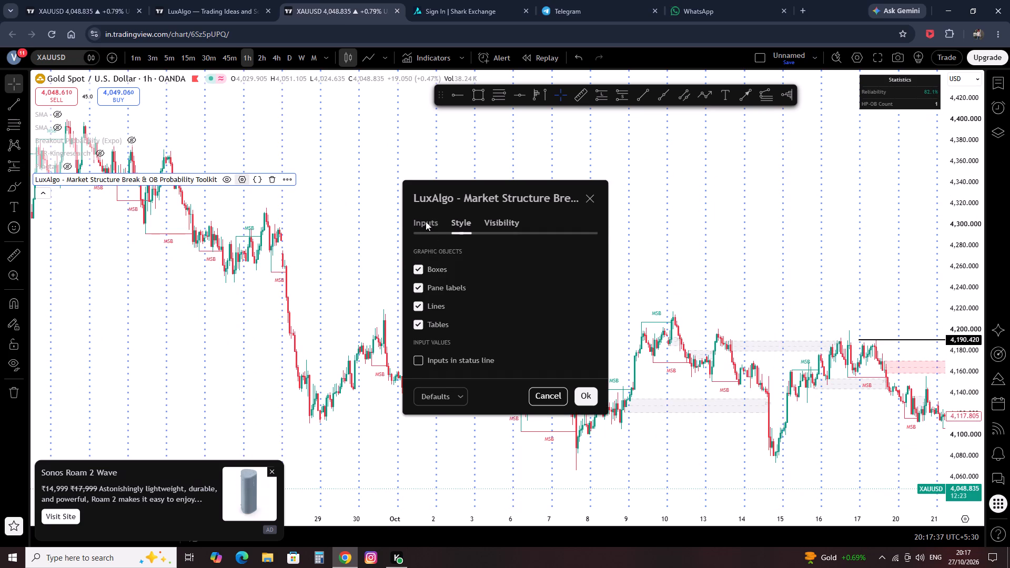
pyautogui.click(424, 226)
pyautogui.scroll(-1, 470, 331)
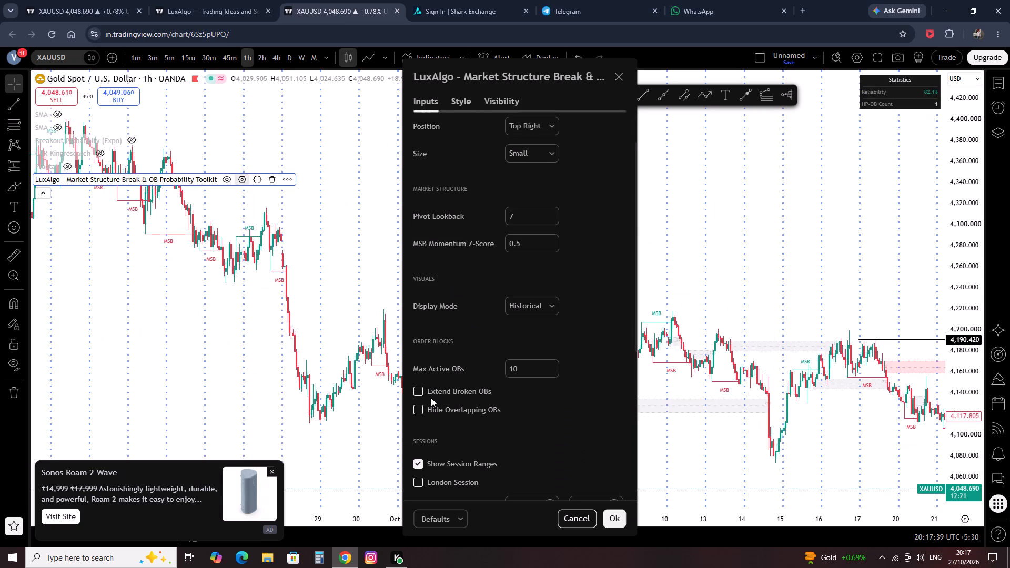
pyautogui.click(413, 391)
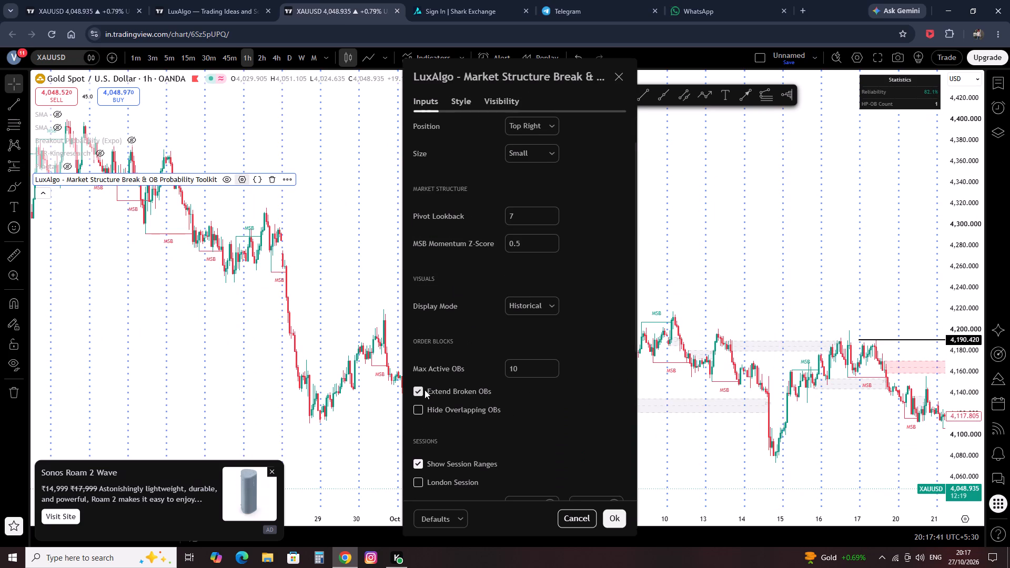
pyautogui.click(423, 388)
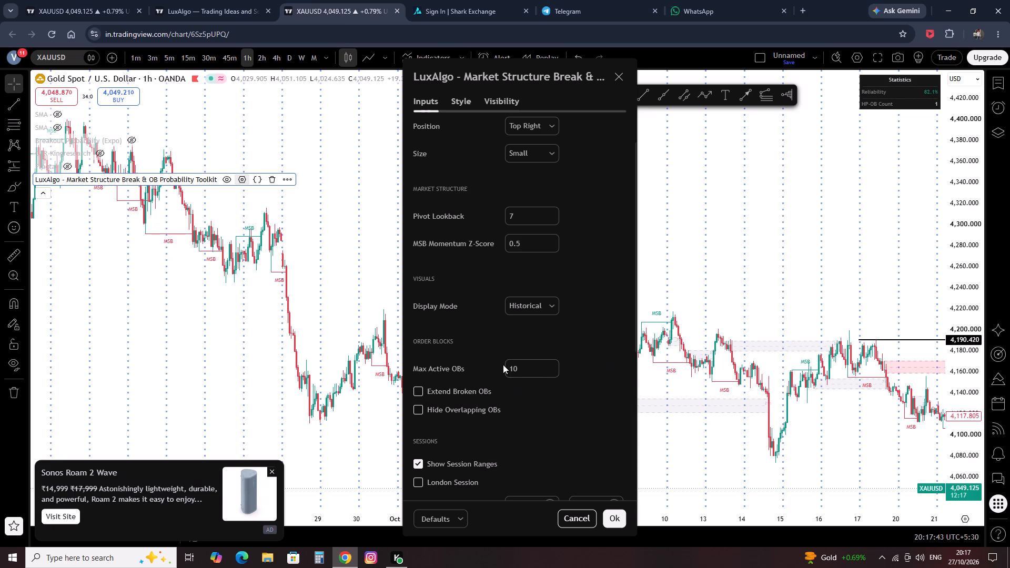
pyautogui.click(543, 364)
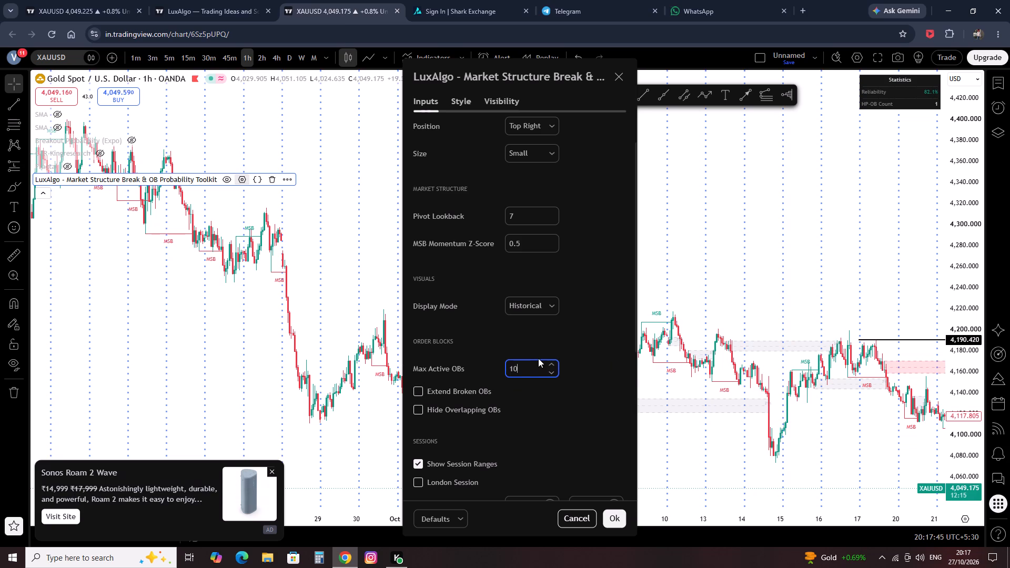
pyautogui.press('0')
pyautogui.click(540, 347)
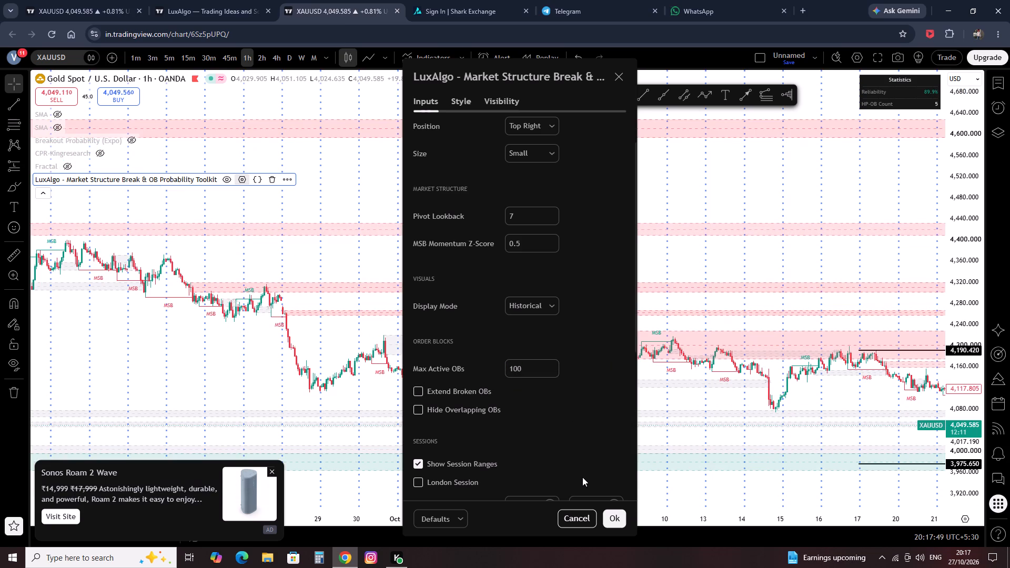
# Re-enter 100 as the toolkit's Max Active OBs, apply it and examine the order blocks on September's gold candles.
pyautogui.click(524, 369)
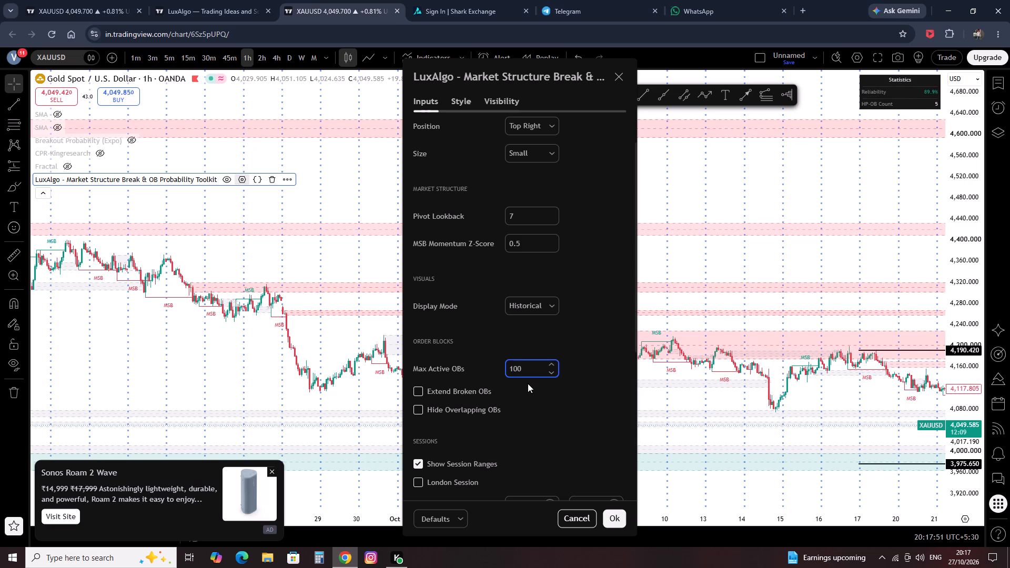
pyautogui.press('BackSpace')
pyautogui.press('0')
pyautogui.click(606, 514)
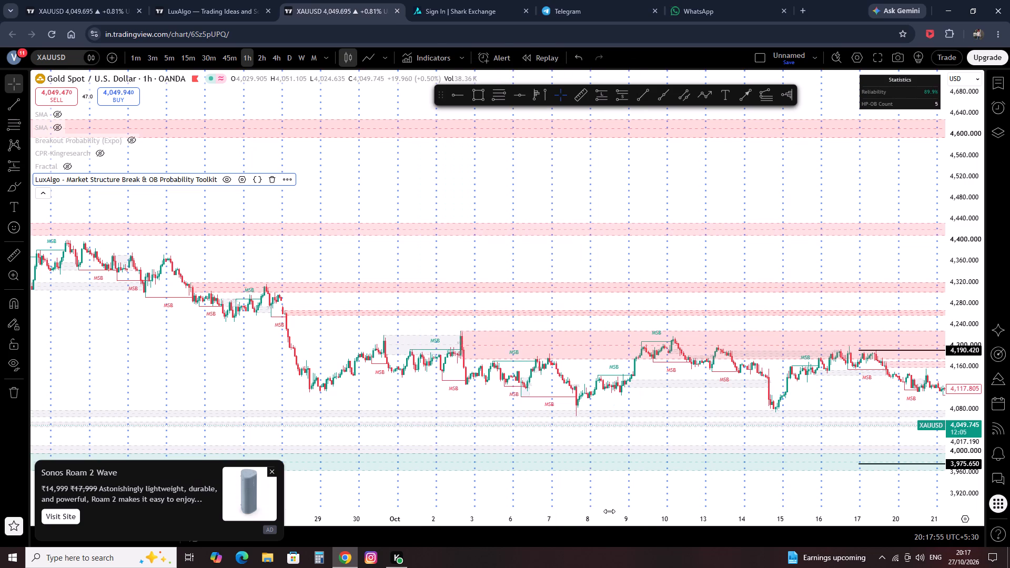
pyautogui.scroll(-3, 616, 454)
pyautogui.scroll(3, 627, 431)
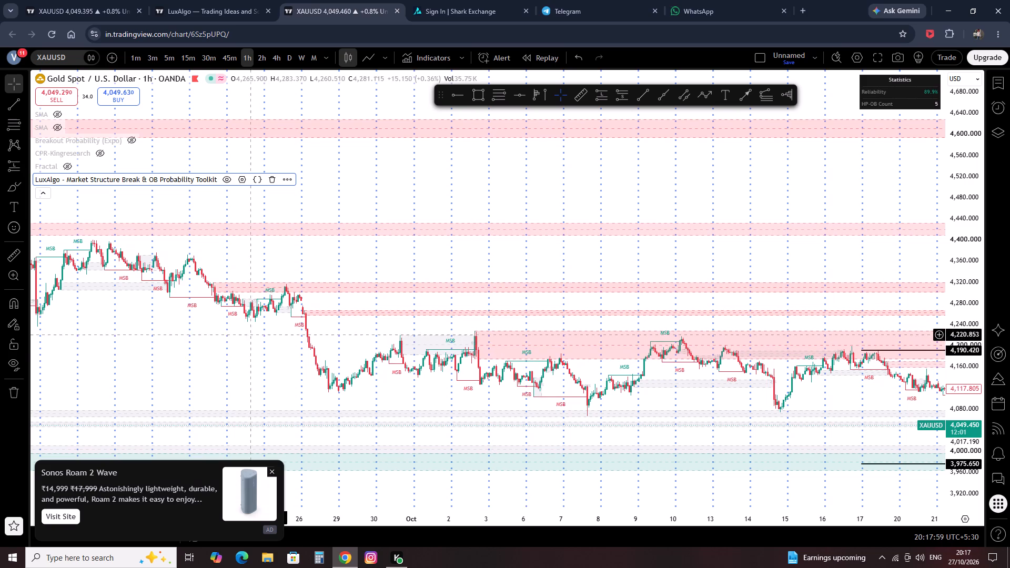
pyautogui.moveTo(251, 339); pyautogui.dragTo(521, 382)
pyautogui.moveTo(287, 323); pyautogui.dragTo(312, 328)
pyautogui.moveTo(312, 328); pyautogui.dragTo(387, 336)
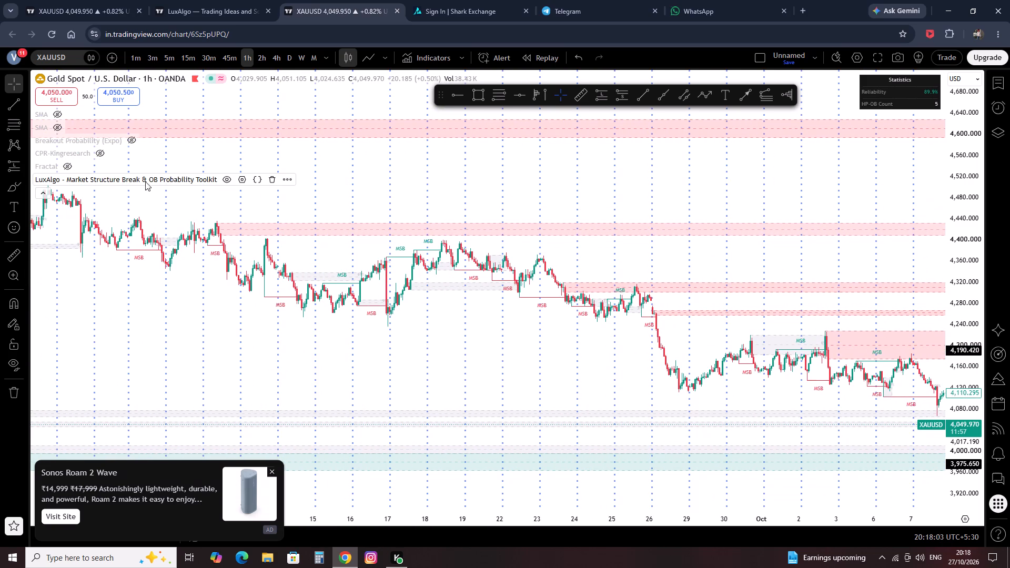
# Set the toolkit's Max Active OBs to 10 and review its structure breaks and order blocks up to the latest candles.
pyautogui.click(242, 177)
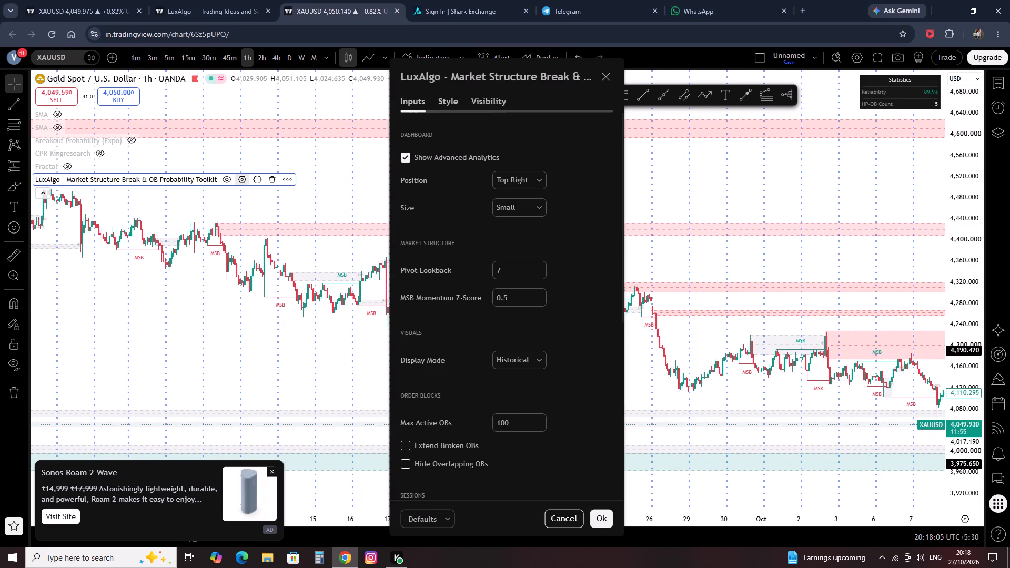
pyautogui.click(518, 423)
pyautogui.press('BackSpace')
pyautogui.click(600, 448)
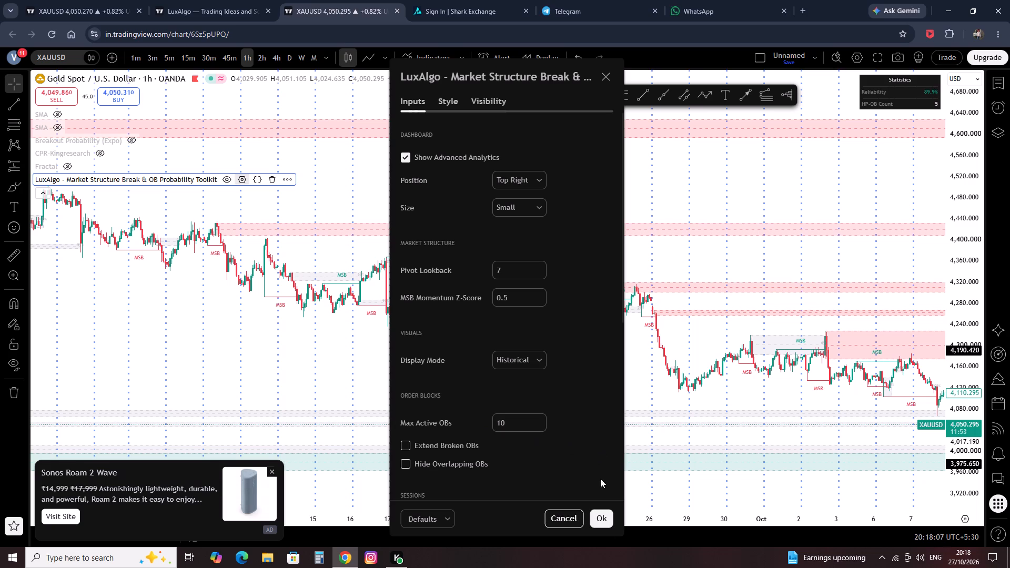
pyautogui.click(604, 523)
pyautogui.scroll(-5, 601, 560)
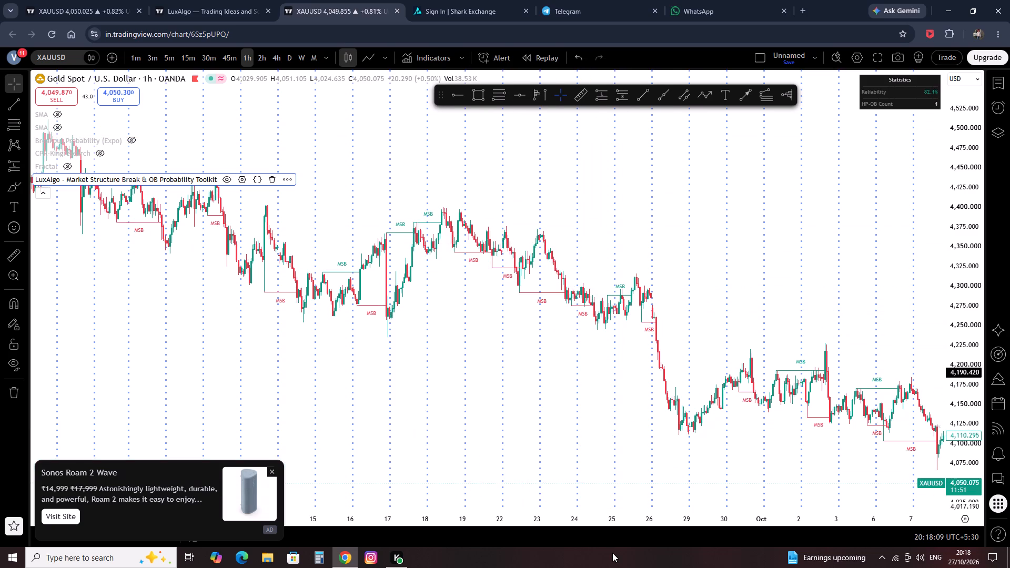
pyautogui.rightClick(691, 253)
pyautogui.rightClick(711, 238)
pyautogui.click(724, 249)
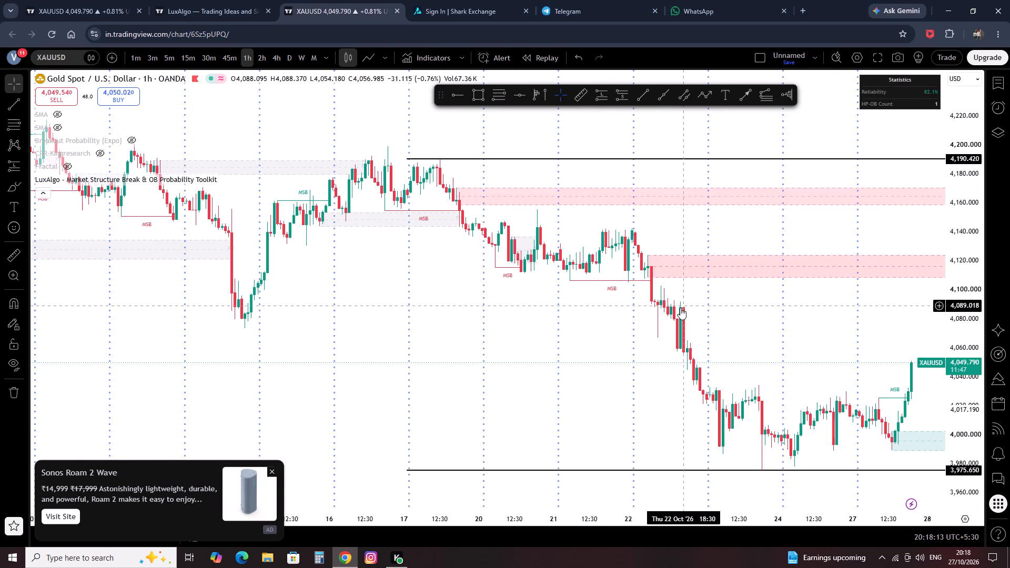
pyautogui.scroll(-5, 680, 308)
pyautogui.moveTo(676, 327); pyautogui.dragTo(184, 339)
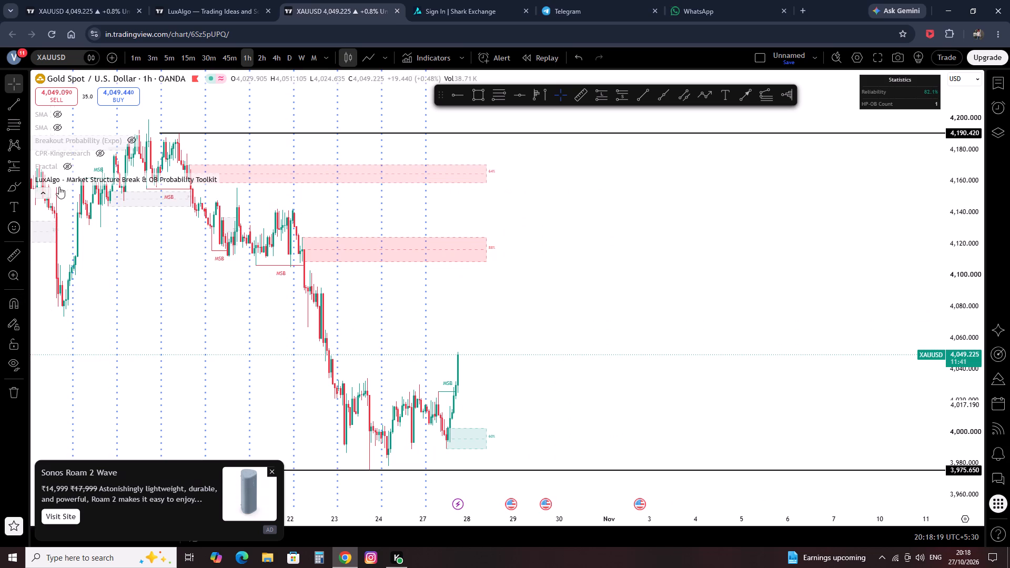
# Remove LuxAlgo's Market Structure Break & OB Probability Toolkit from the gold chart.
pyautogui.click(267, 176)
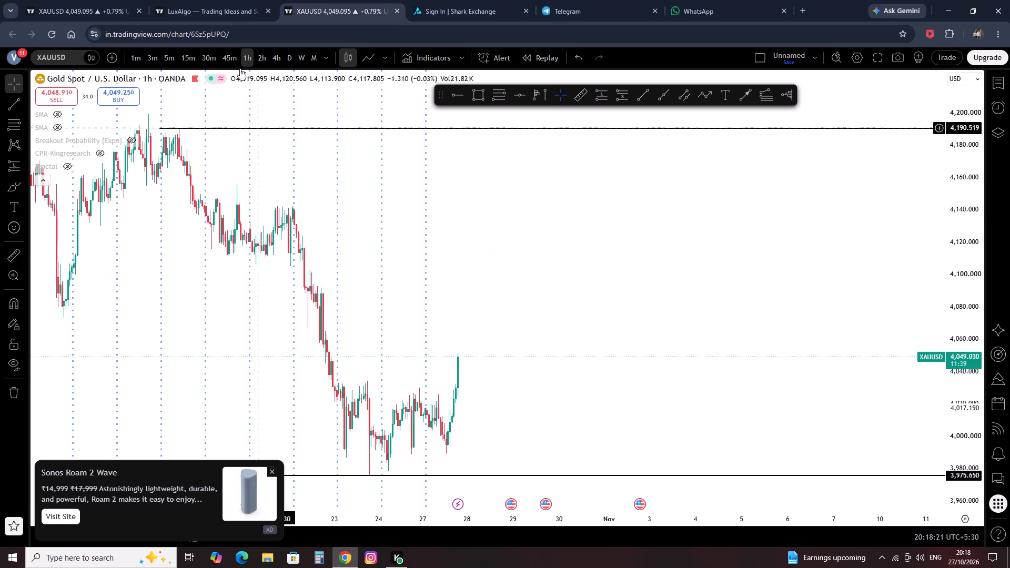
# Close the gold chart used for testing the toolkit, leaving its unsaved changes, and return to LuxAlgo's published scripts.
pyautogui.click(219, 0)
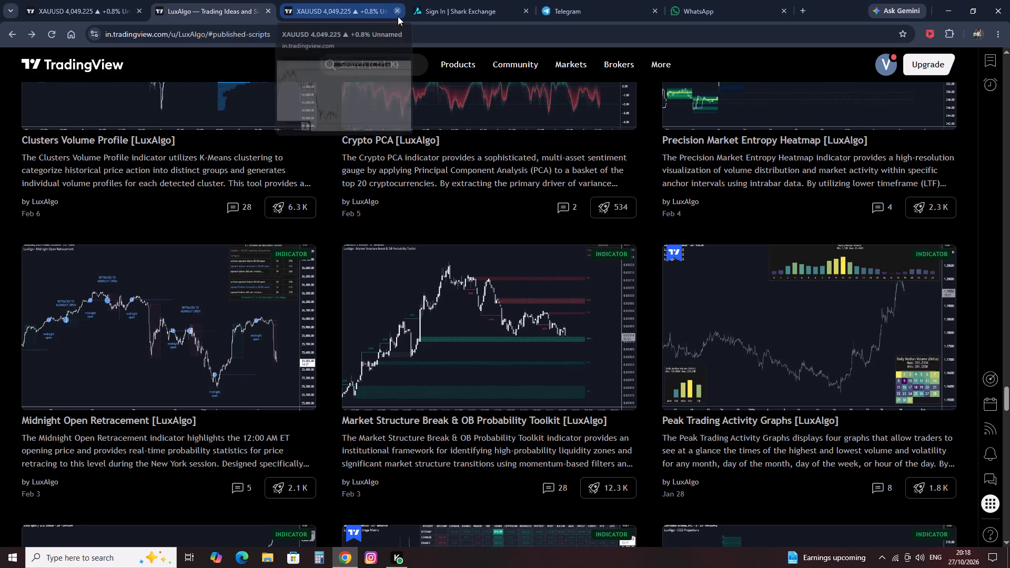
pyautogui.click(398, 8)
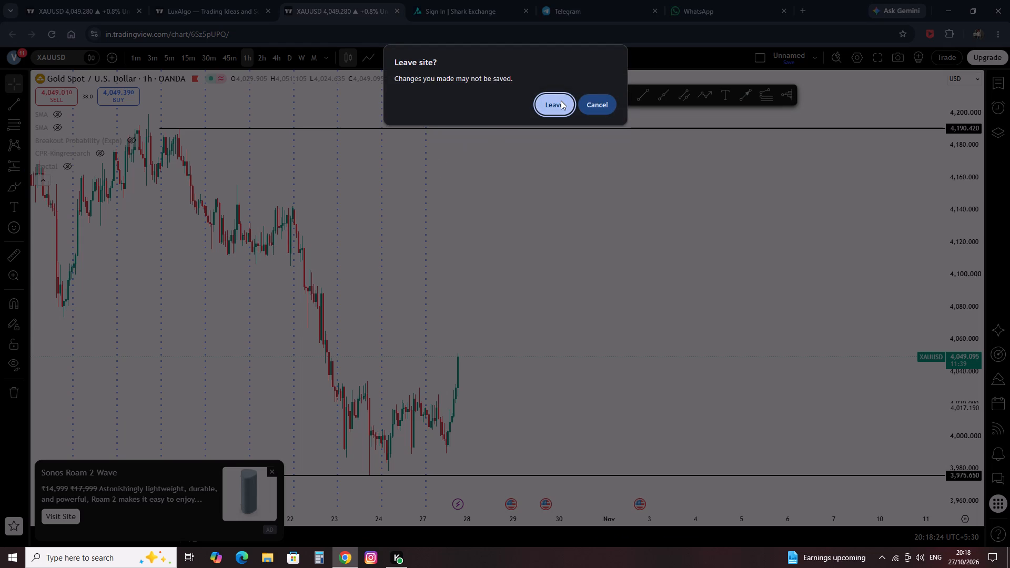
pyautogui.click(561, 100)
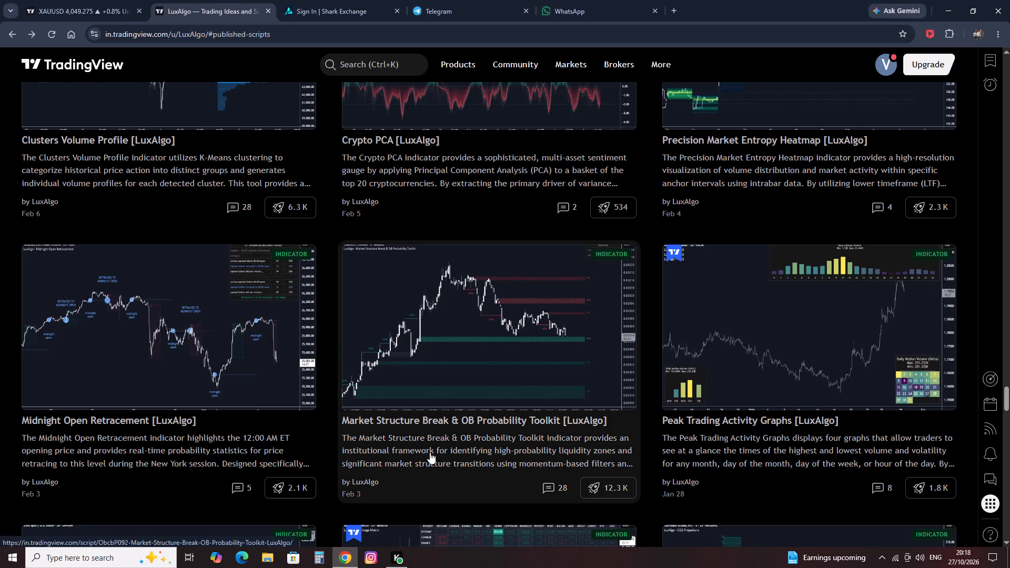
# Browse LuxAlgo's older published indicators, from the Market Structure Break toolkit back to the January 2025 scripts, comparing previews and descriptions.
pyautogui.scroll(-6, 430, 453)
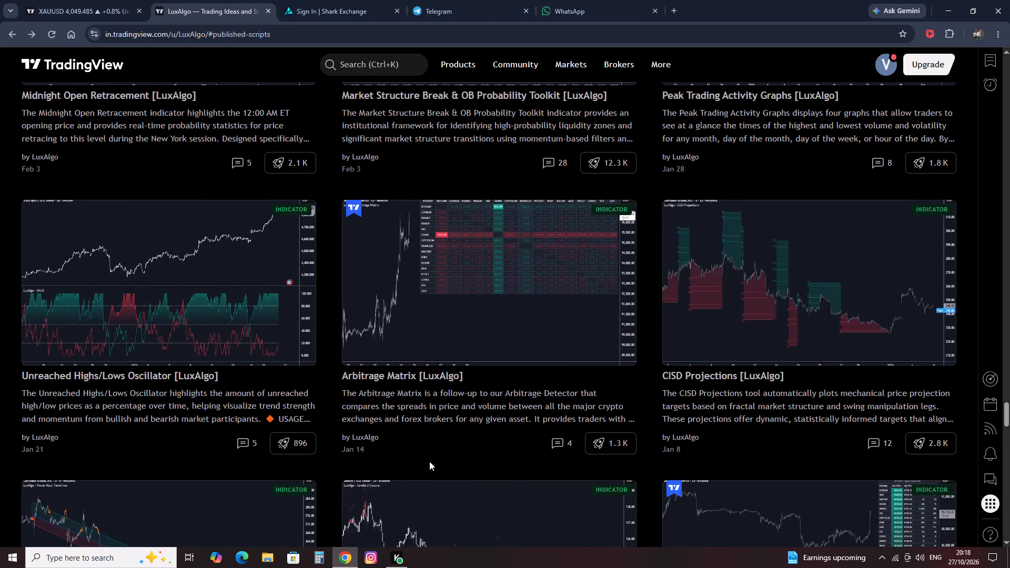
pyautogui.scroll(-6, 429, 461)
pyautogui.scroll(4, 429, 478)
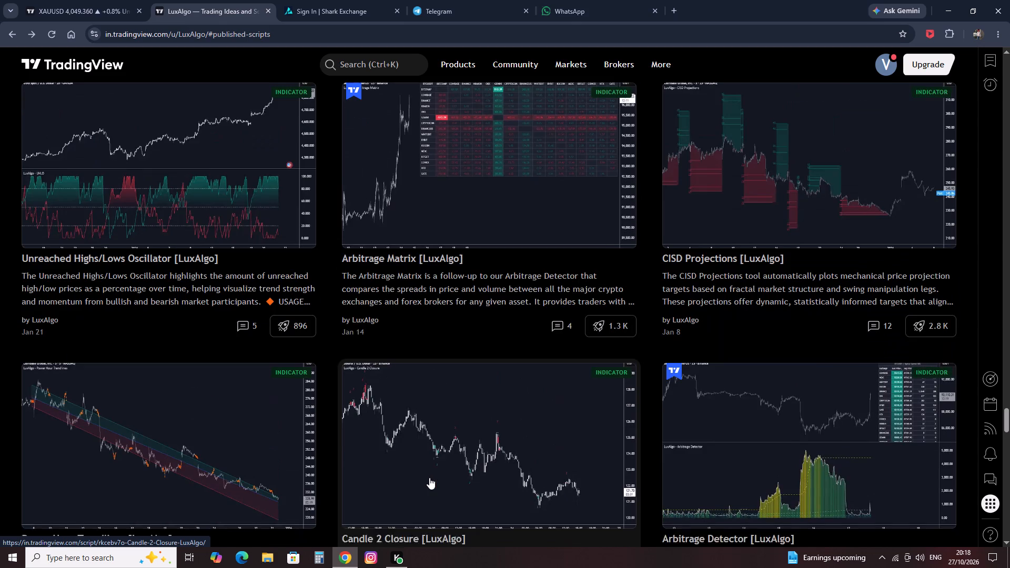
pyautogui.scroll(-3, 429, 479)
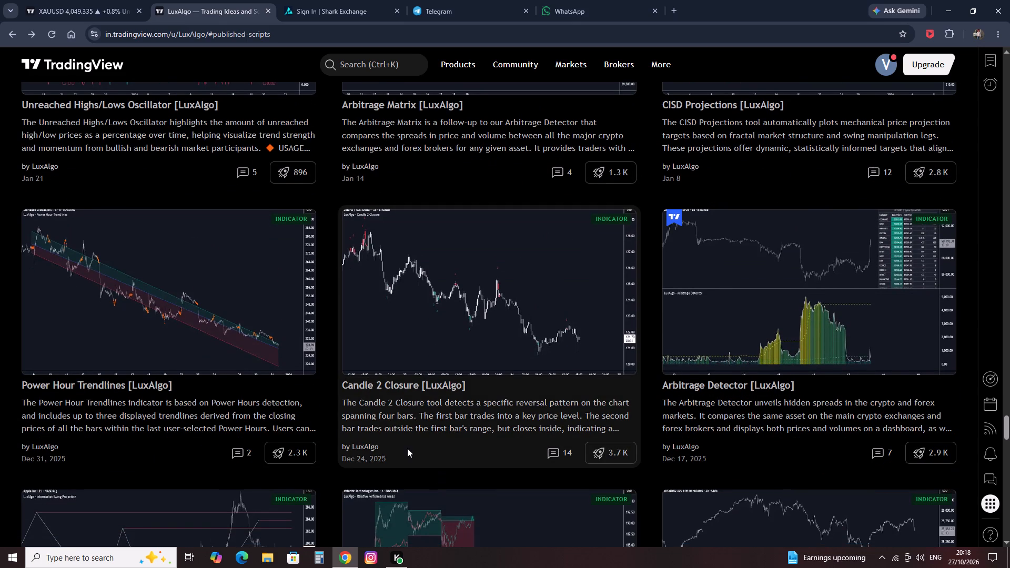
pyautogui.scroll(-5, 428, 445)
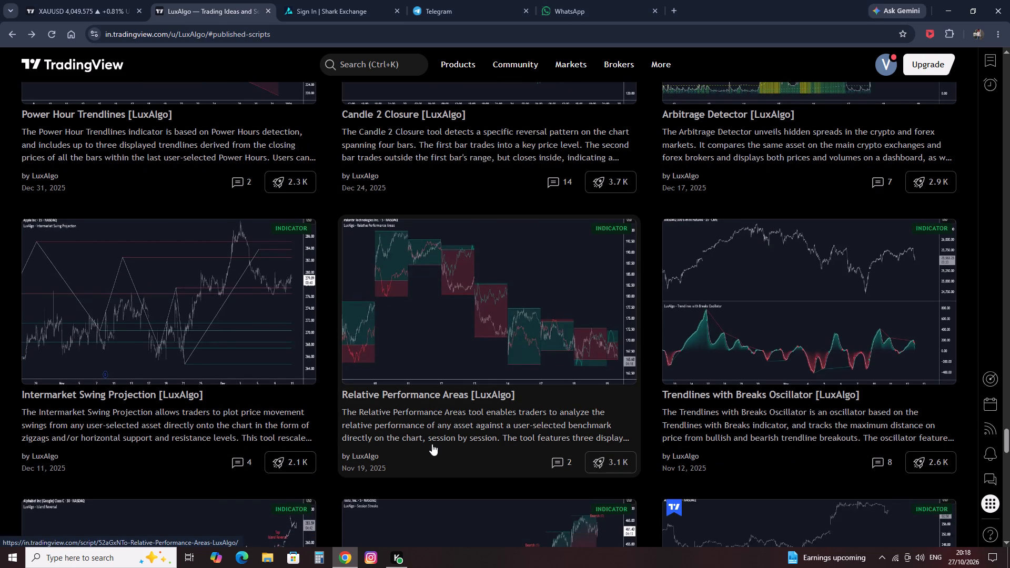
pyautogui.scroll(-4, 438, 439)
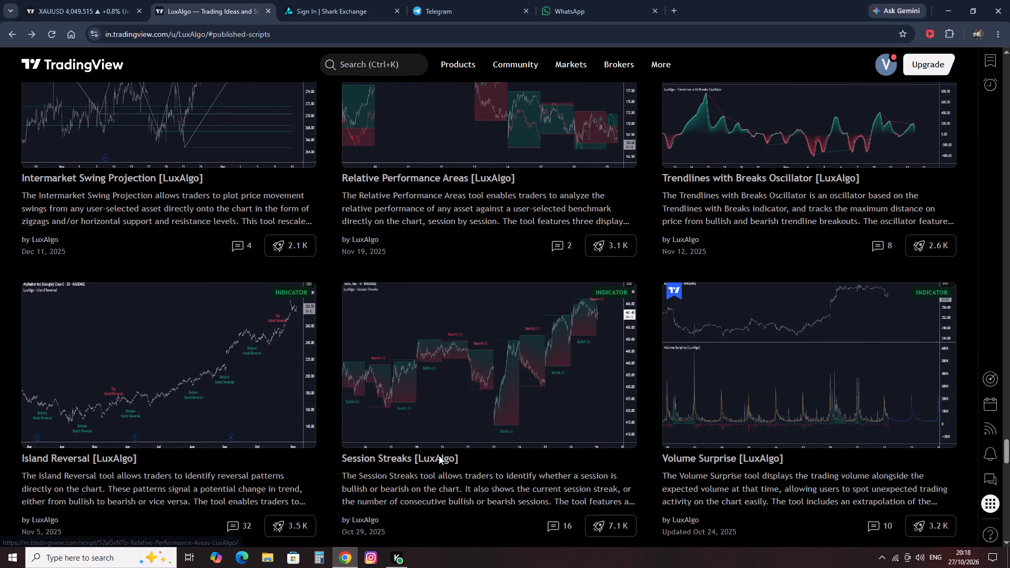
pyautogui.scroll(-1, 439, 455)
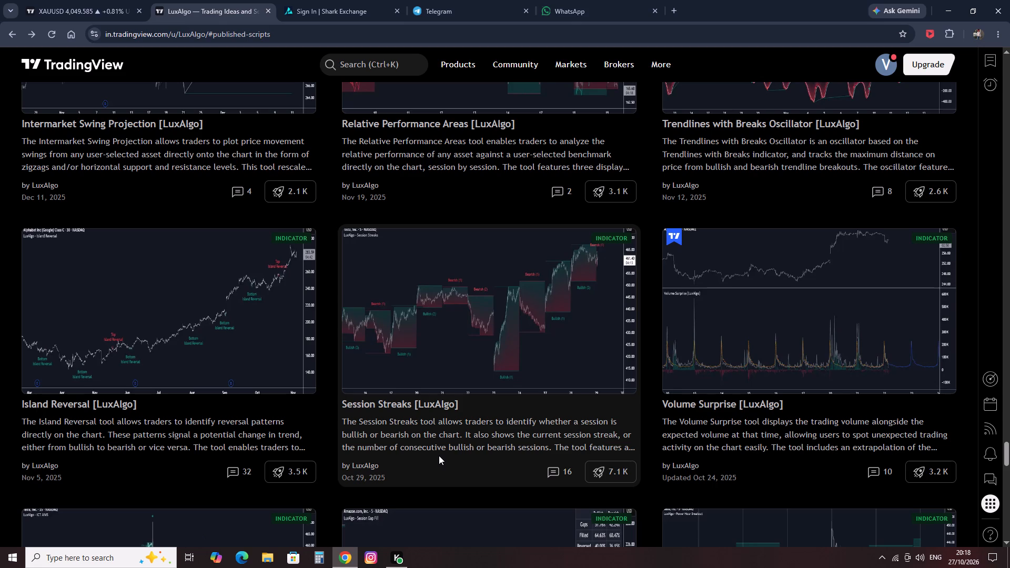
pyautogui.scroll(-7, 439, 455)
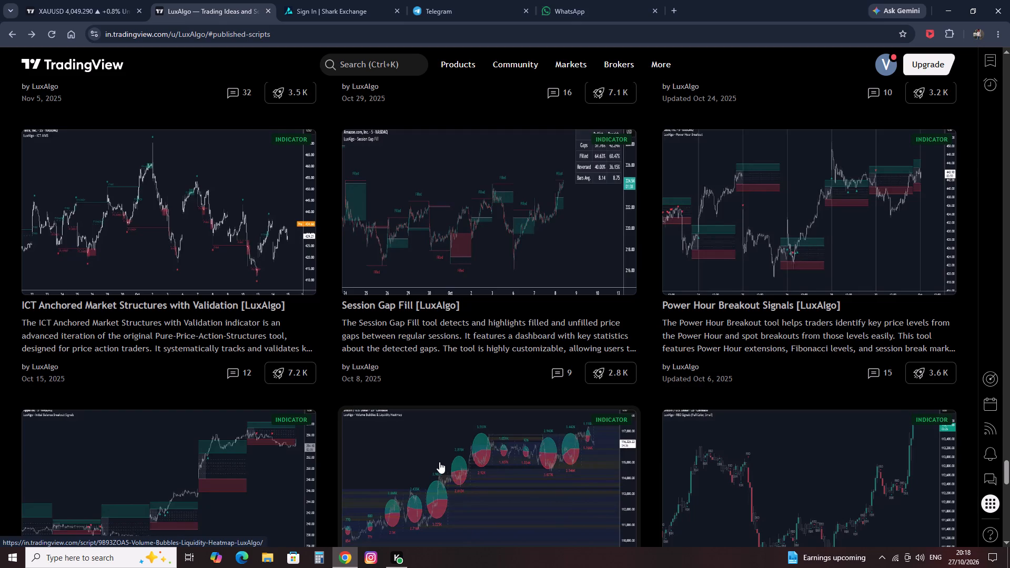
pyautogui.scroll(-6, 439, 462)
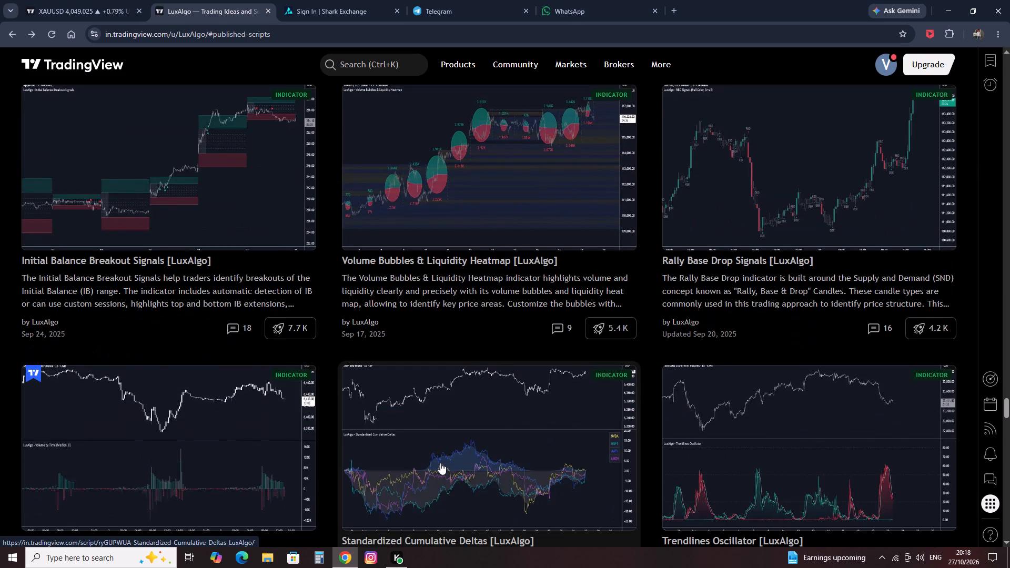
pyautogui.scroll(-4, 440, 463)
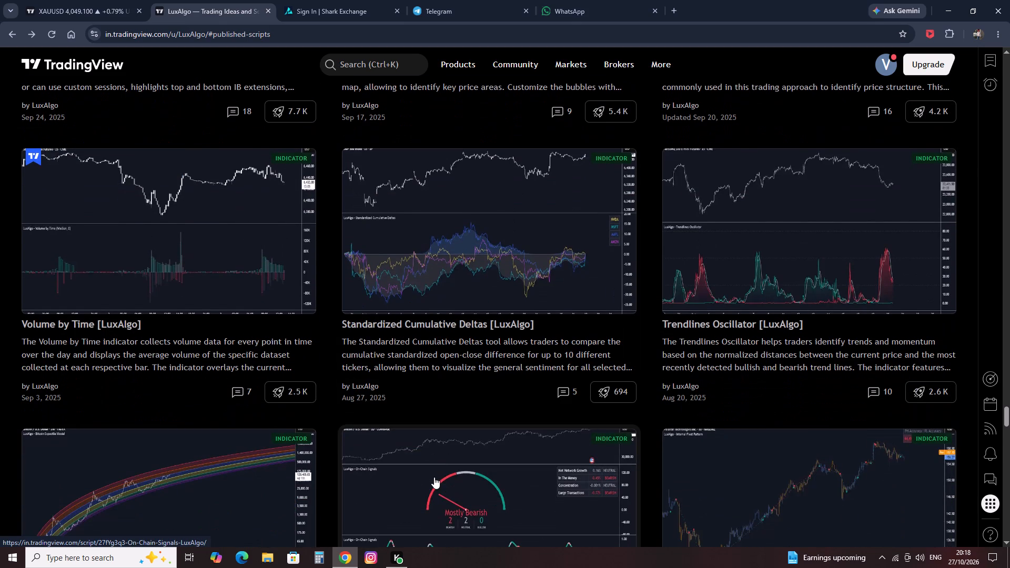
pyautogui.scroll(-7, 434, 477)
pyautogui.scroll(5, 434, 477)
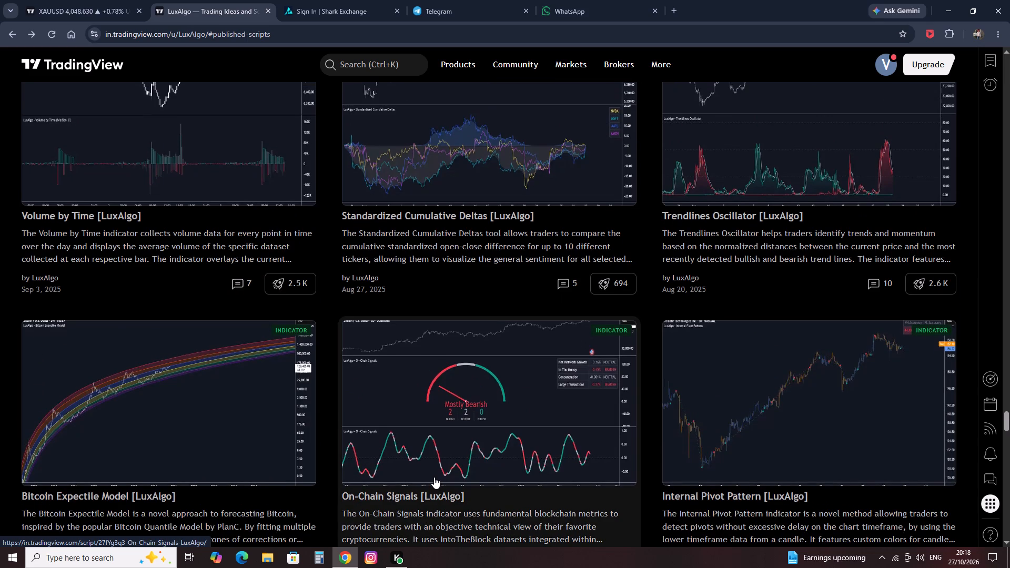
pyautogui.scroll(-4, 434, 477)
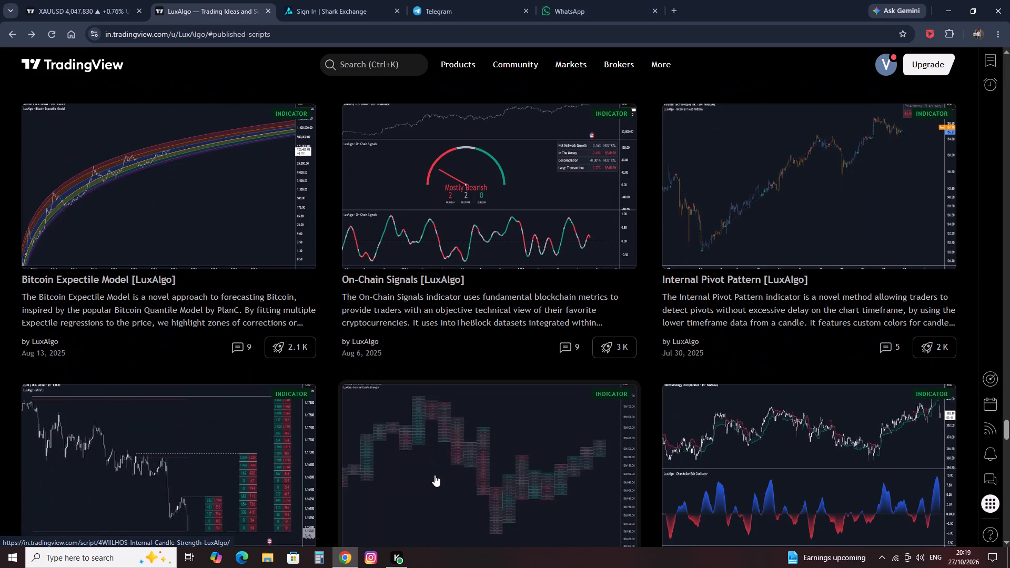
pyautogui.scroll(-4, 435, 461)
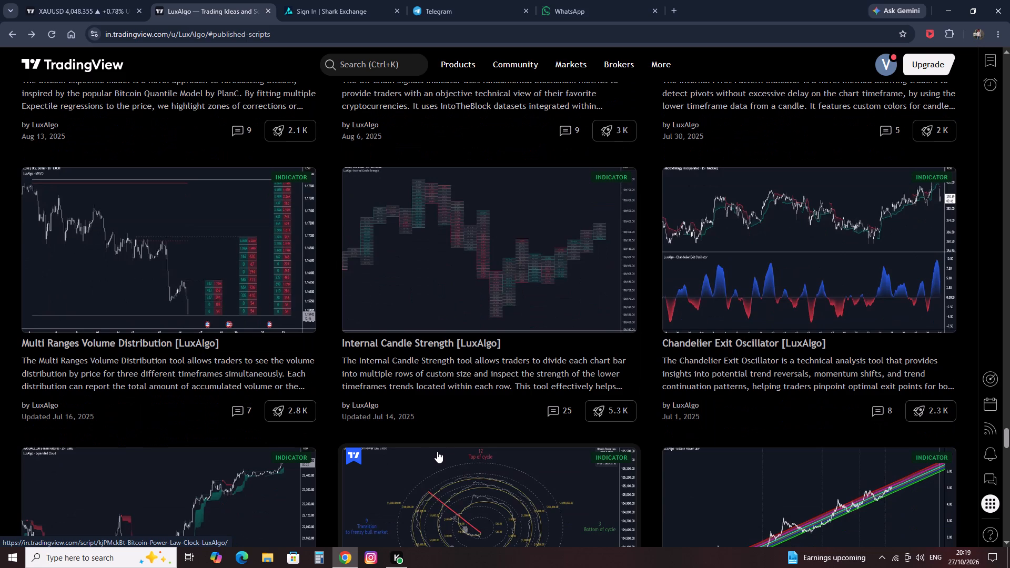
pyautogui.scroll(-5, 420, 472)
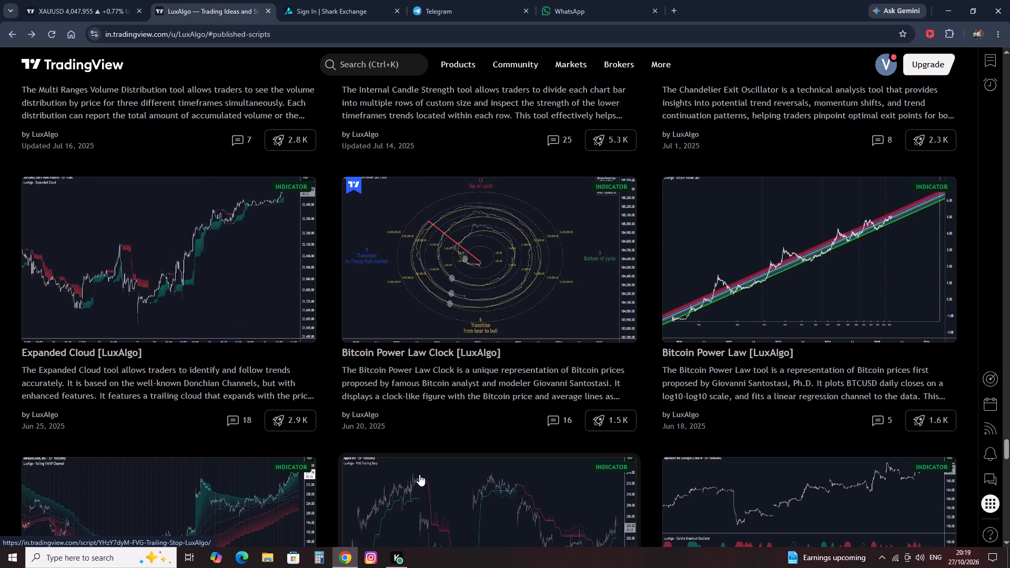
pyautogui.scroll(-5, 419, 474)
pyautogui.scroll(3, 419, 474)
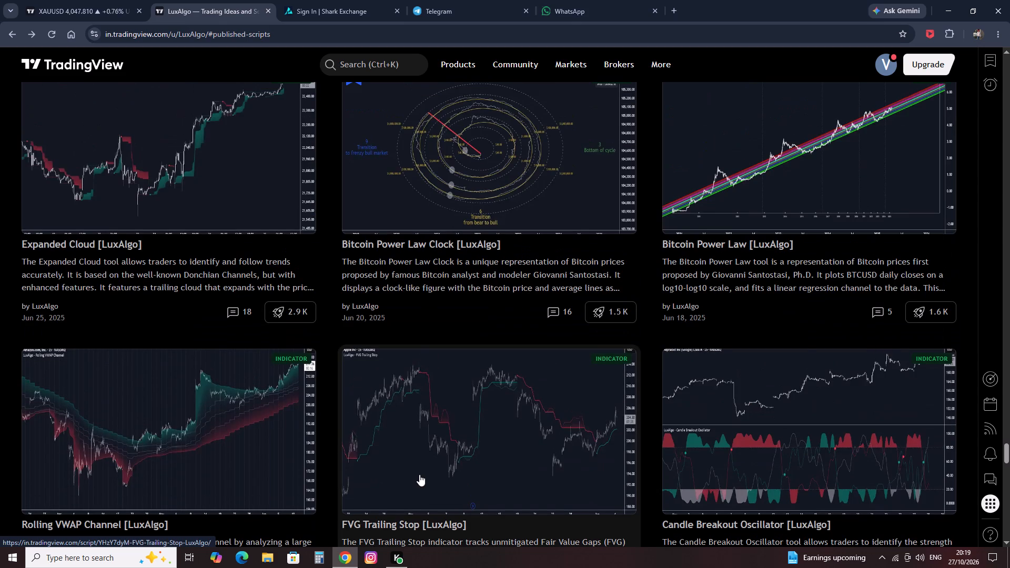
pyautogui.scroll(-5, 419, 474)
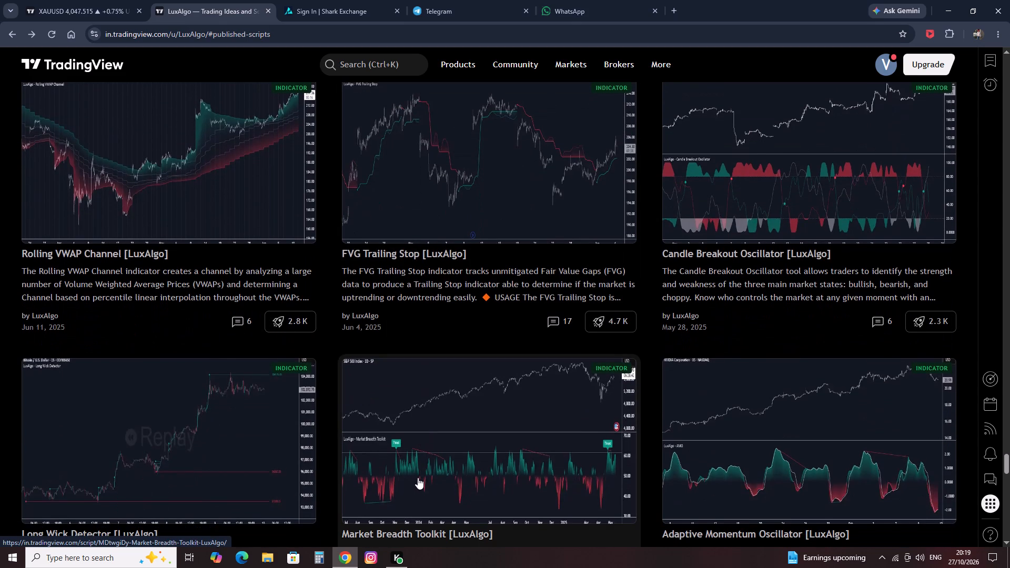
pyautogui.scroll(-2, 417, 479)
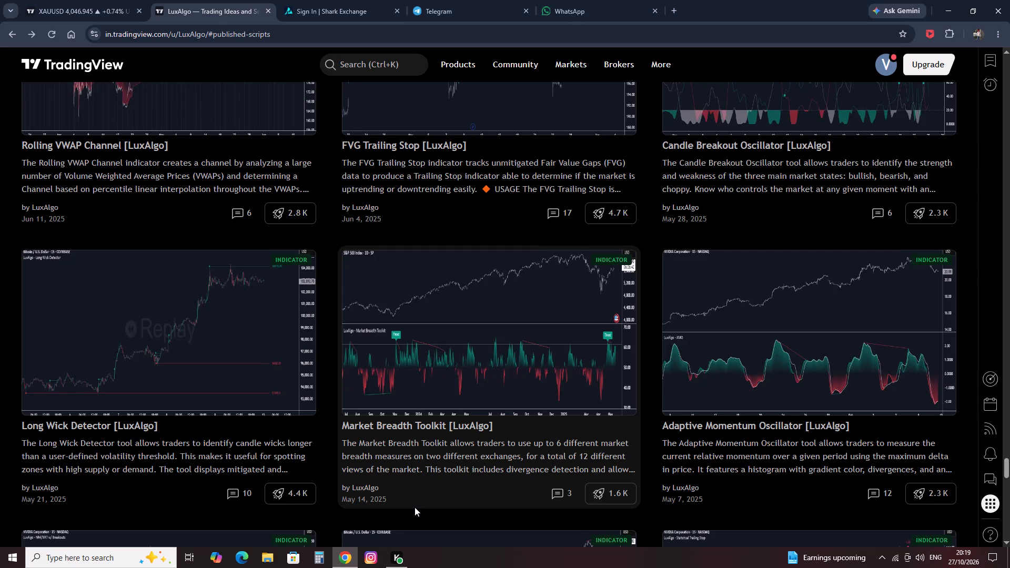
pyautogui.scroll(-5, 415, 507)
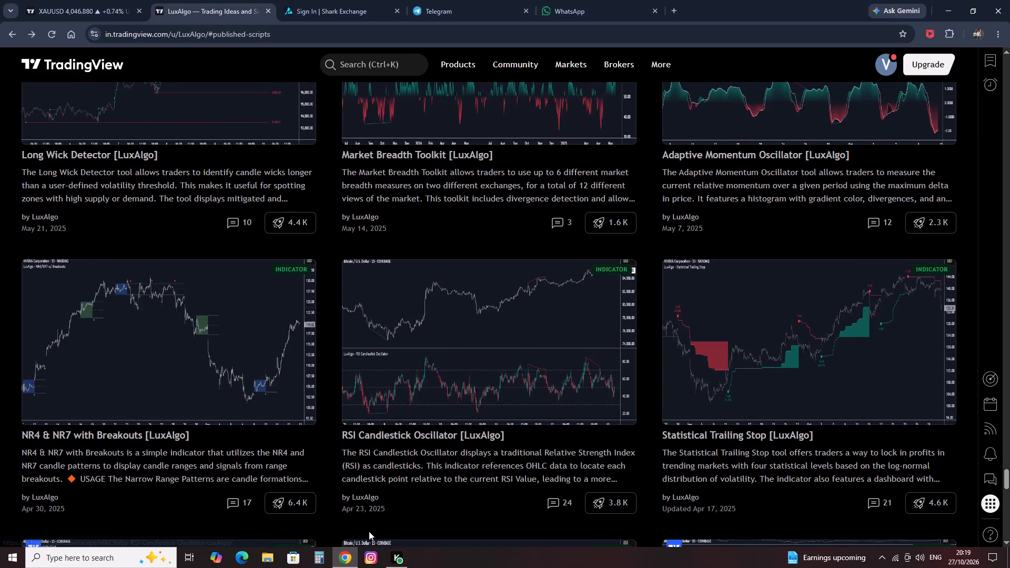
pyautogui.scroll(-3, 366, 536)
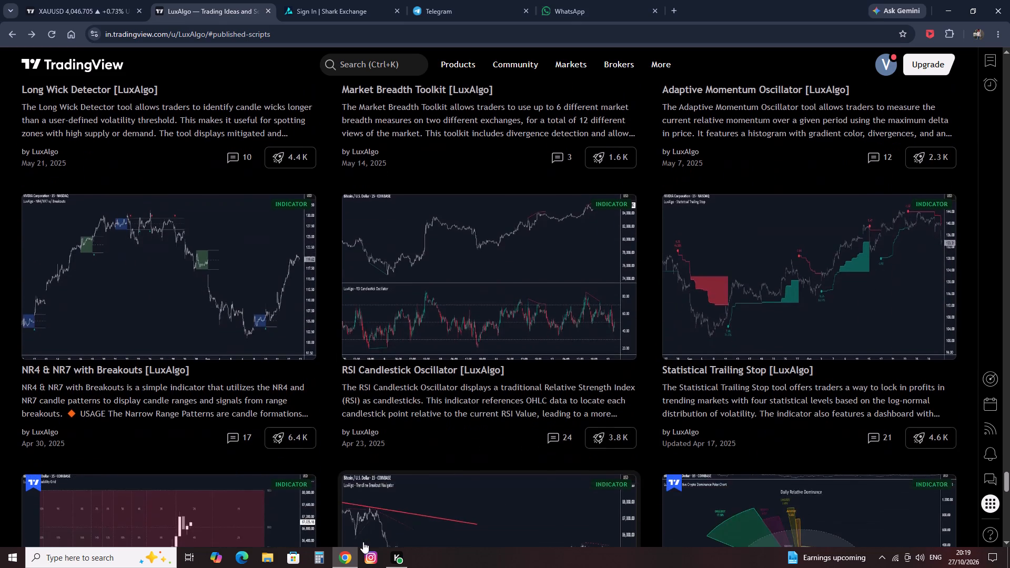
pyautogui.scroll(-8, 363, 542)
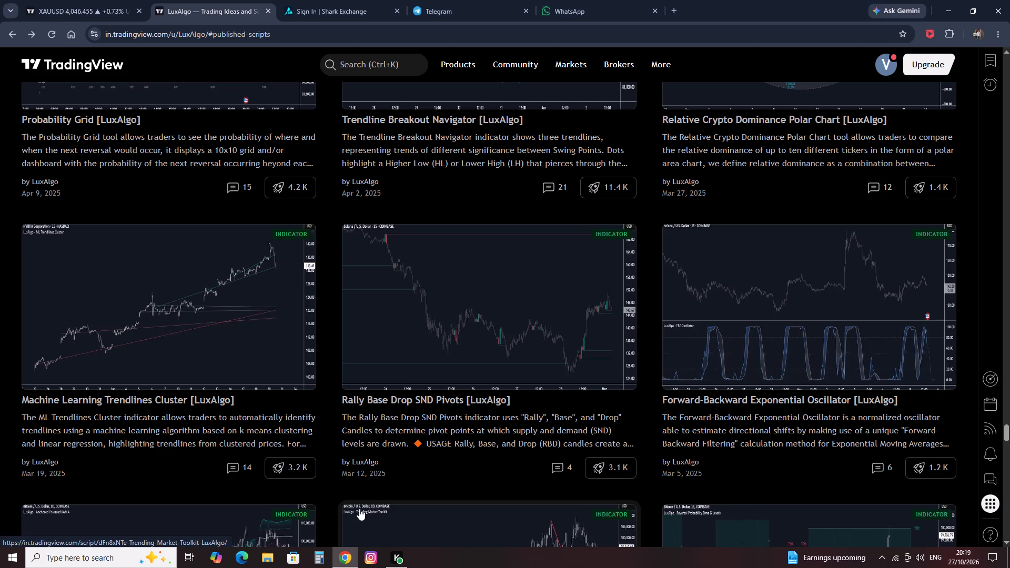
pyautogui.scroll(-6, 359, 509)
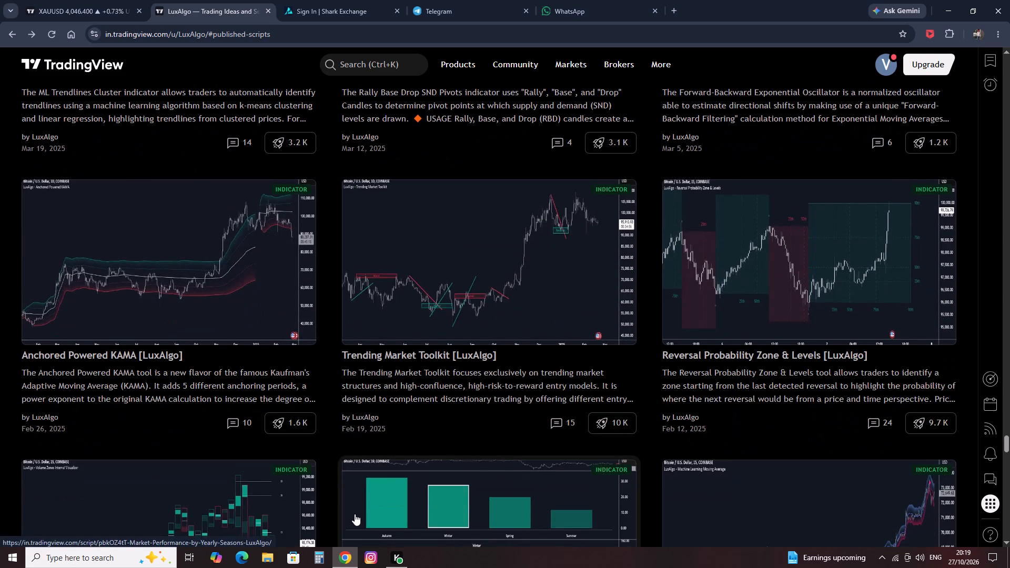
pyautogui.scroll(-5, 388, 451)
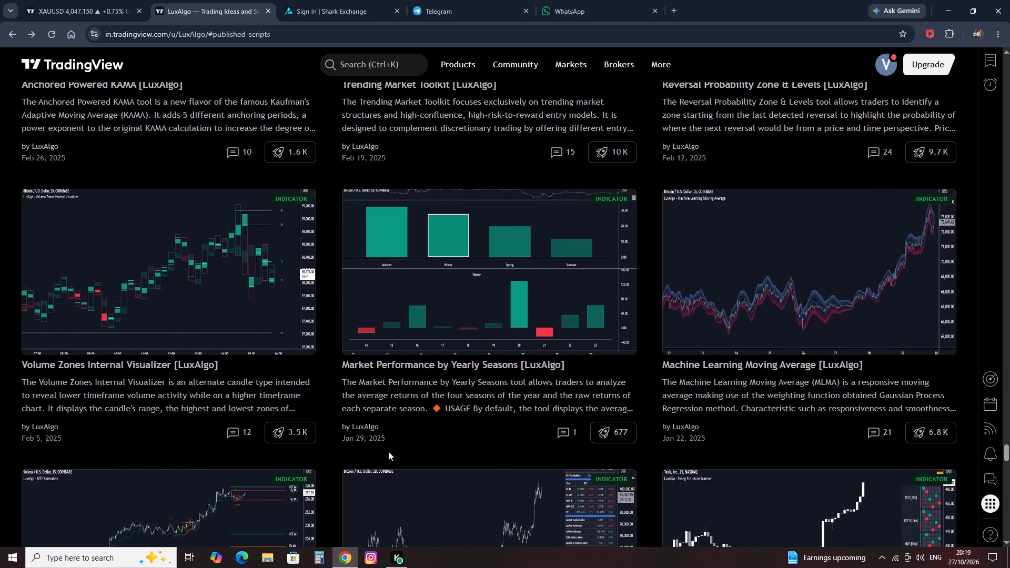
# Browse LuxAlgo's published indicators from January 2025 back to September 2024, comparing their chart previews and descriptions.
pyautogui.scroll(-4, 388, 450)
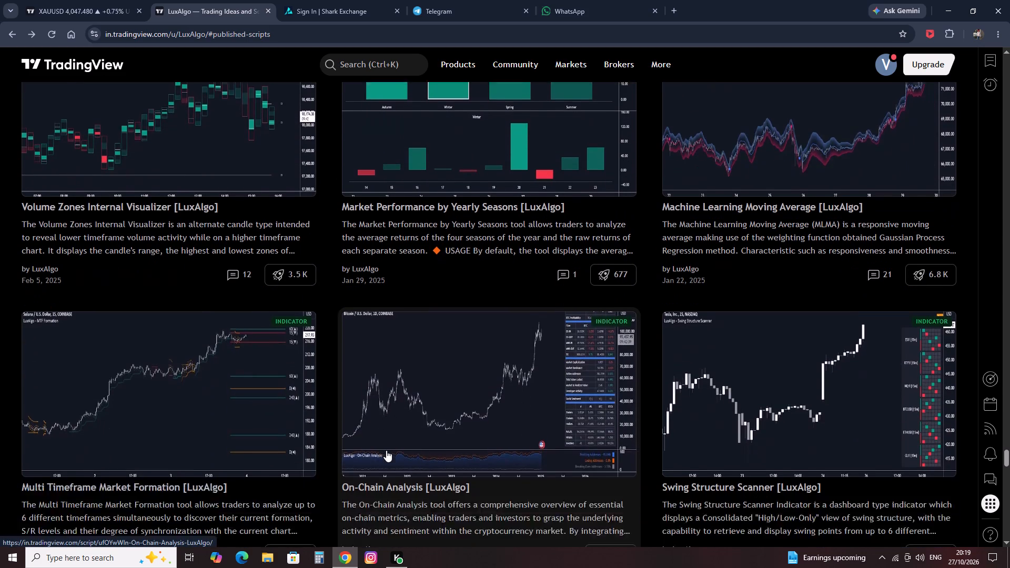
pyautogui.scroll(-2, 386, 450)
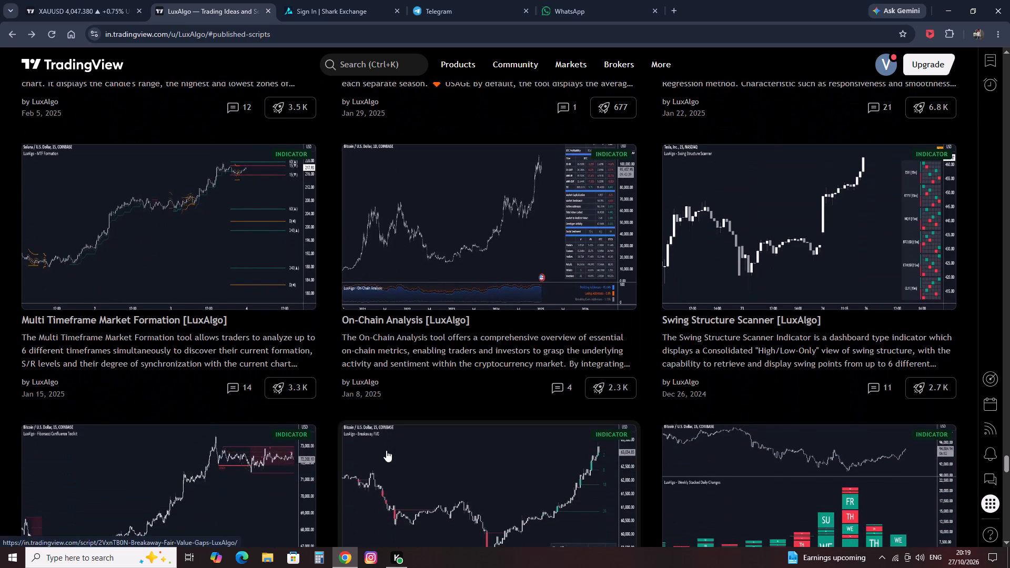
pyautogui.scroll(-4, 386, 450)
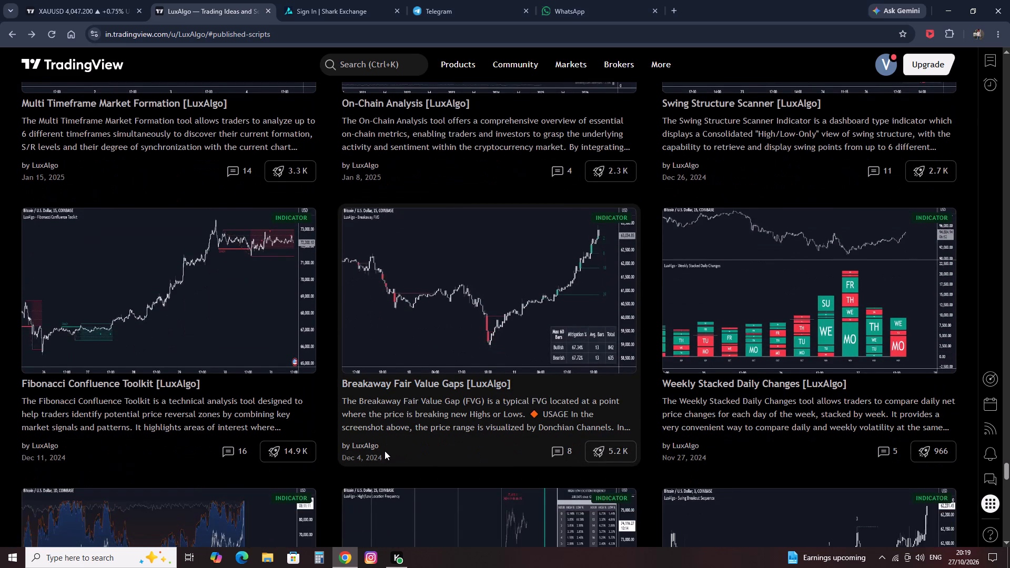
pyautogui.scroll(-9, 385, 451)
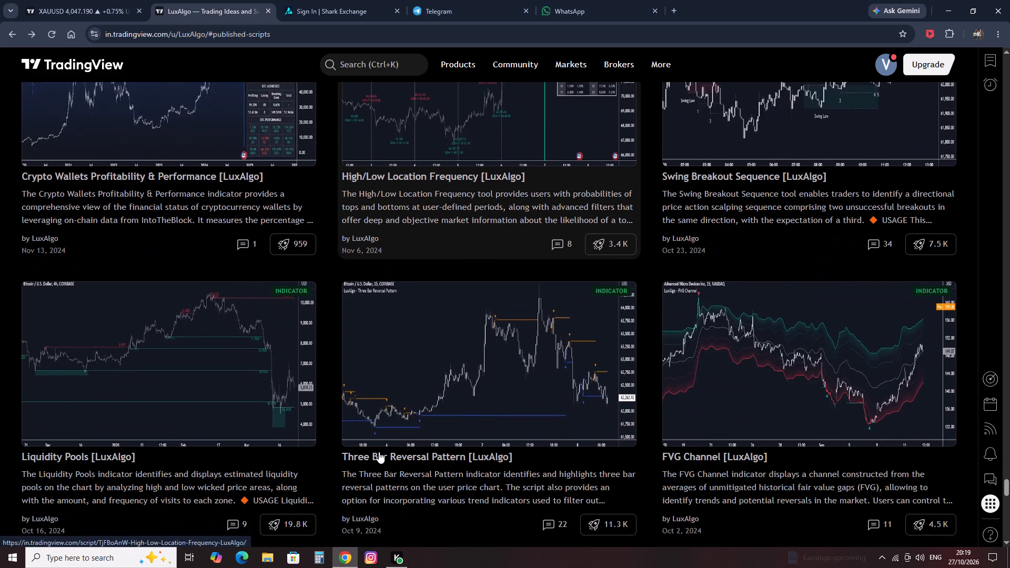
pyautogui.scroll(-4, 379, 452)
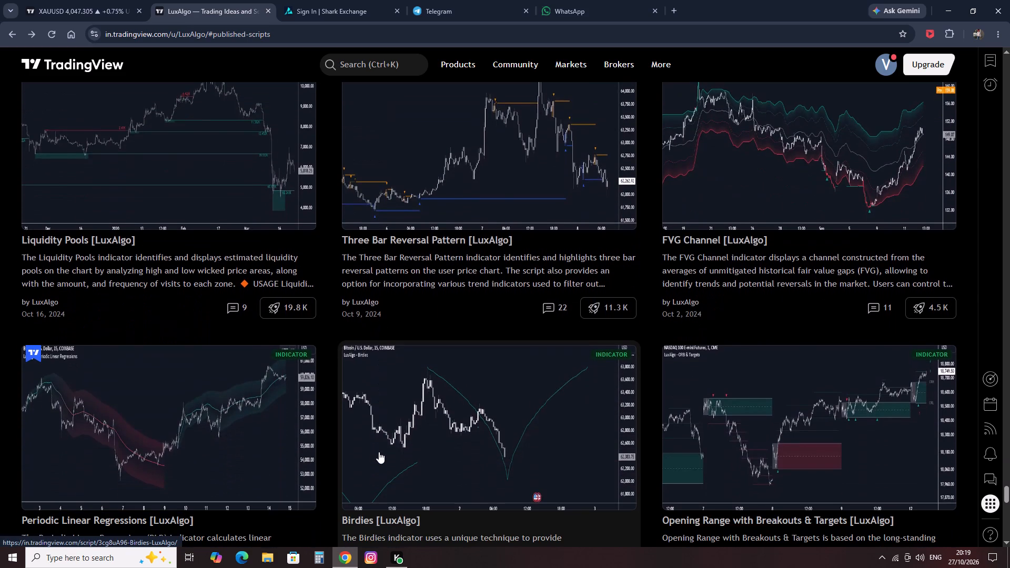
pyautogui.scroll(2, 379, 452)
pyautogui.scroll(-3, 379, 452)
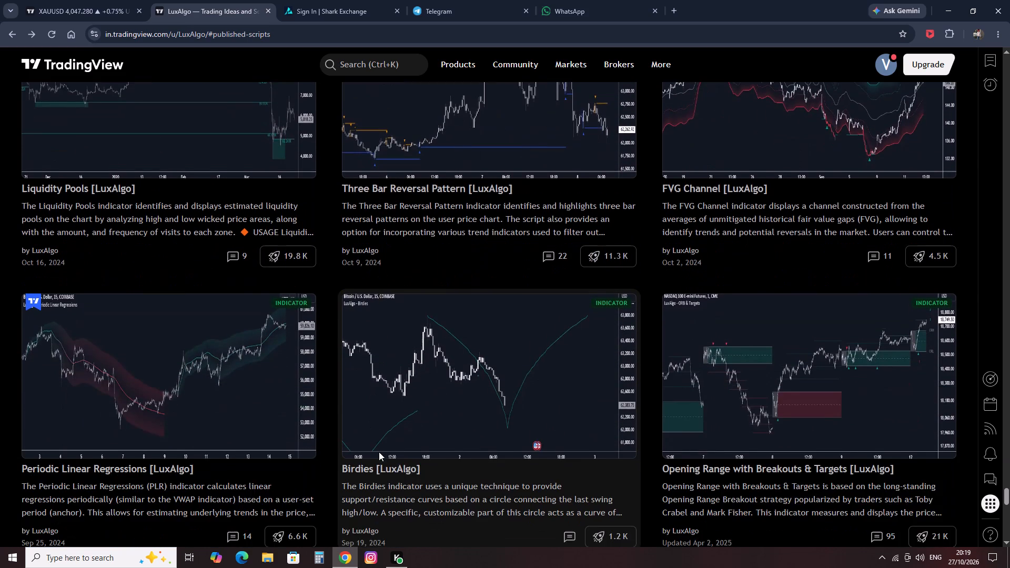
pyautogui.scroll(-4, 379, 452)
# Compare LuxAlgo's September and August 2024 indicators, from Pure Price Action ICT Tools to Market Structure Oscillator.
pyautogui.scroll(-2, 378, 452)
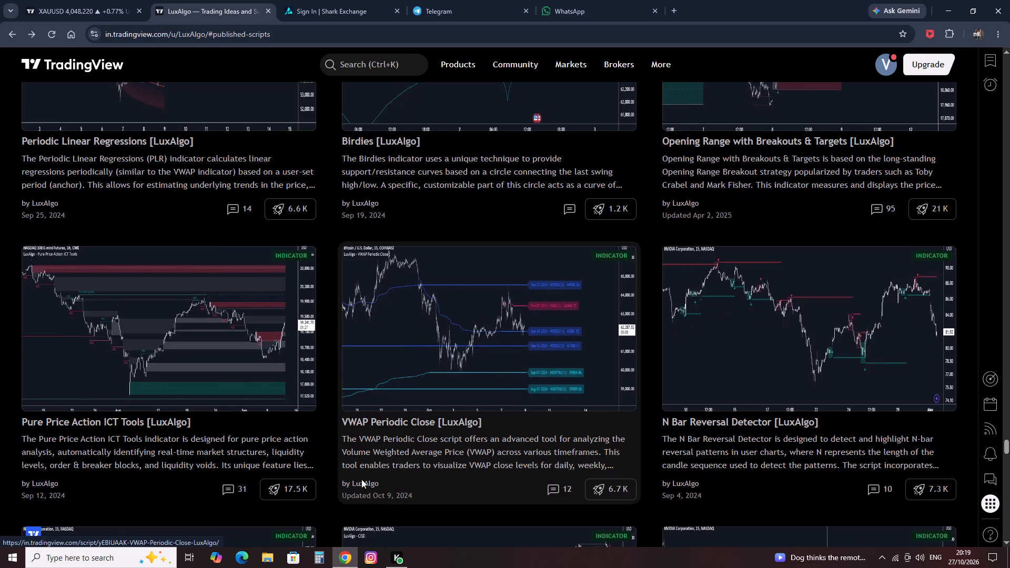
pyautogui.scroll(-3, 357, 536)
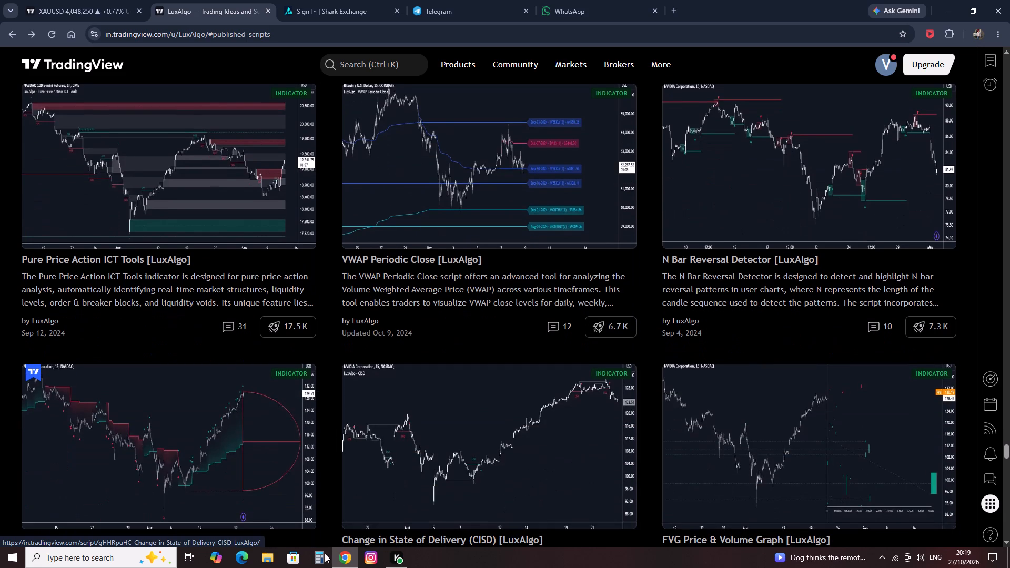
pyautogui.scroll(-6, 322, 556)
pyautogui.scroll(-2, 431, 434)
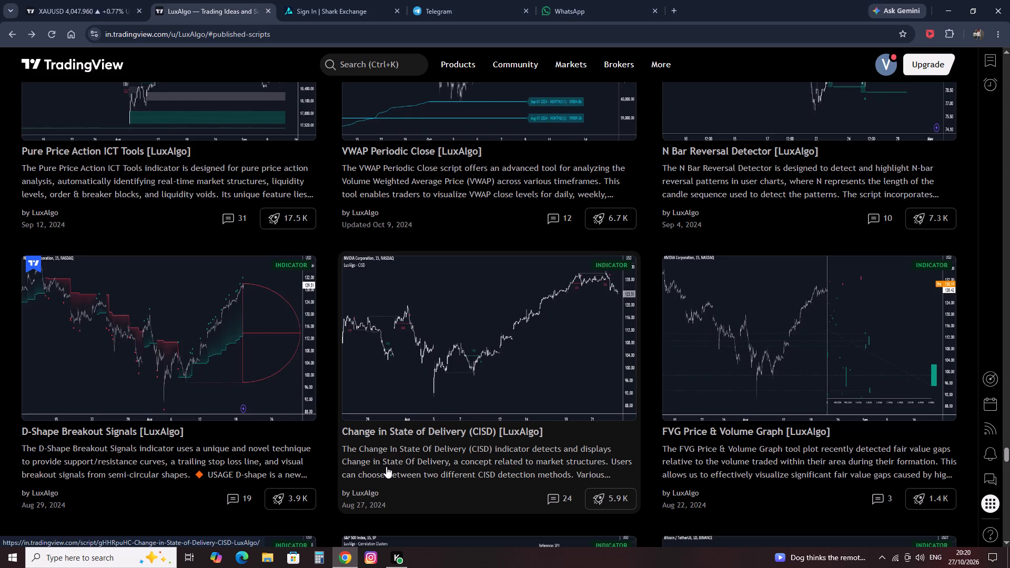
pyautogui.scroll(-5, 369, 486)
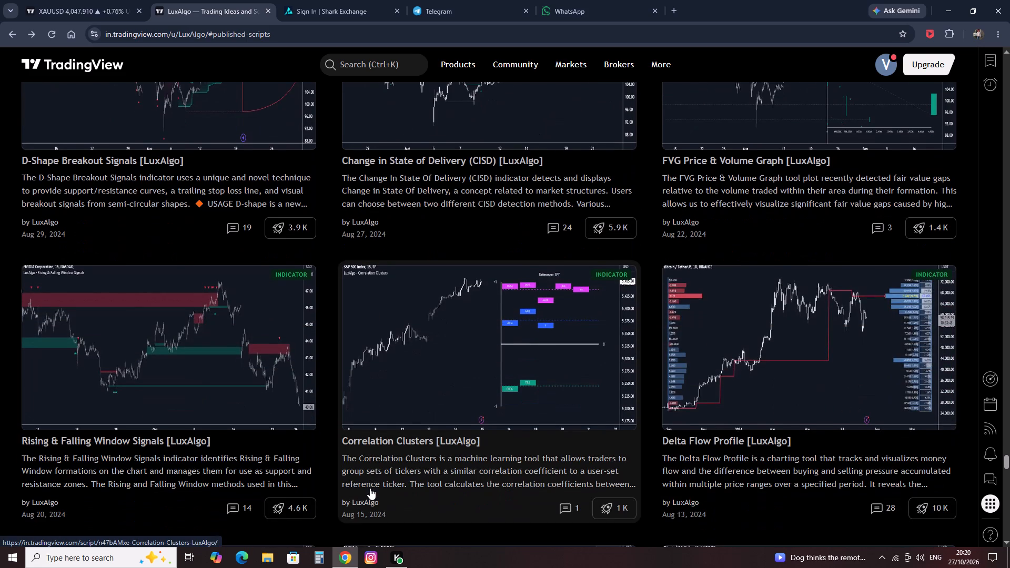
pyautogui.scroll(-1, 366, 476)
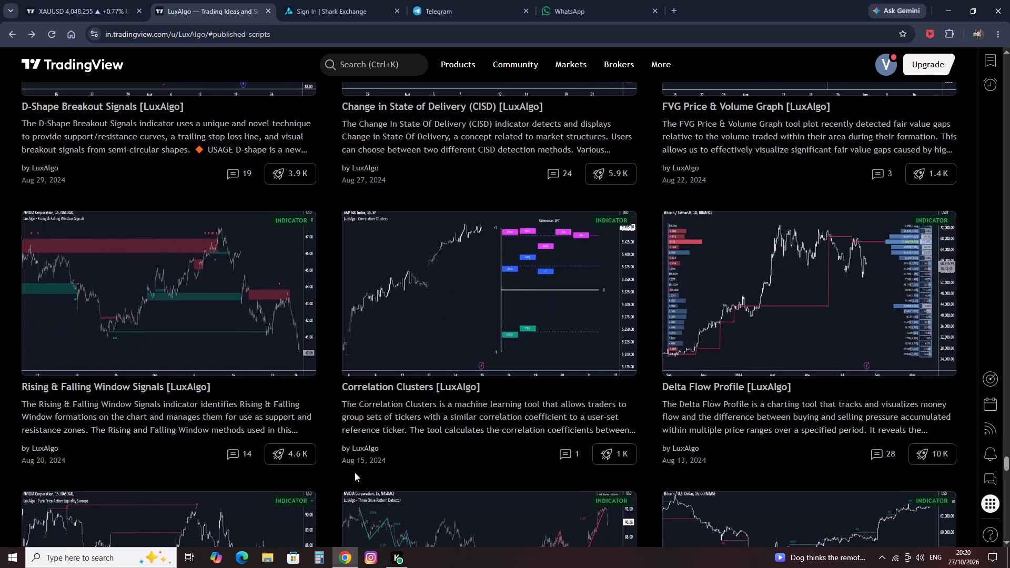
pyautogui.scroll(-2, 352, 473)
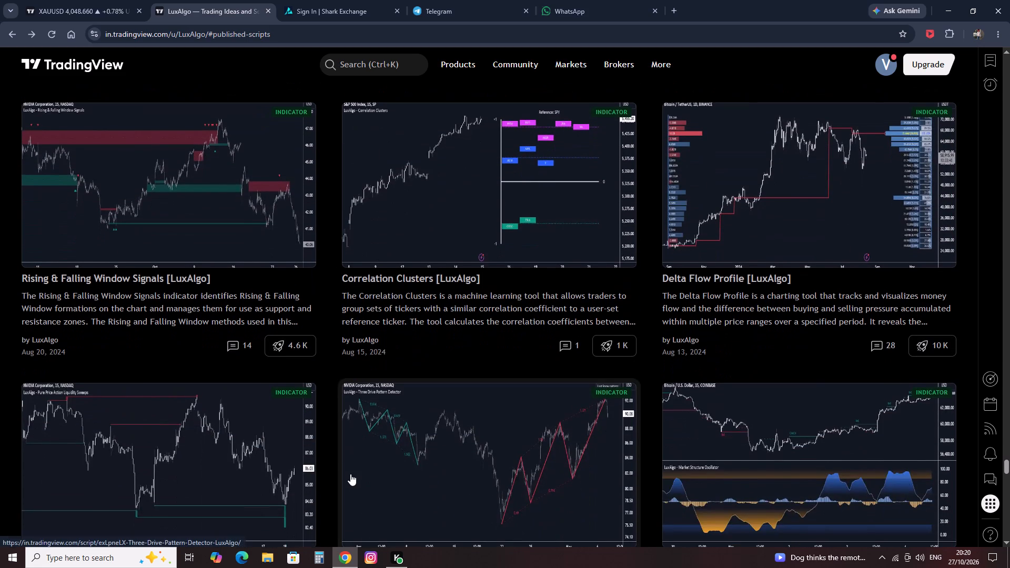
pyautogui.scroll(-2, 350, 474)
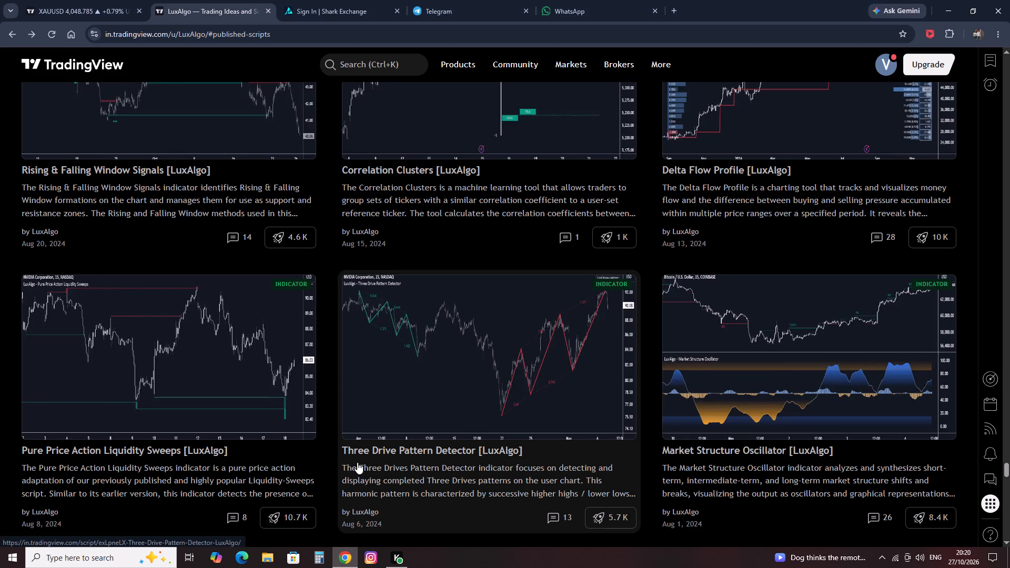
pyautogui.scroll(-1, 357, 462)
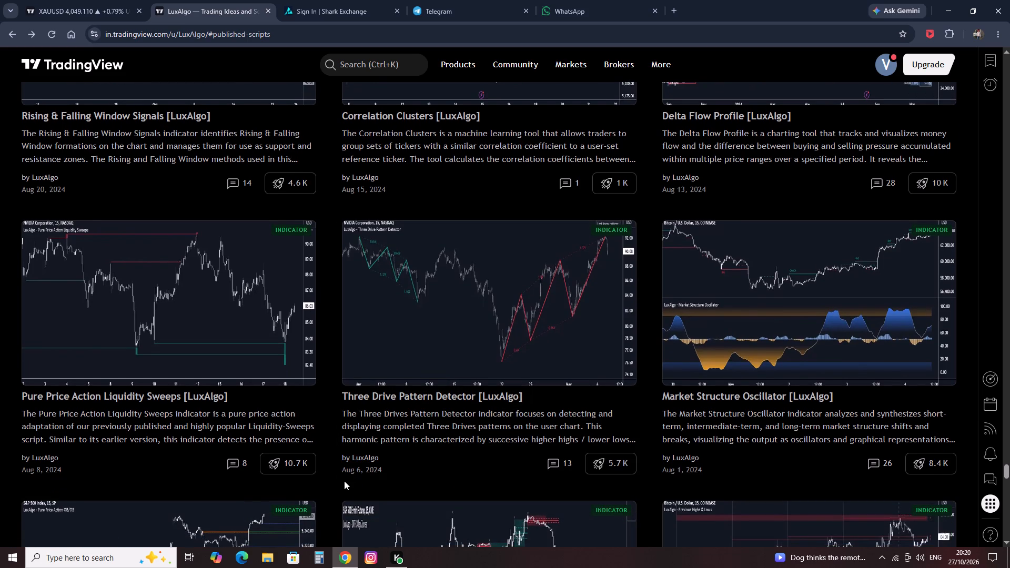
pyautogui.scroll(11, 340, 489)
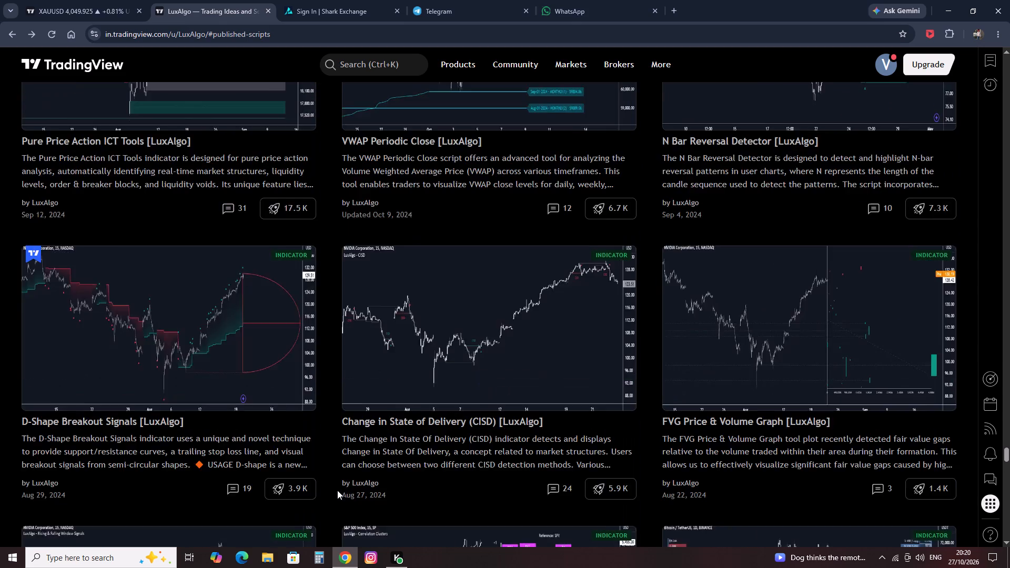
pyautogui.scroll(7, 337, 490)
pyautogui.scroll(-20, 336, 490)
pyautogui.scroll(-1, 336, 490)
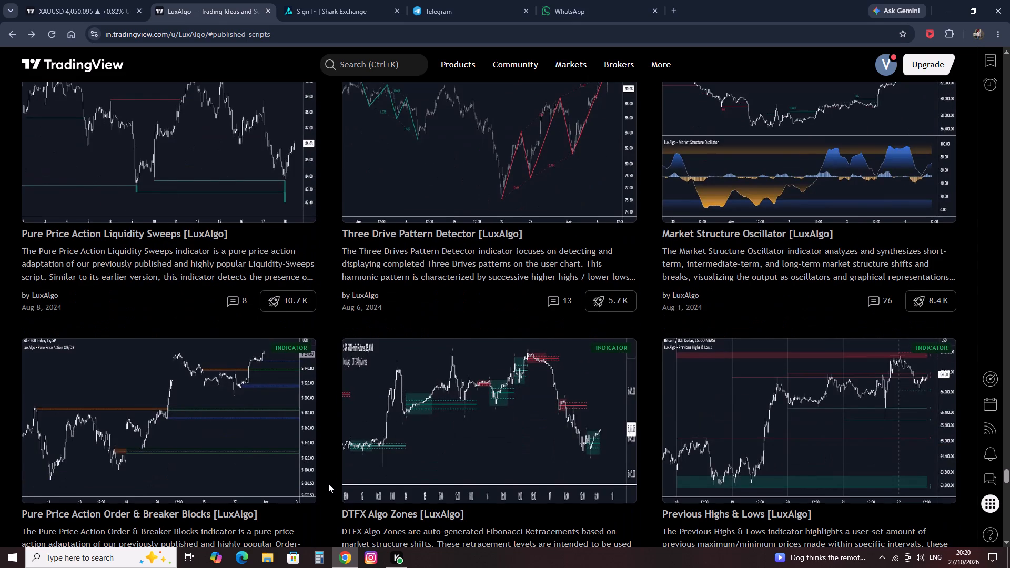
# Examine LuxAlgo's July to May 2024 indicators, from the Half Cup and Pure Price Action scripts to Ichimoku Theories.
pyautogui.scroll(-9, 328, 483)
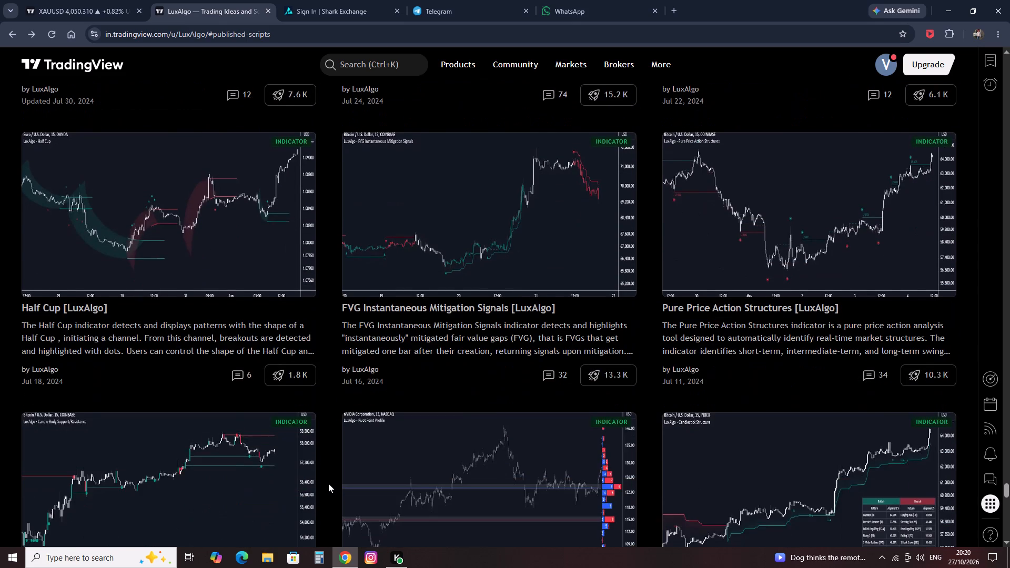
pyautogui.scroll(-11, 328, 483)
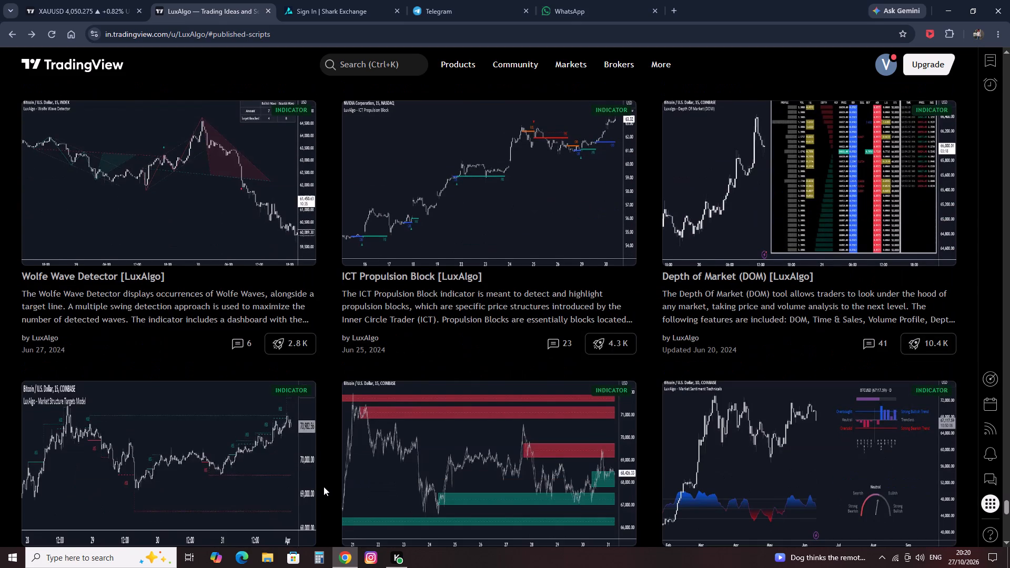
pyautogui.scroll(-9, 324, 486)
pyautogui.scroll(5, 324, 486)
pyautogui.scroll(-6, 324, 486)
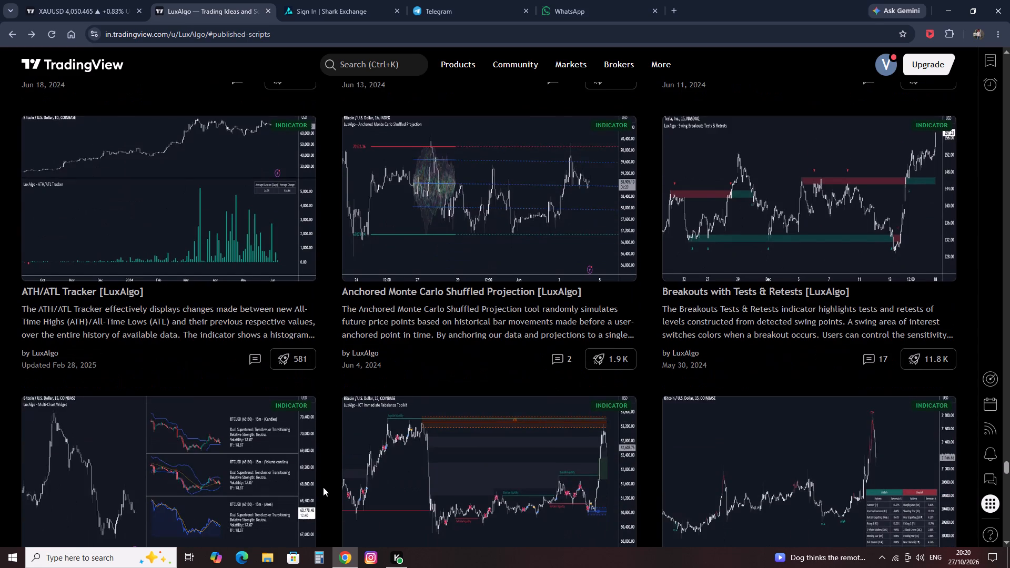
pyautogui.scroll(-4, 323, 487)
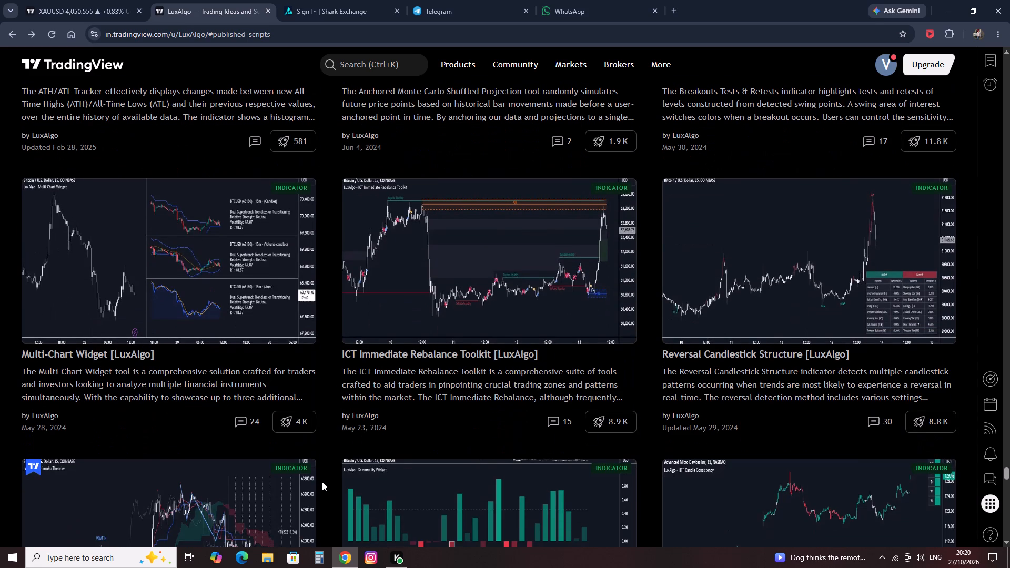
pyautogui.scroll(-7, 298, 518)
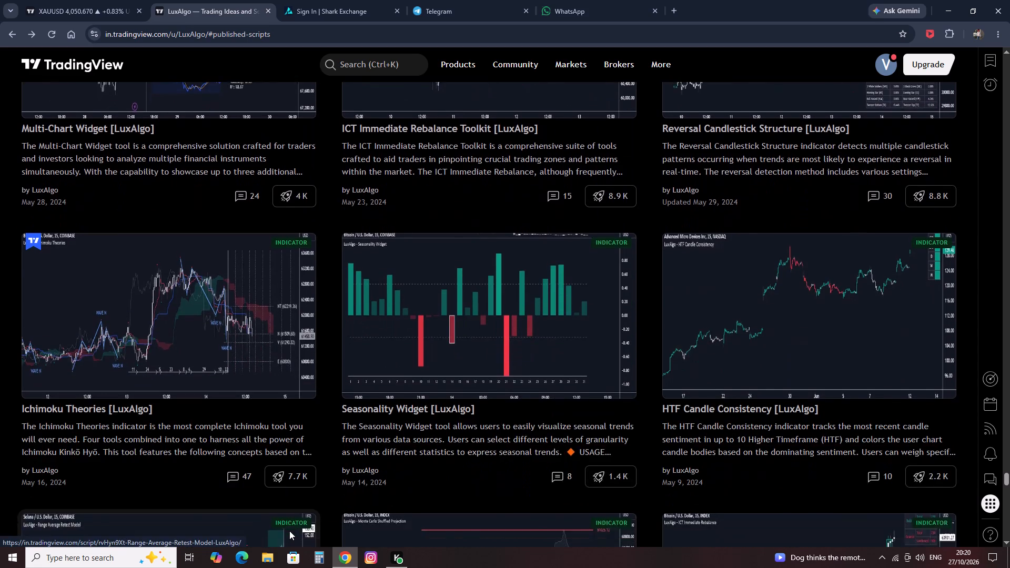
# Return to the gold chart, search the indicators for "high accu" and add BTC Sniper Signals (High Accuracy, No Repaint).
pyautogui.click(74, 24)
pyautogui.click(74, 14)
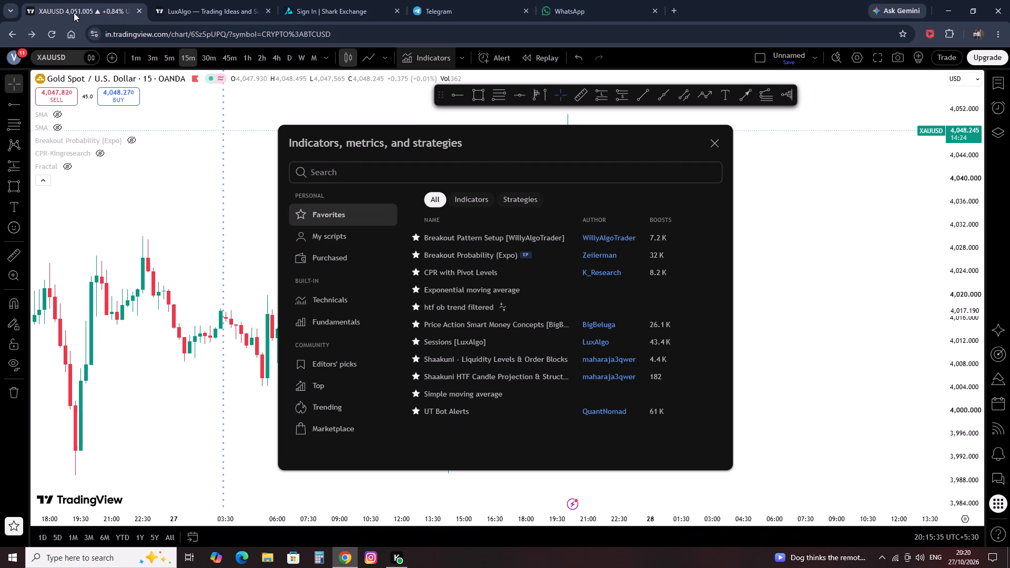
pyautogui.click(463, 173)
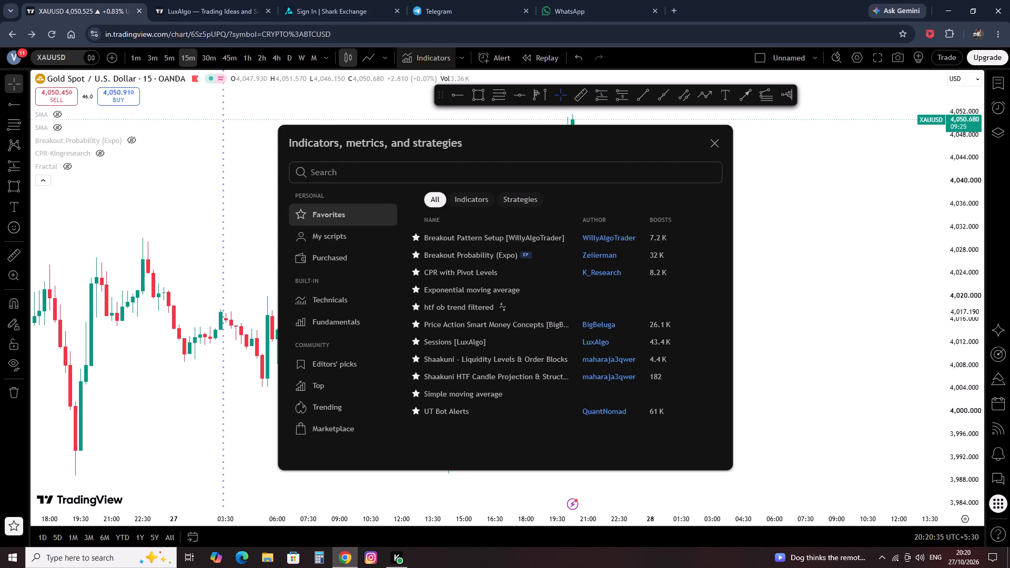
pyautogui.write('high accu')
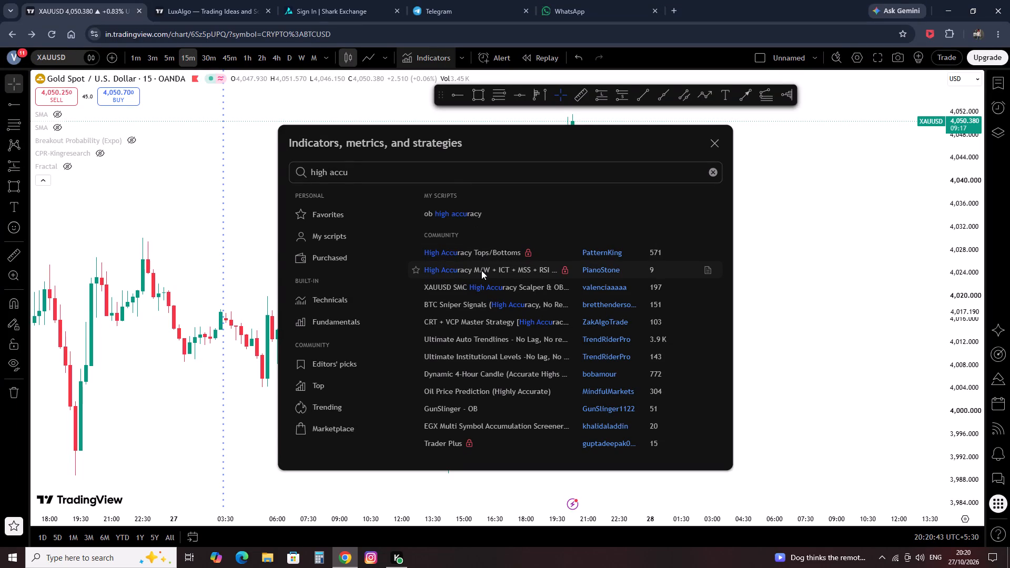
pyautogui.click(472, 303)
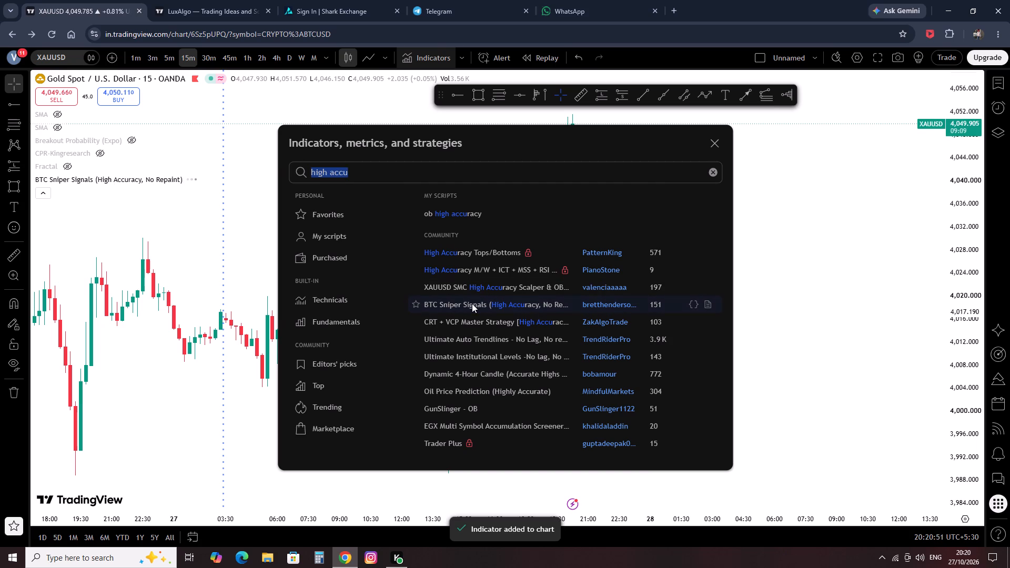
pyautogui.click(713, 146)
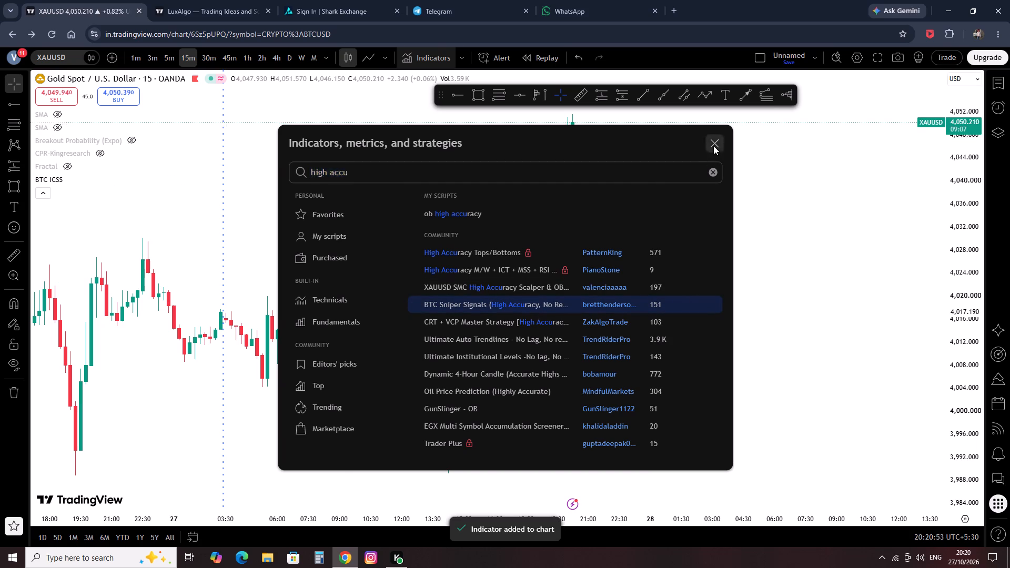
# Set the signal mode of the BTC ICSS indicator on the gold chart to Aggressive.
pyautogui.moveTo(317, 205); pyautogui.dragTo(397, 228)
pyautogui.scroll(-5, 311, 222)
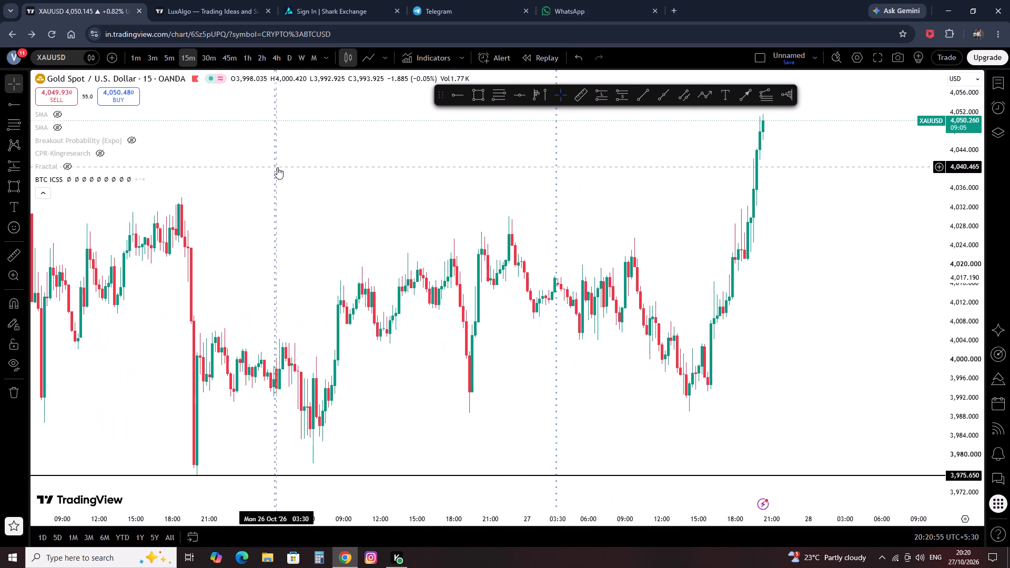
pyautogui.scroll(-2, 276, 171)
pyautogui.click(92, 180)
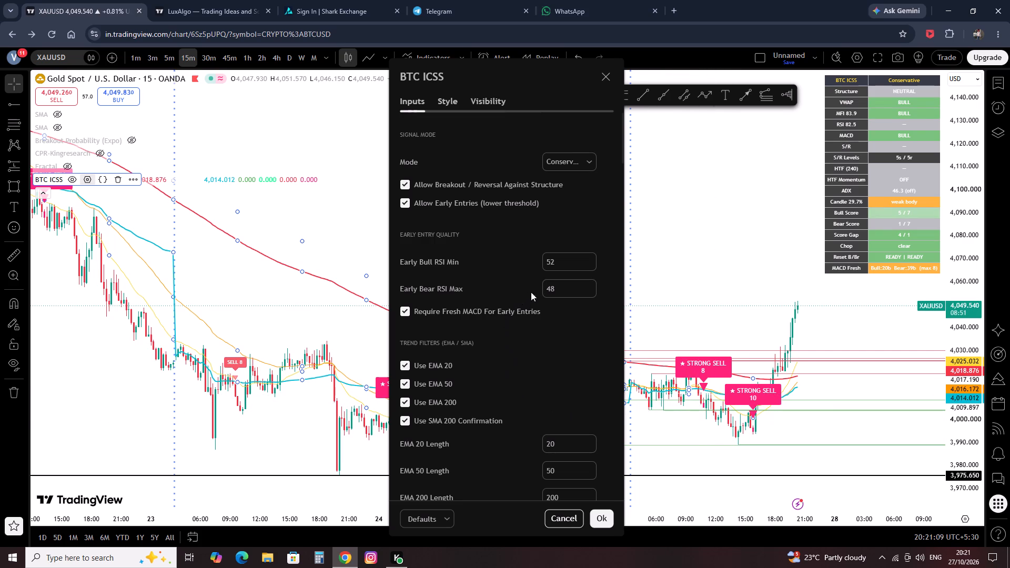
pyautogui.click(569, 158)
pyautogui.click(573, 201)
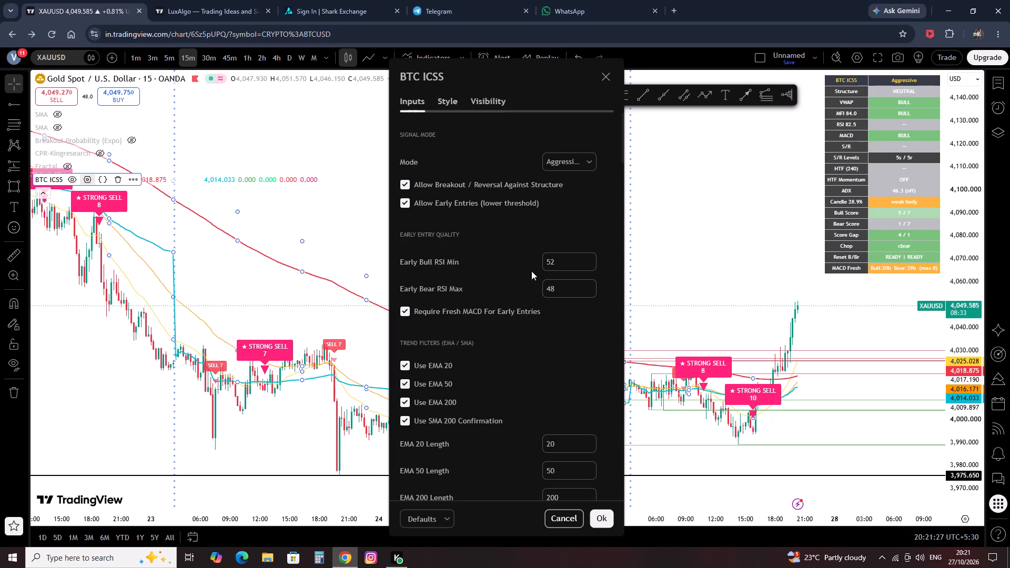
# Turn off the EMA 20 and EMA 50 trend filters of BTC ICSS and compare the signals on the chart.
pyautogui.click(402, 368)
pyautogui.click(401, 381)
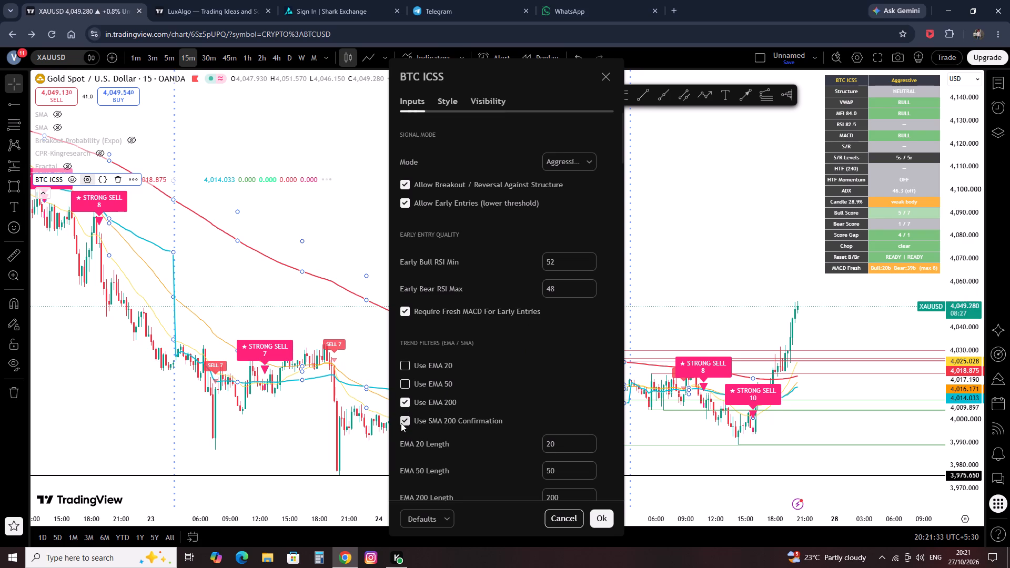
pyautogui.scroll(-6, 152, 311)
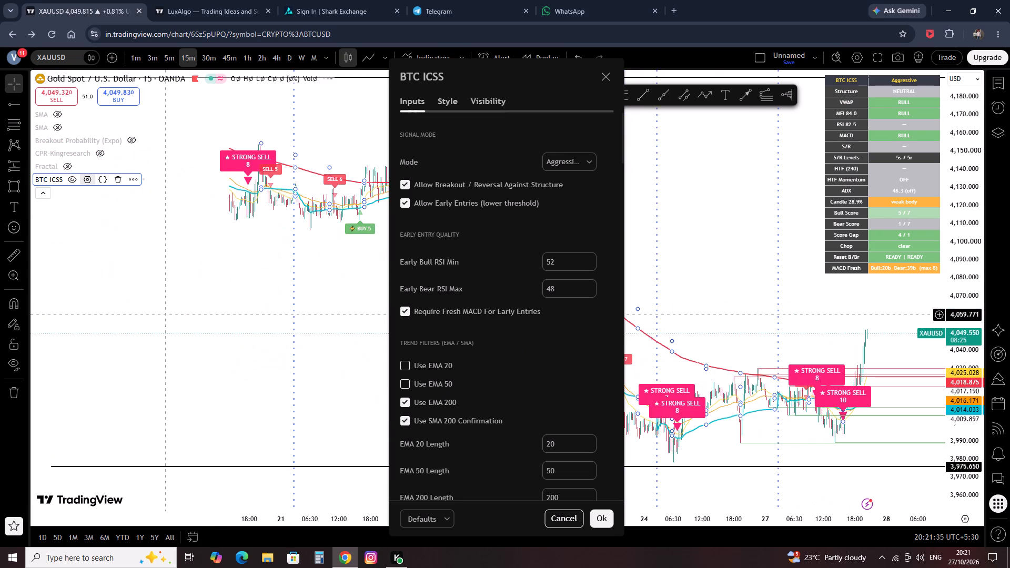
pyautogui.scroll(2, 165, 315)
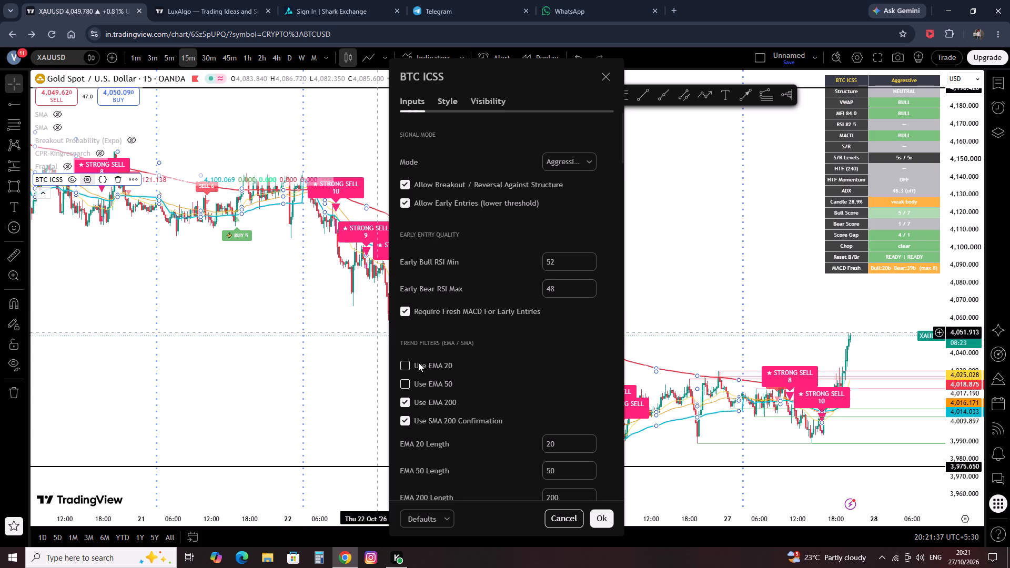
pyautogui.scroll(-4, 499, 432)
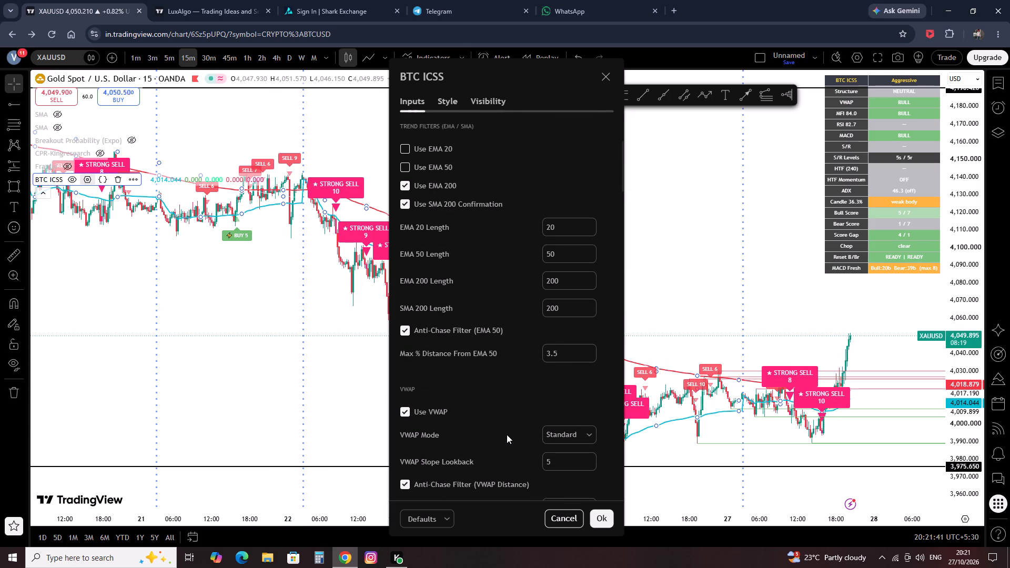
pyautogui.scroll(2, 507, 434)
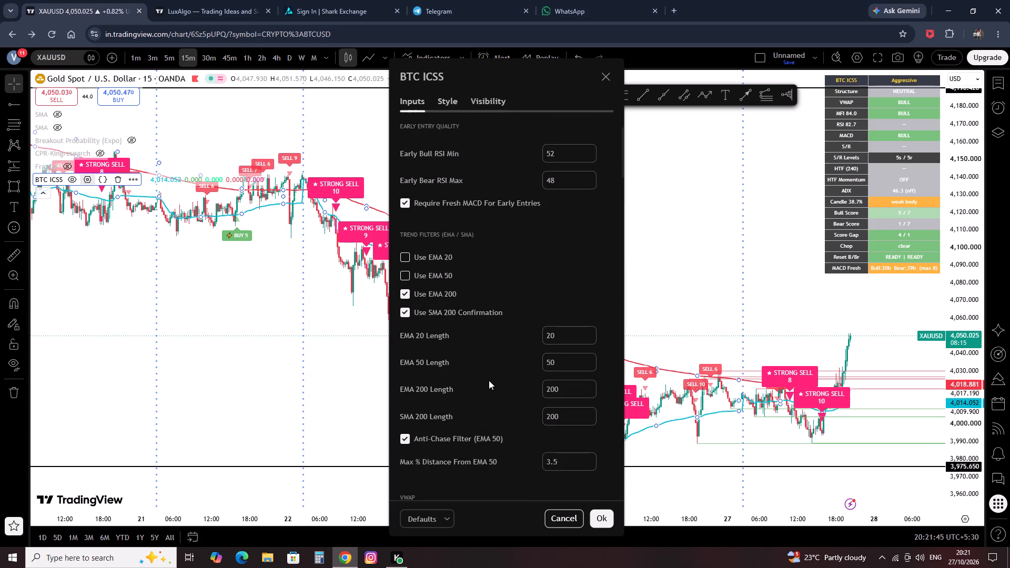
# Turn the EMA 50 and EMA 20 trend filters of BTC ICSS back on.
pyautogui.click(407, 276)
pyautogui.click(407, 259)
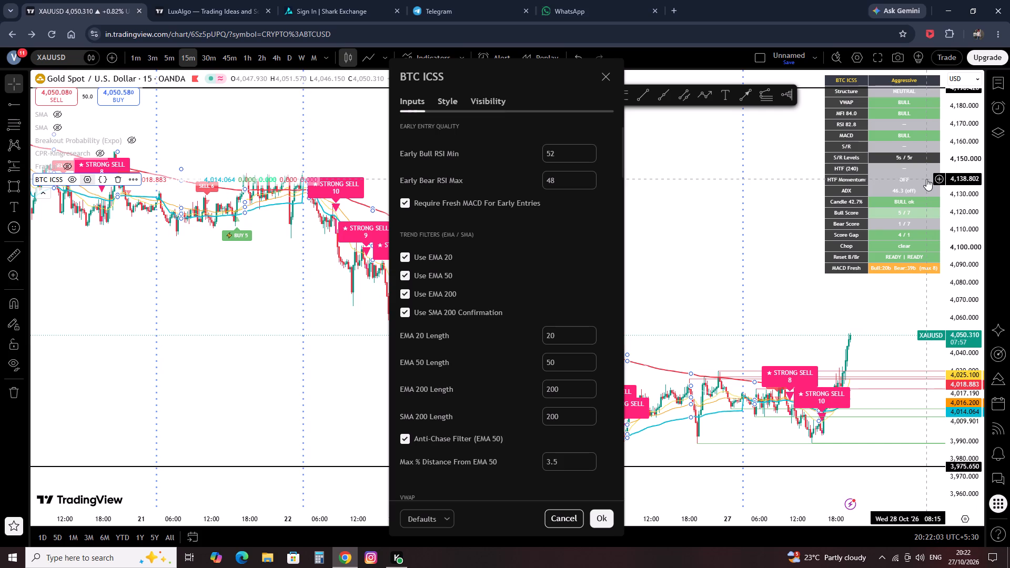
# Turn off the VWAP, MFI, RSI and MACD filters in the BTC ICSS indicator's inputs.
pyautogui.scroll(-4, 540, 299)
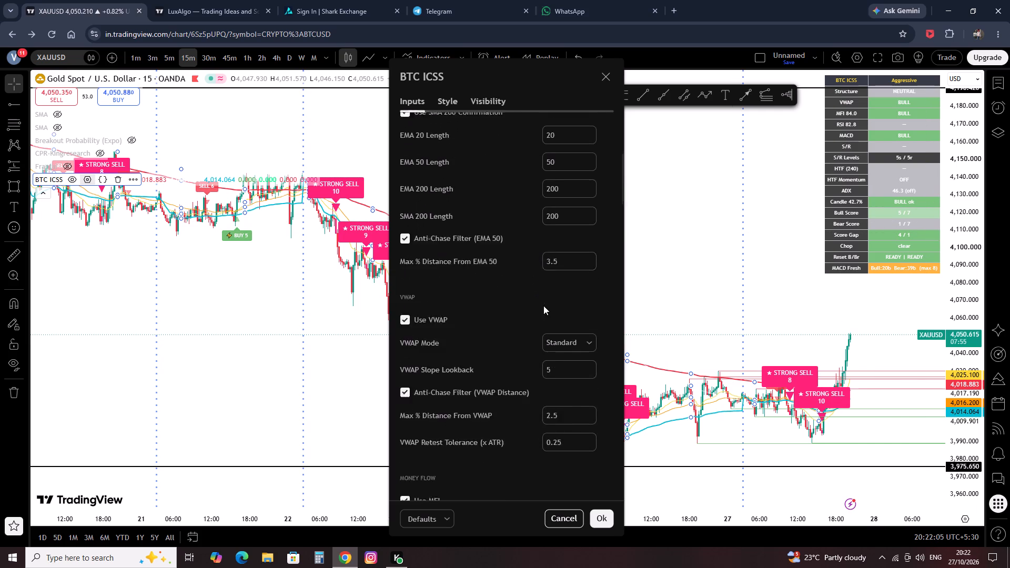
pyautogui.scroll(-1, 543, 306)
pyautogui.click(407, 253)
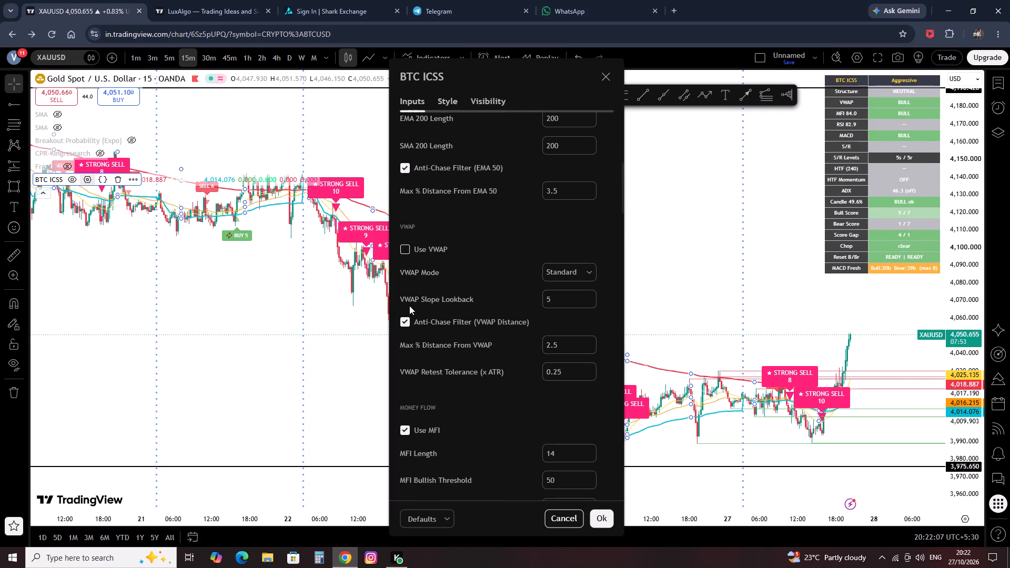
pyautogui.scroll(-2, 408, 356)
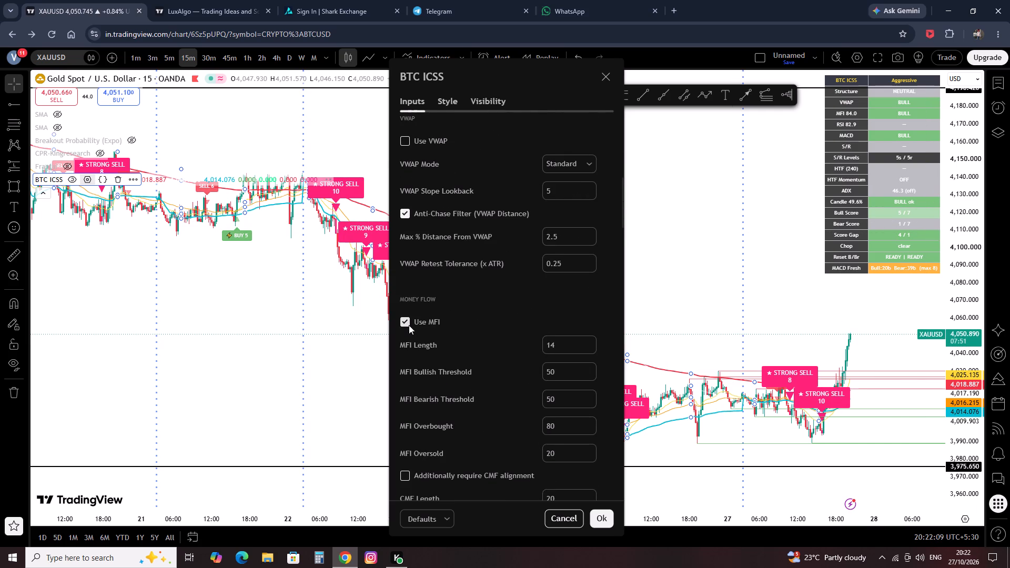
pyautogui.click(409, 325)
pyautogui.scroll(-6, 459, 345)
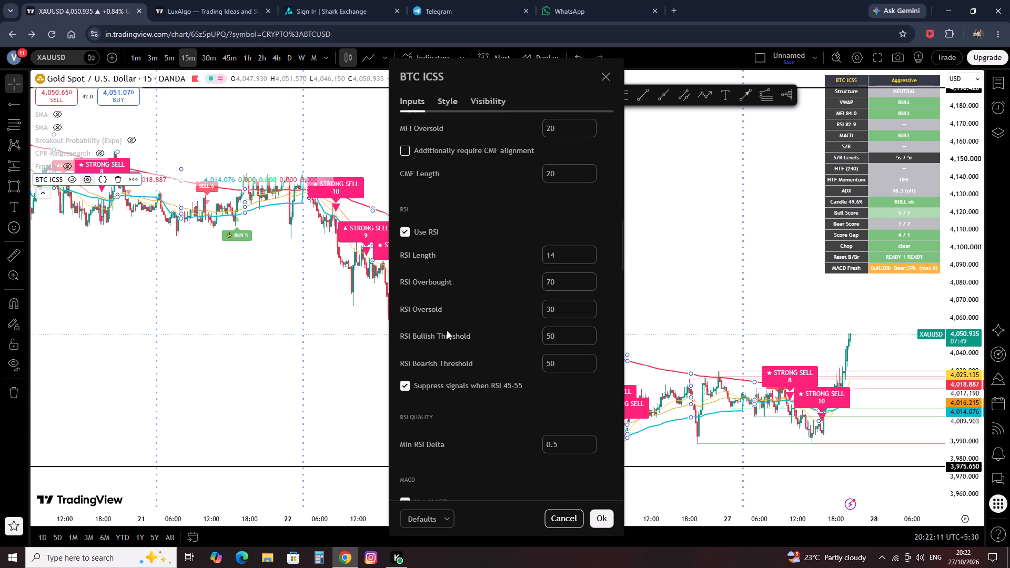
pyautogui.click(408, 234)
pyautogui.scroll(-3, 417, 352)
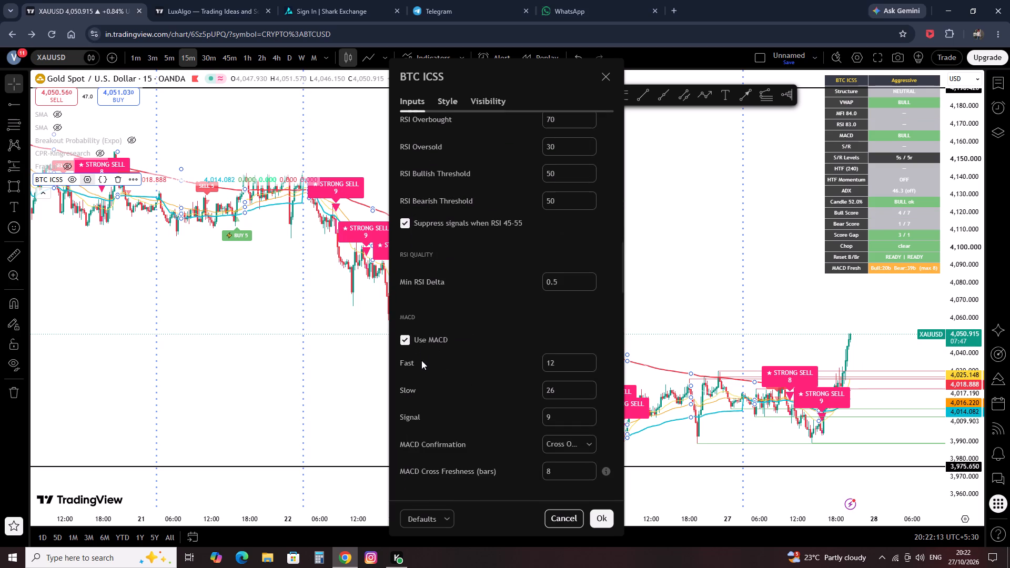
pyautogui.click(409, 337)
# Require HTF momentum for strong signals in BTC ICSS and set the higher timeframe to 1 hour.
pyautogui.scroll(-4, 437, 341)
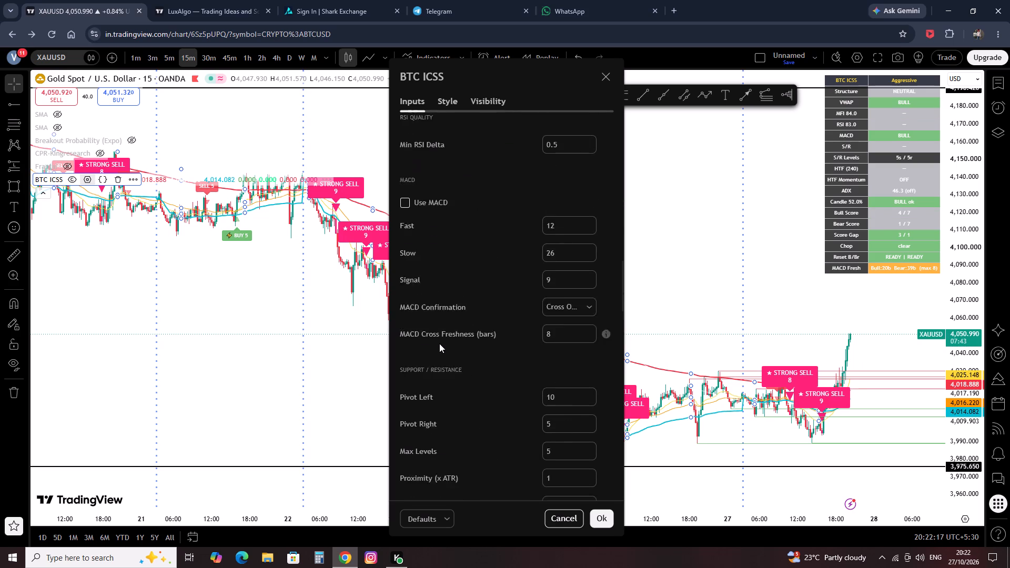
pyautogui.scroll(-4, 439, 343)
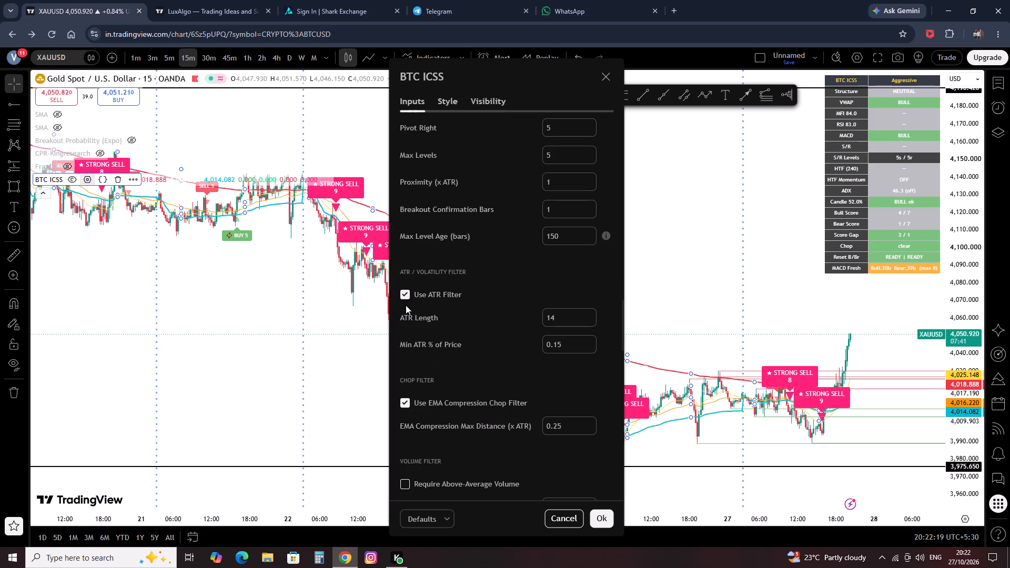
pyautogui.scroll(-3, 412, 340)
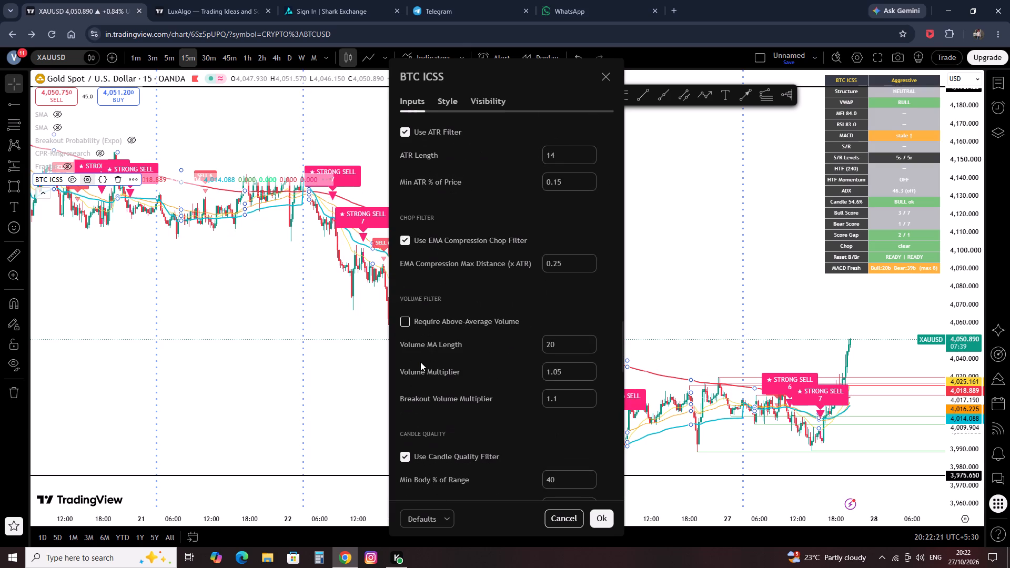
pyautogui.scroll(-2, 346, 355)
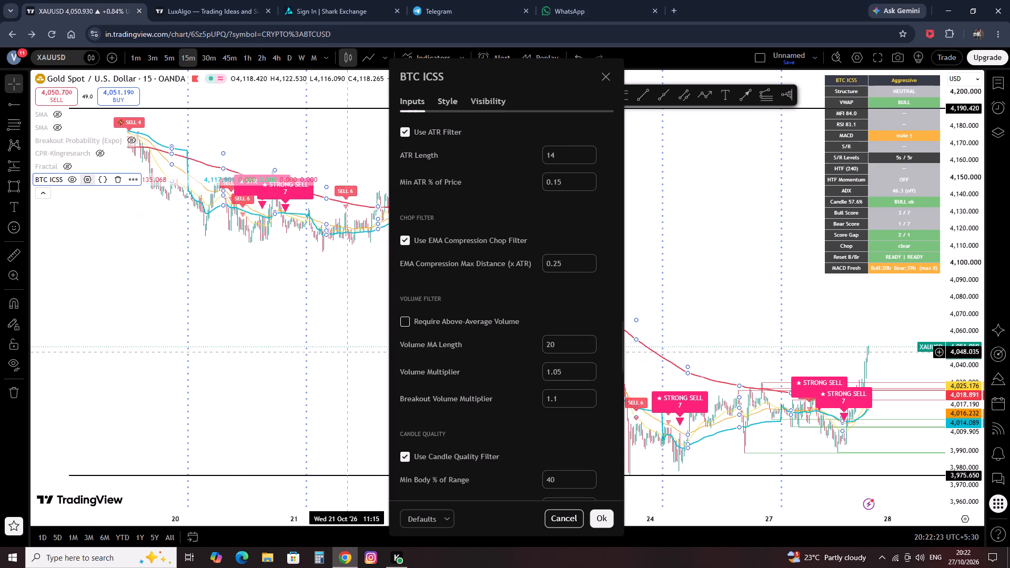
pyautogui.scroll(-1, 348, 351)
pyautogui.scroll(1, 430, 362)
pyautogui.scroll(-3, 430, 362)
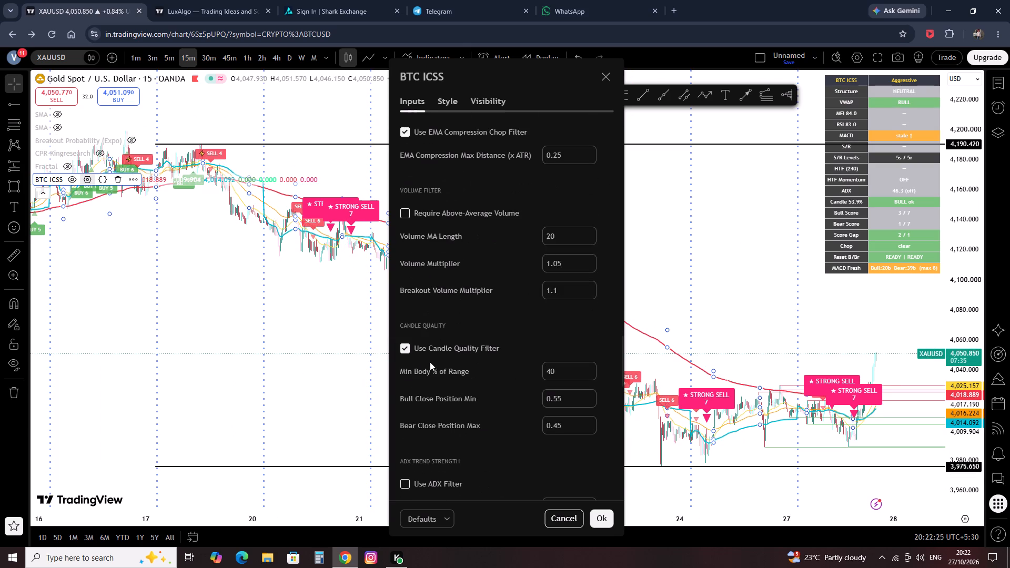
pyautogui.scroll(-5, 420, 358)
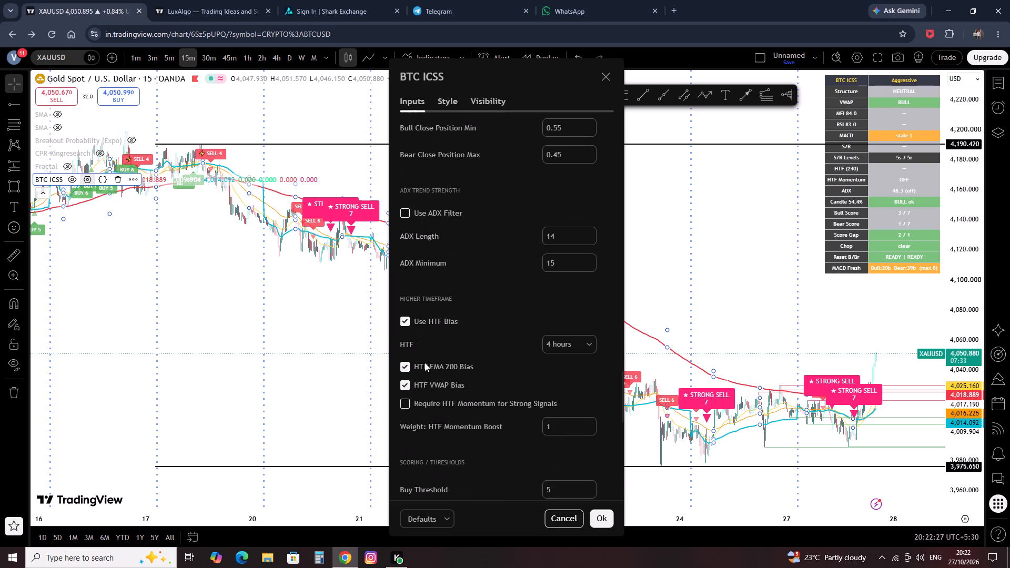
pyautogui.scroll(-1, 425, 362)
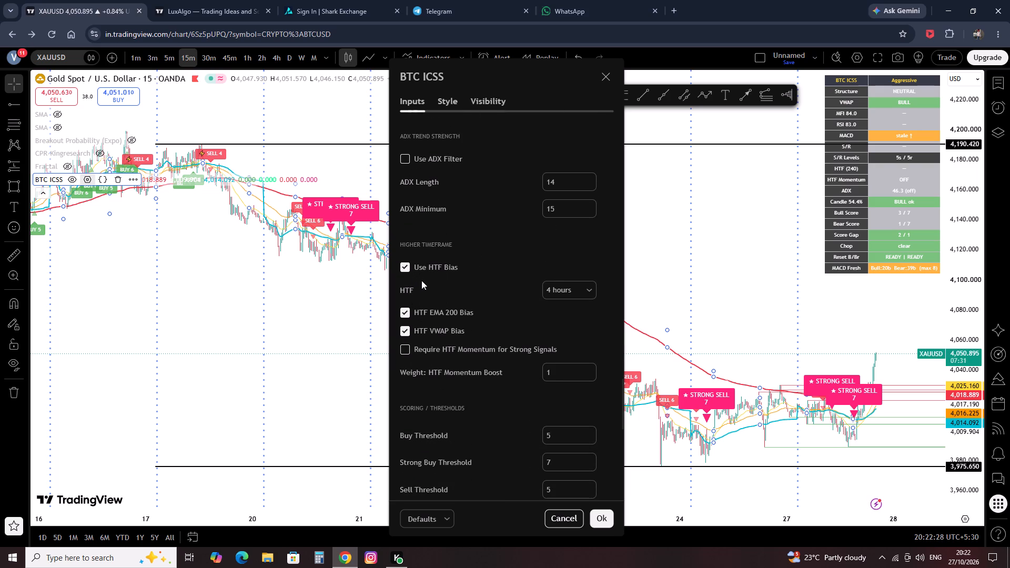
pyautogui.click(407, 348)
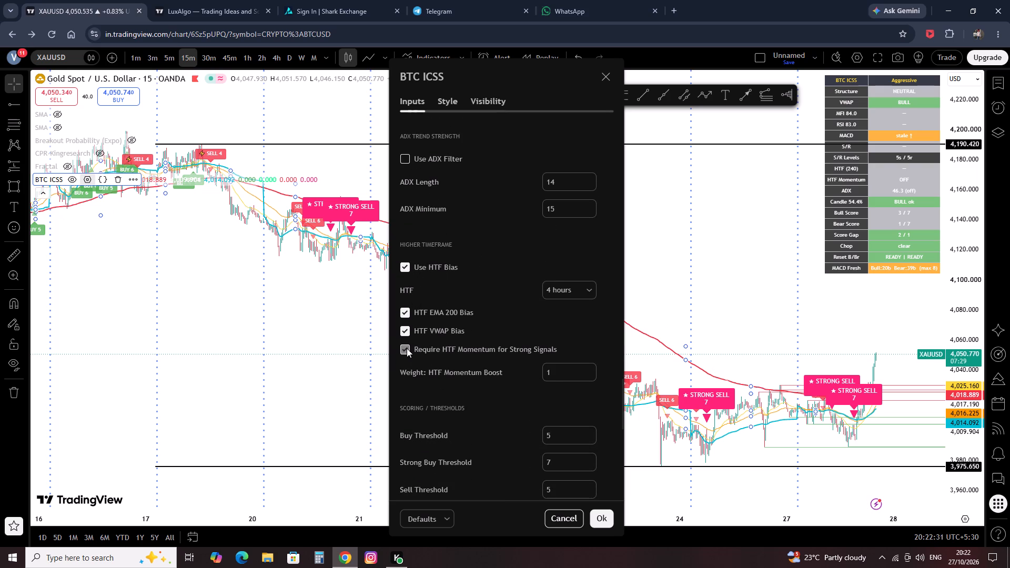
pyautogui.click(554, 293)
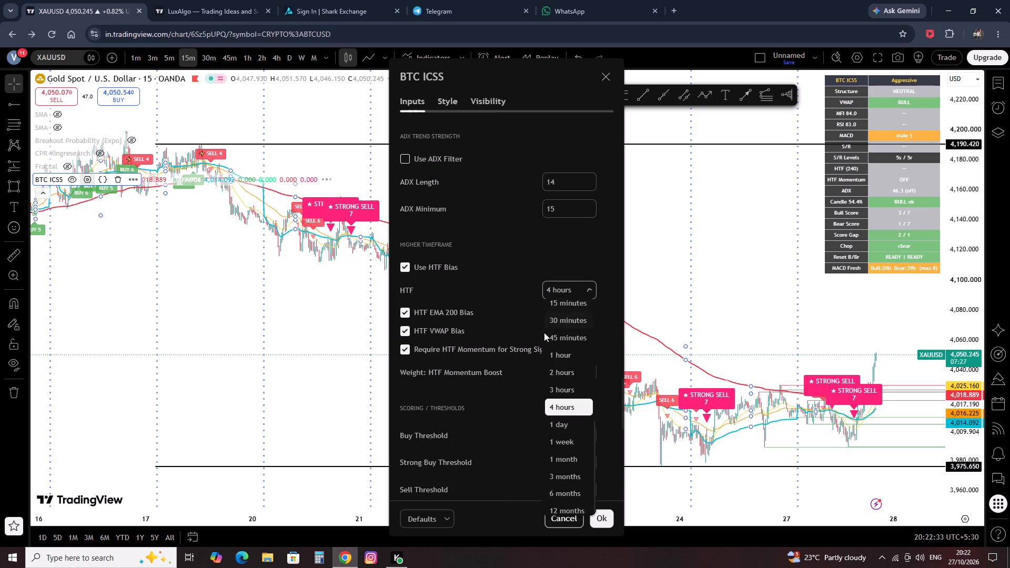
pyautogui.click(570, 357)
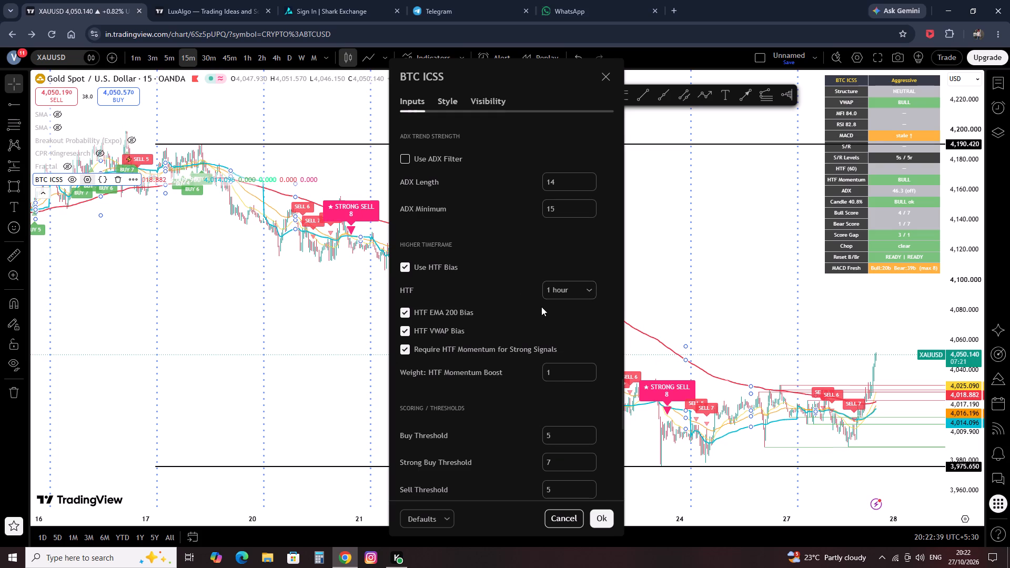
# Hide the moving averages and VWAP in the BTC ICSS visuals, apply the settings and deselect the indicator.
pyautogui.scroll(2, 533, 326)
pyautogui.scroll(-3, 533, 328)
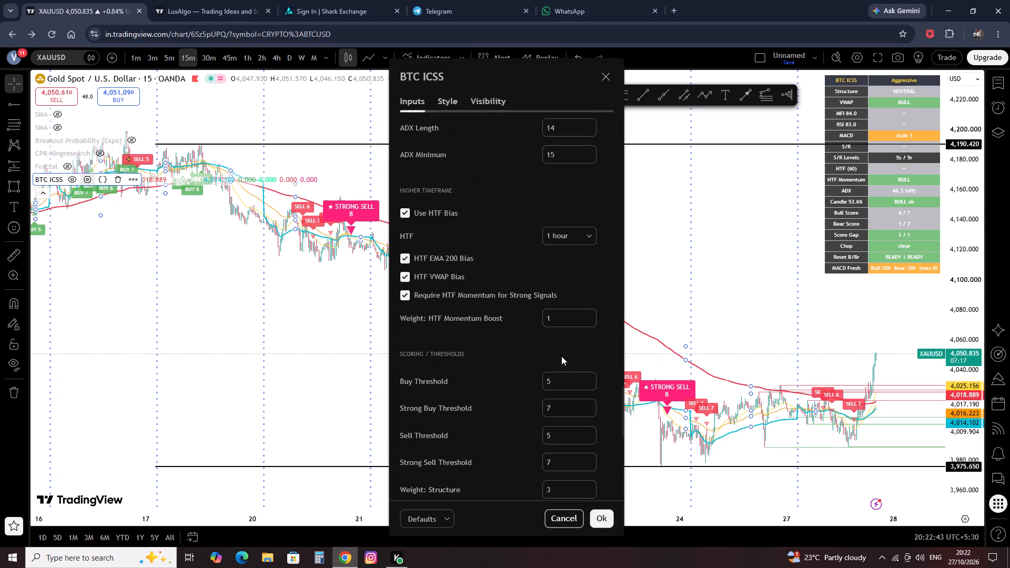
pyautogui.scroll(-6, 508, 402)
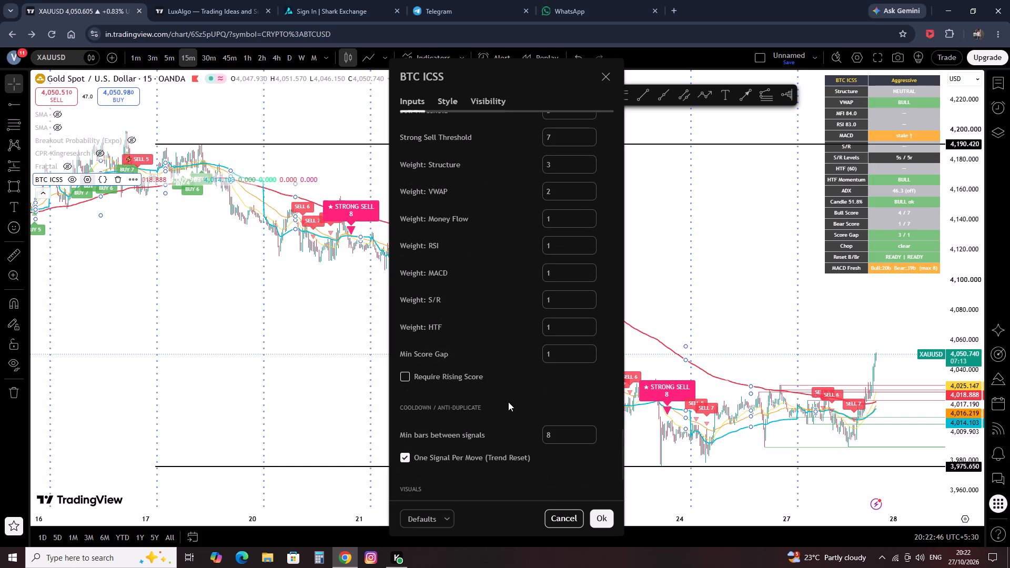
pyautogui.scroll(-1, 510, 405)
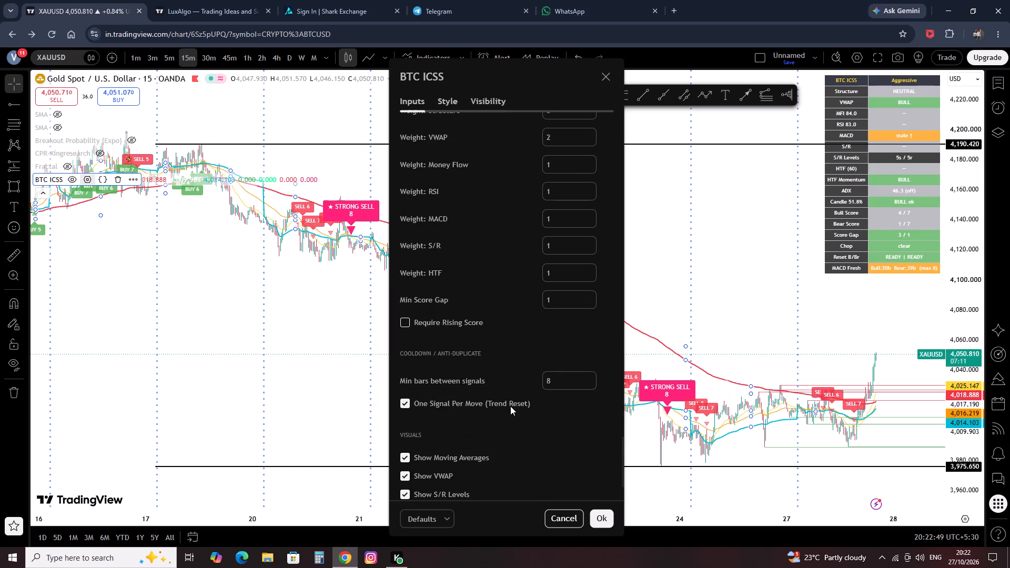
pyautogui.scroll(-2, 511, 408)
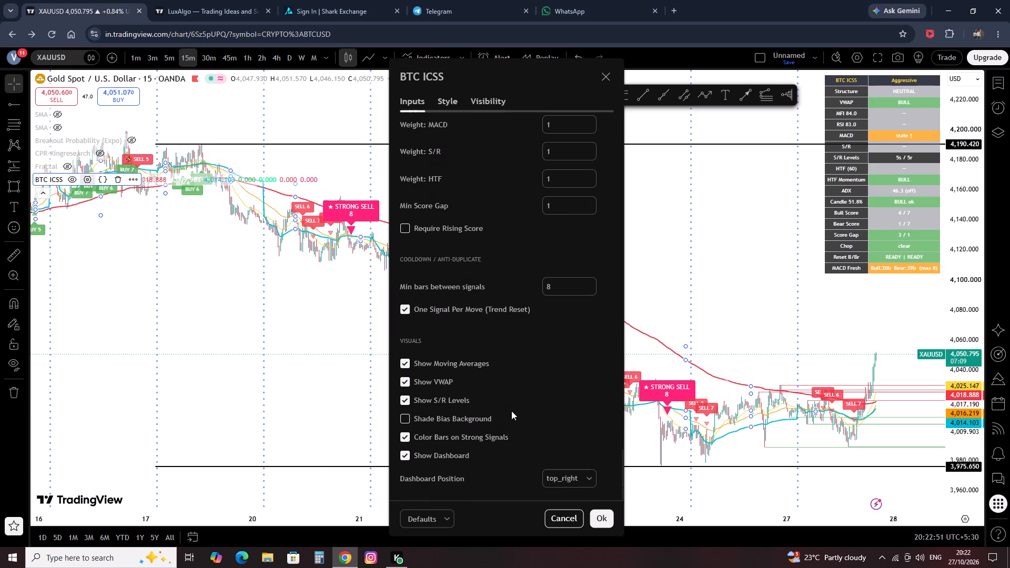
pyautogui.scroll(-2, 511, 411)
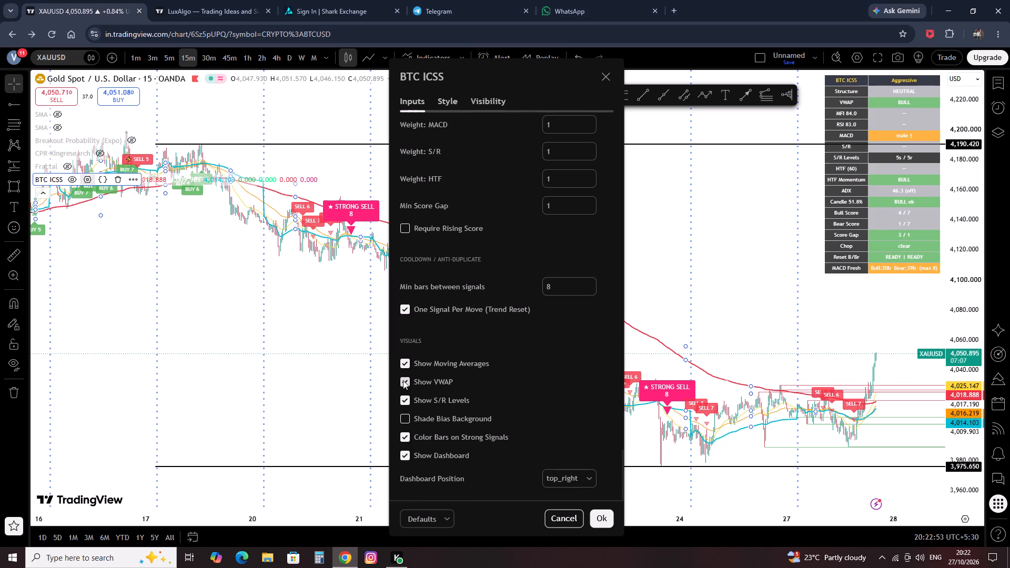
pyautogui.click(406, 381)
pyautogui.click(407, 363)
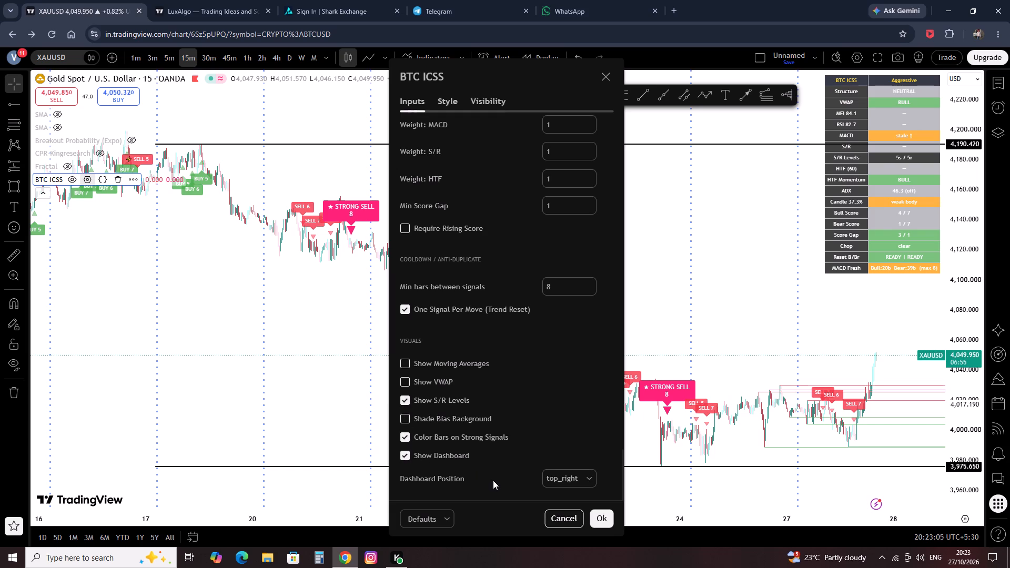
pyautogui.scroll(-2, 493, 480)
pyautogui.click(606, 523)
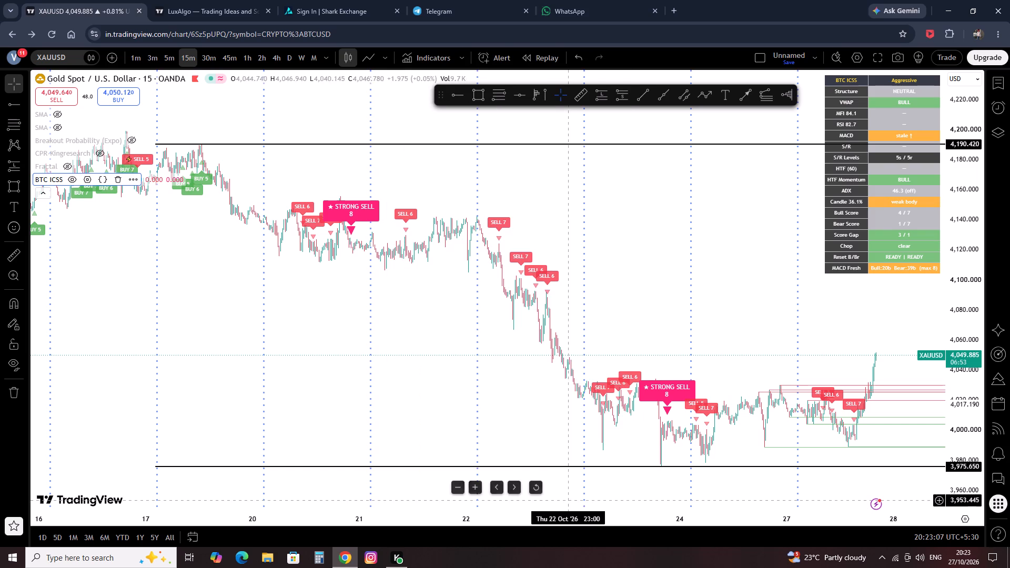
pyautogui.click(85, 236)
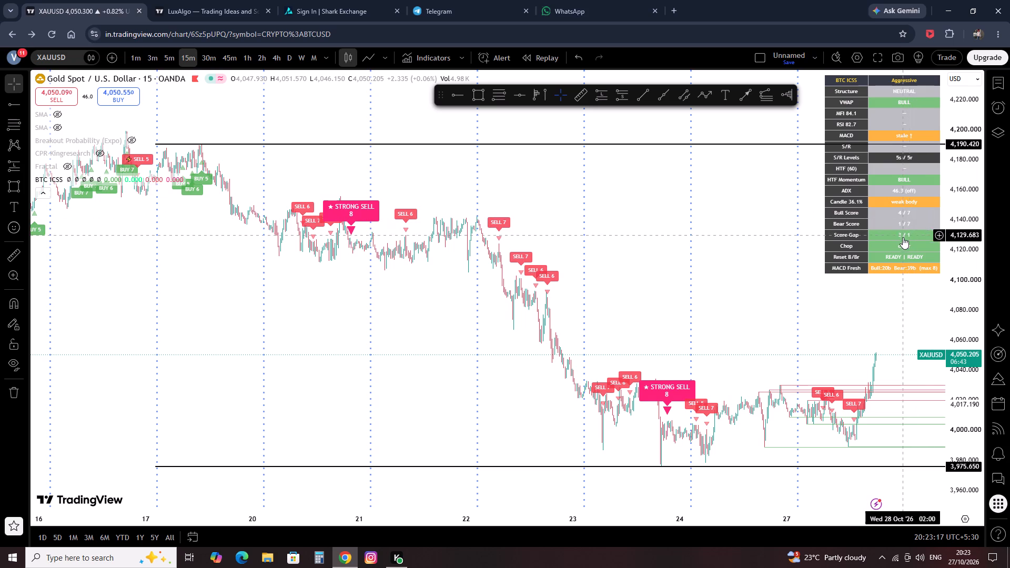
# Examine the BTC ICSS signals against price on the gold chart from 23 to 27 October.
pyautogui.scroll(12, 645, 357)
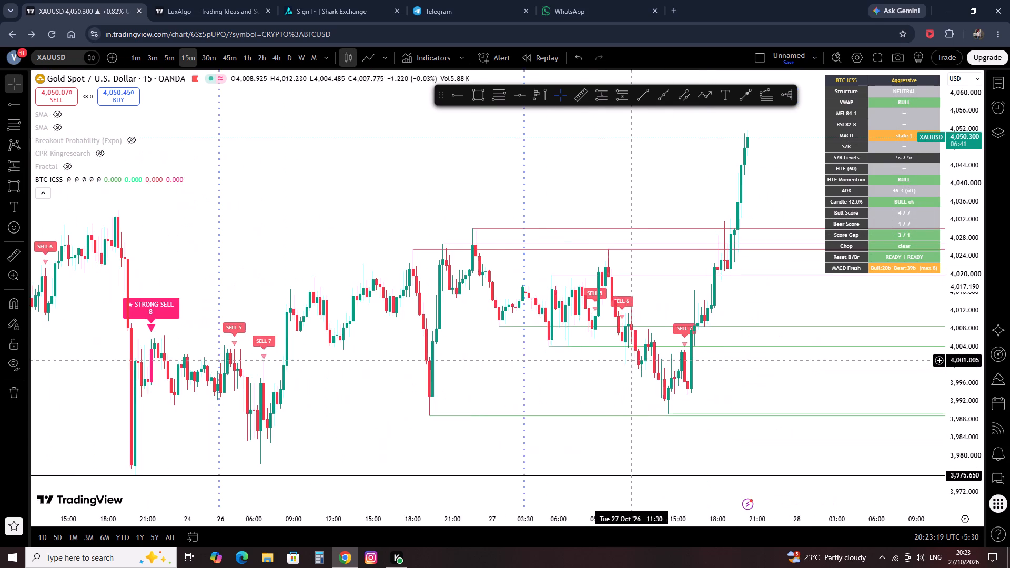
pyautogui.scroll(4, 590, 354)
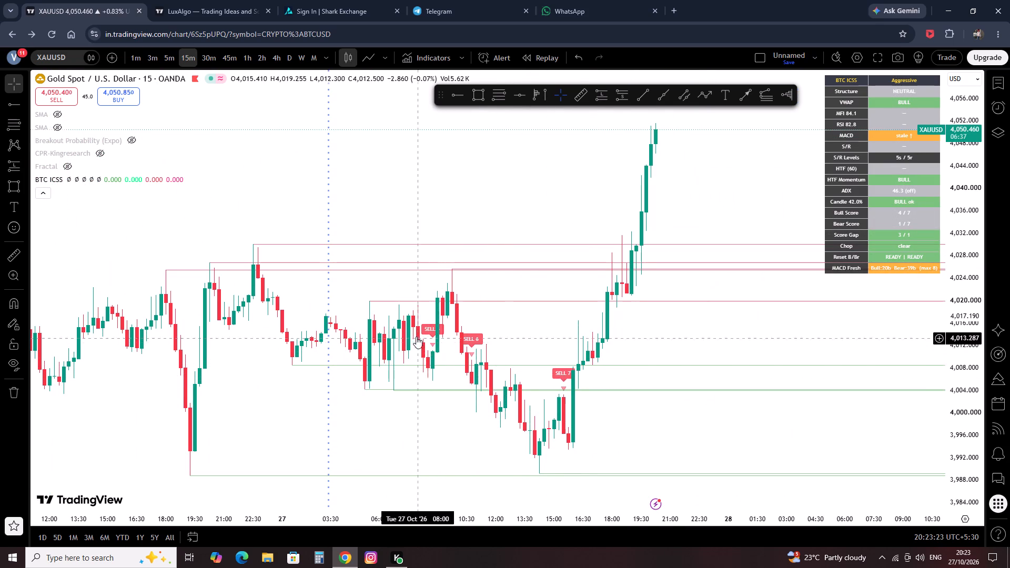
pyautogui.scroll(-3, 490, 377)
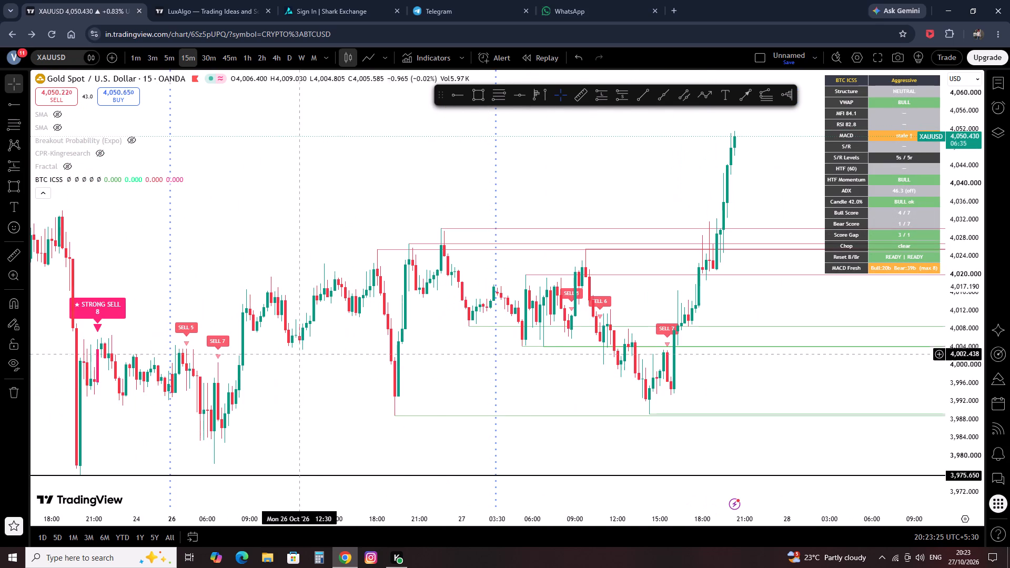
pyautogui.moveTo(282, 310); pyautogui.dragTo(402, 332)
pyautogui.moveTo(272, 289); pyautogui.dragTo(367, 296)
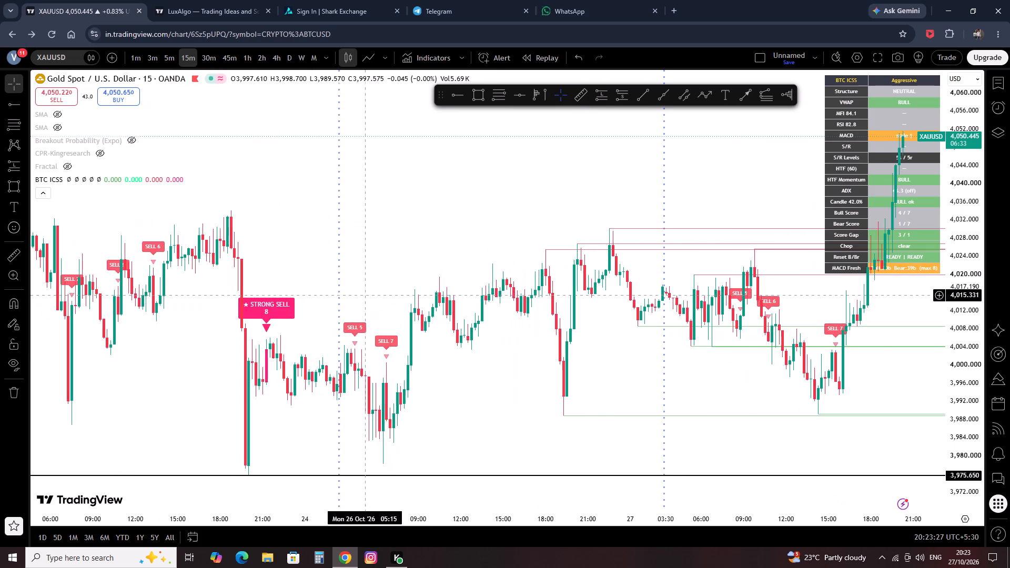
pyautogui.moveTo(338, 292); pyautogui.dragTo(585, 301)
pyautogui.click(586, 300)
pyautogui.moveTo(340, 277); pyautogui.dragTo(441, 296)
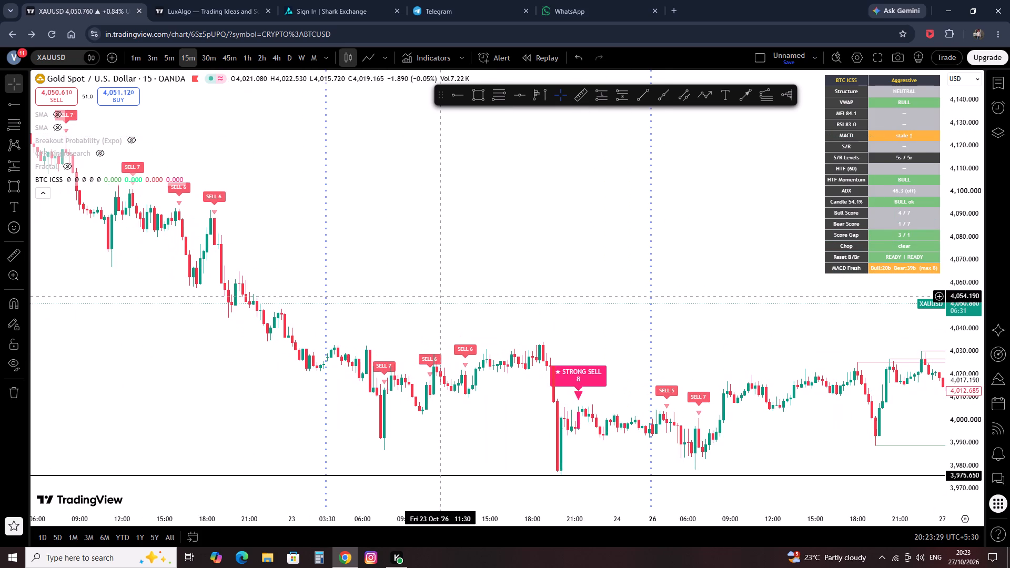
pyautogui.scroll(2, 441, 296)
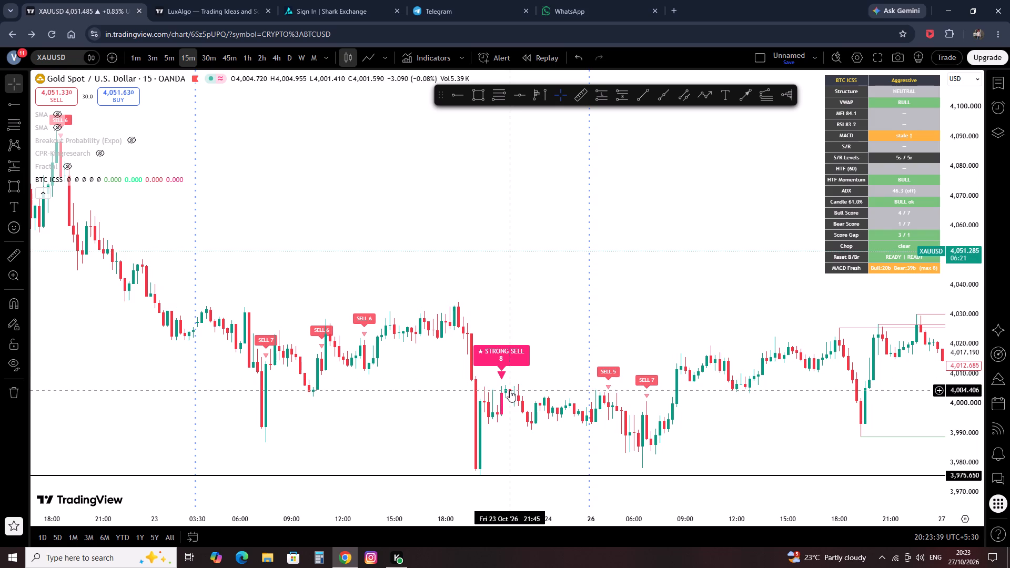
# Examine the earlier BTC ICSS buy and sell signals on the gold chart, going back to 13 October.
pyautogui.scroll(-8, 512, 403)
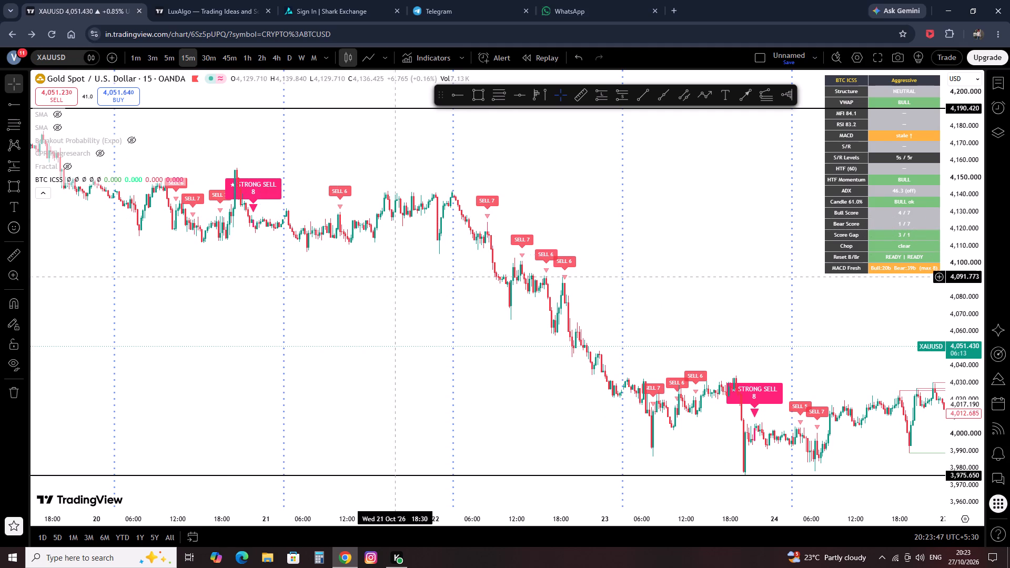
pyautogui.moveTo(201, 306); pyautogui.dragTo(602, 365)
pyautogui.click(621, 365)
pyautogui.moveTo(147, 296); pyautogui.dragTo(410, 372)
pyautogui.click(425, 372)
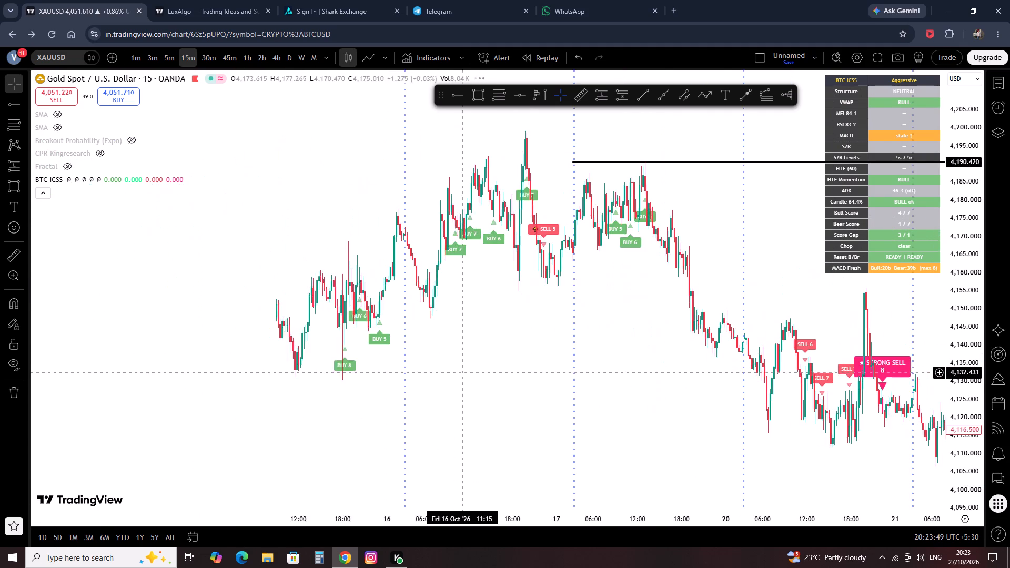
pyautogui.scroll(6, 463, 372)
pyautogui.moveTo(97, 332); pyautogui.dragTo(599, 391)
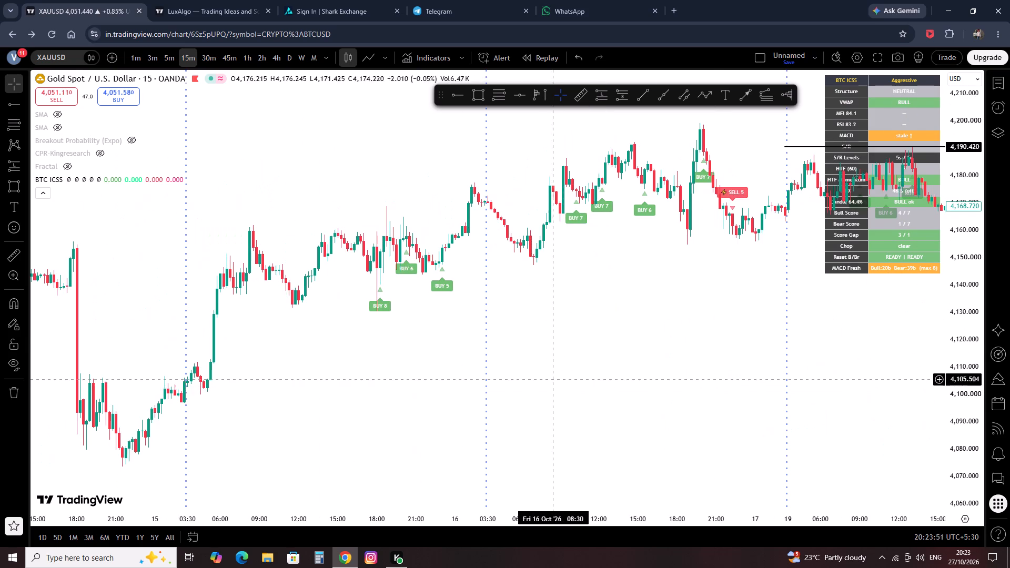
pyautogui.scroll(-5, 544, 379)
pyautogui.moveTo(280, 358); pyautogui.dragTo(659, 371)
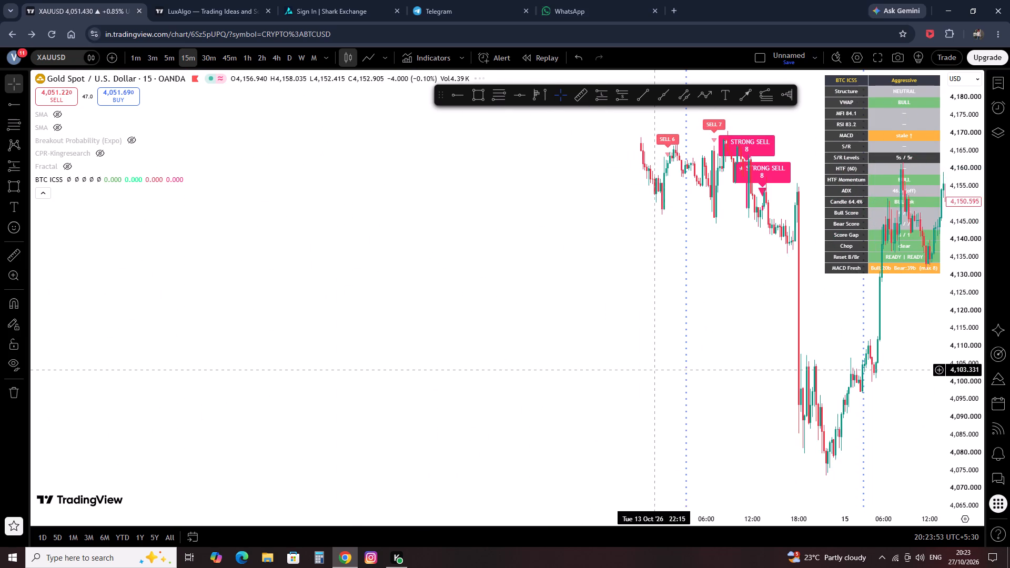
pyautogui.scroll(12, 655, 370)
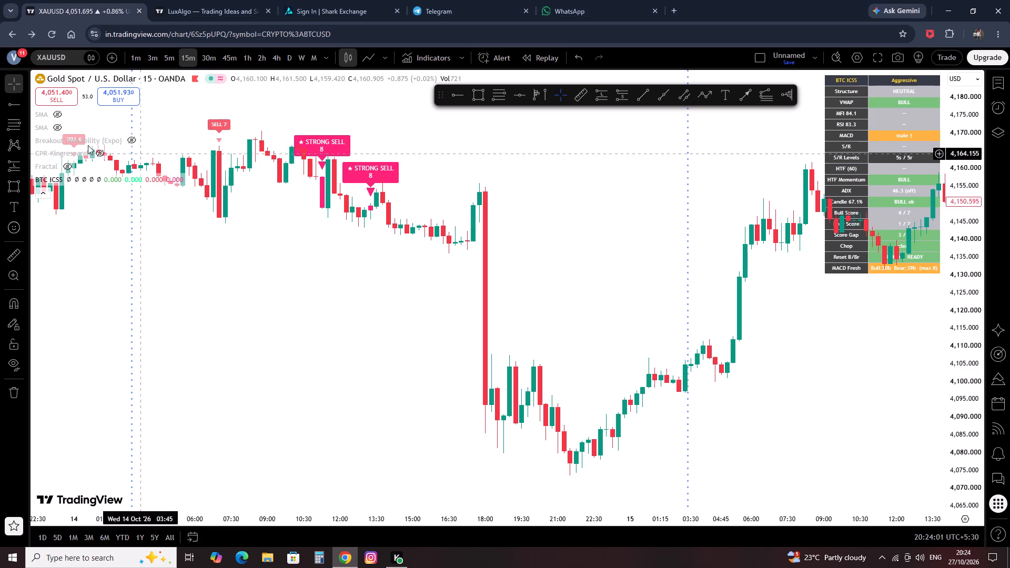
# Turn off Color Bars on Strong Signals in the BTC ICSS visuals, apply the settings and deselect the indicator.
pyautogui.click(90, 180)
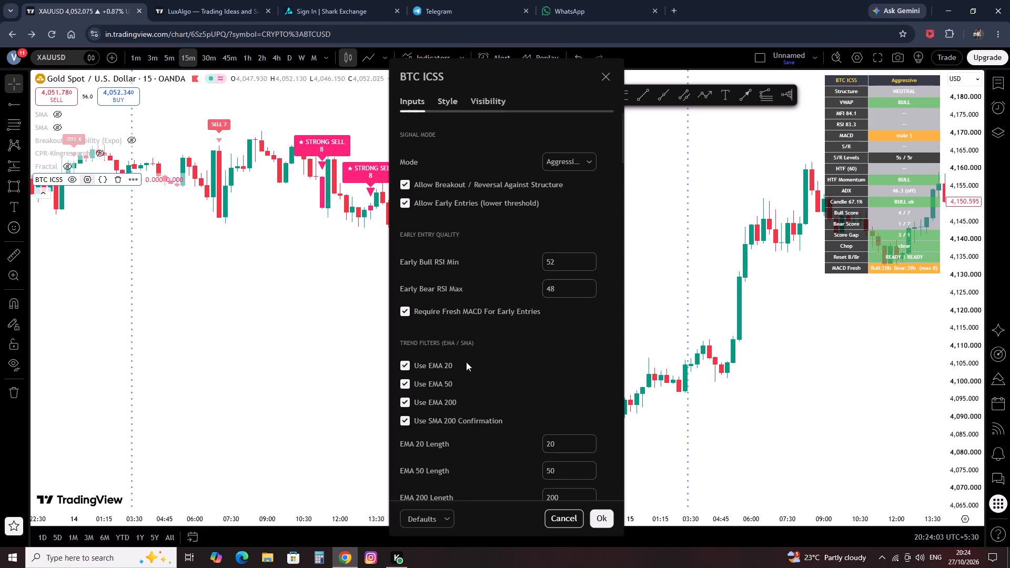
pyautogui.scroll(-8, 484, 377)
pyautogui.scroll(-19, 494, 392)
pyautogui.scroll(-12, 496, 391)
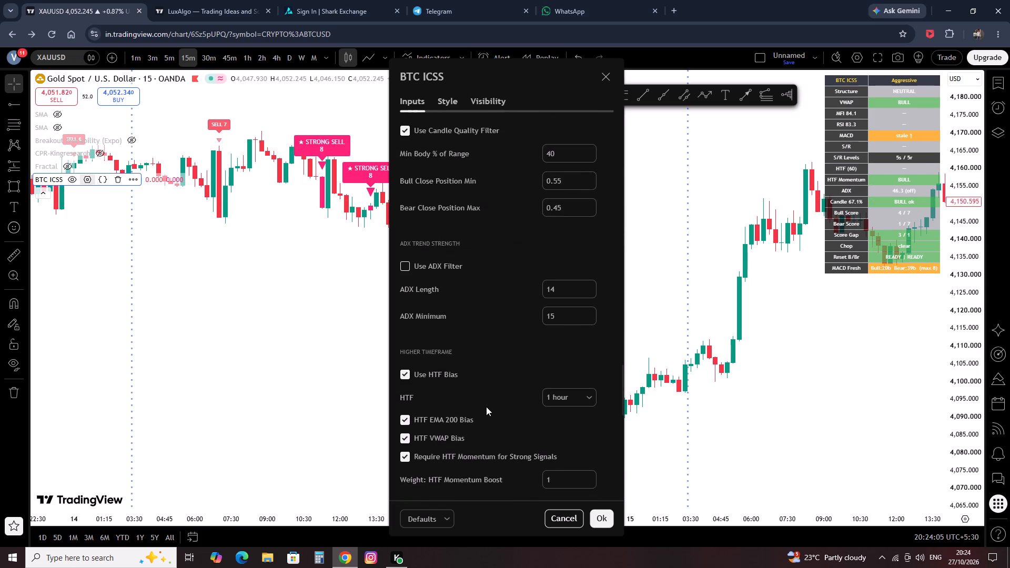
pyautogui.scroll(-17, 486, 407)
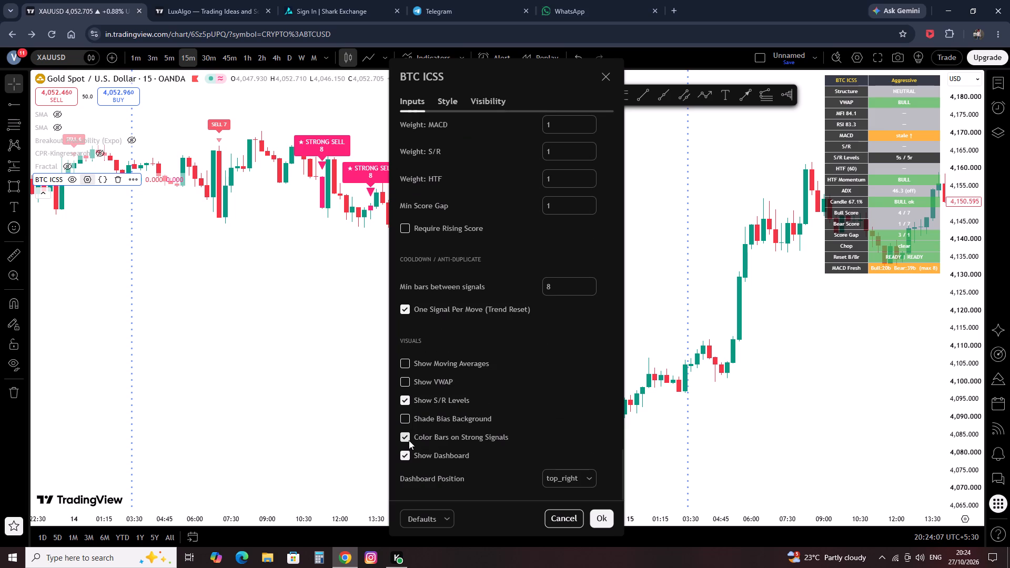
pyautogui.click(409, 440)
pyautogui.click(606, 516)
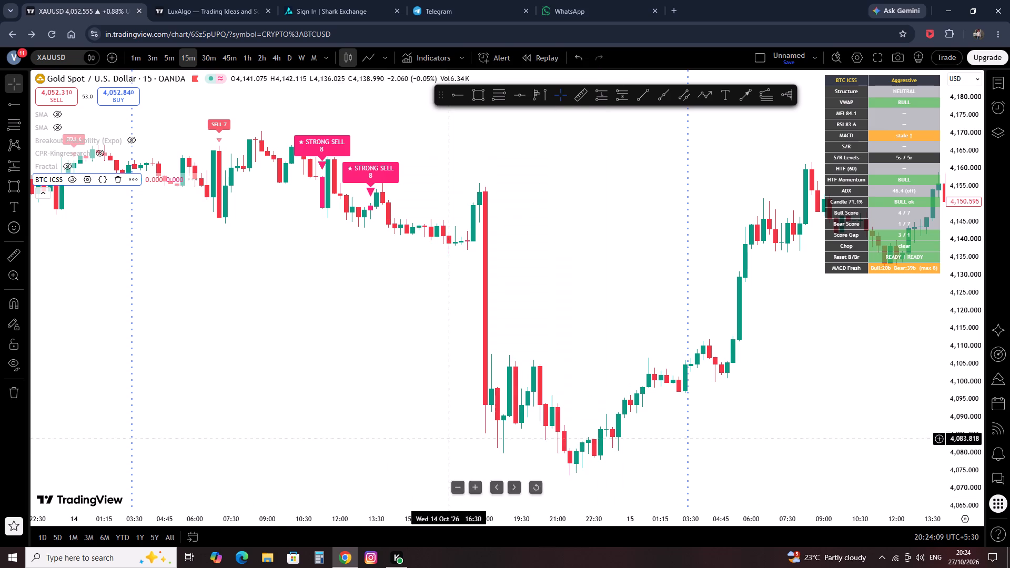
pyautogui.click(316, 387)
# Examine the BTC ICSS signals on the 15-minute gold chart, from 14 October back to 3 October.
pyautogui.scroll(-4, 207, 285)
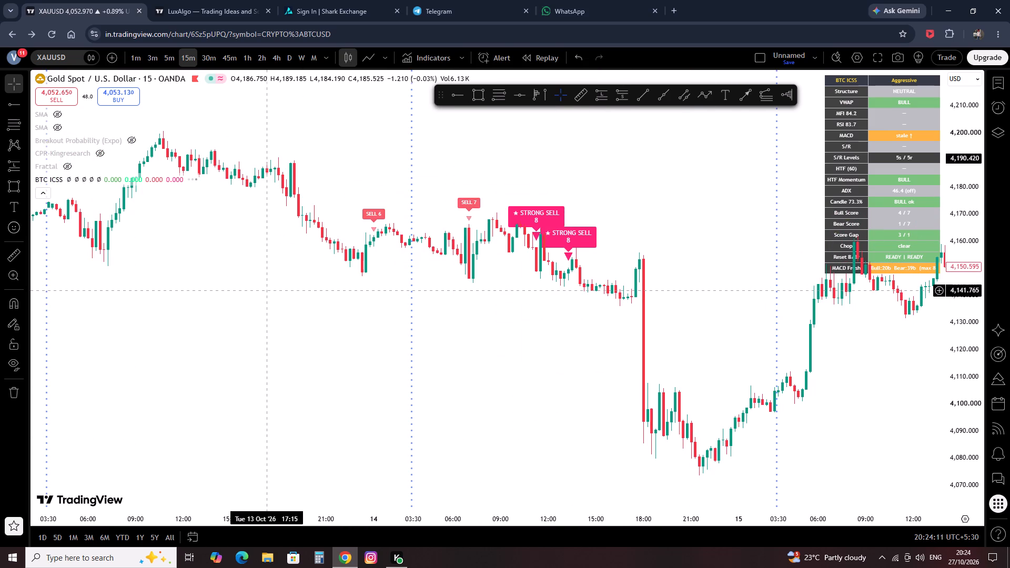
pyautogui.scroll(4, 266, 291)
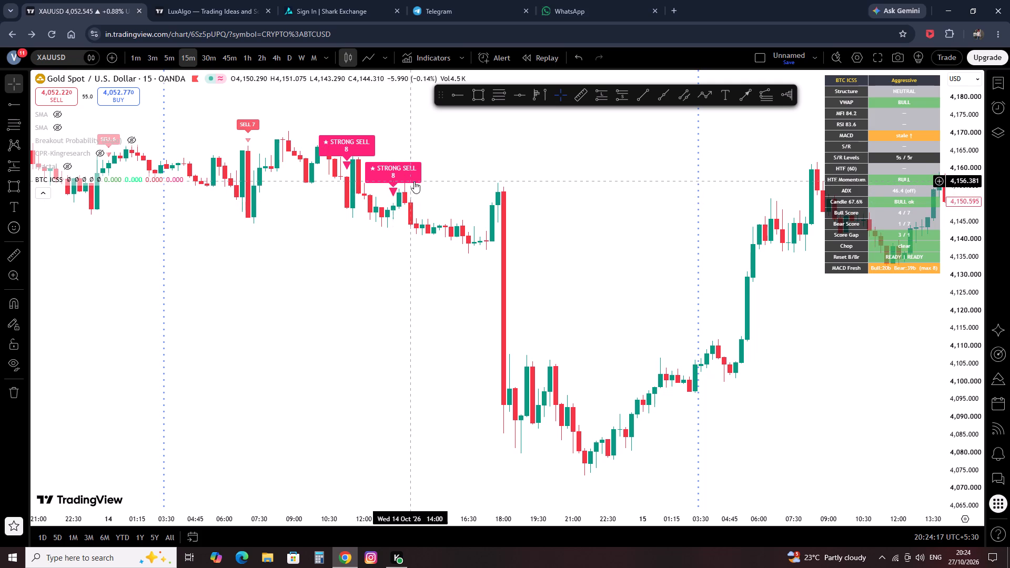
pyautogui.scroll(6, 417, 182)
pyautogui.moveTo(221, 231); pyautogui.dragTo(747, 302)
pyautogui.scroll(3, 568, 294)
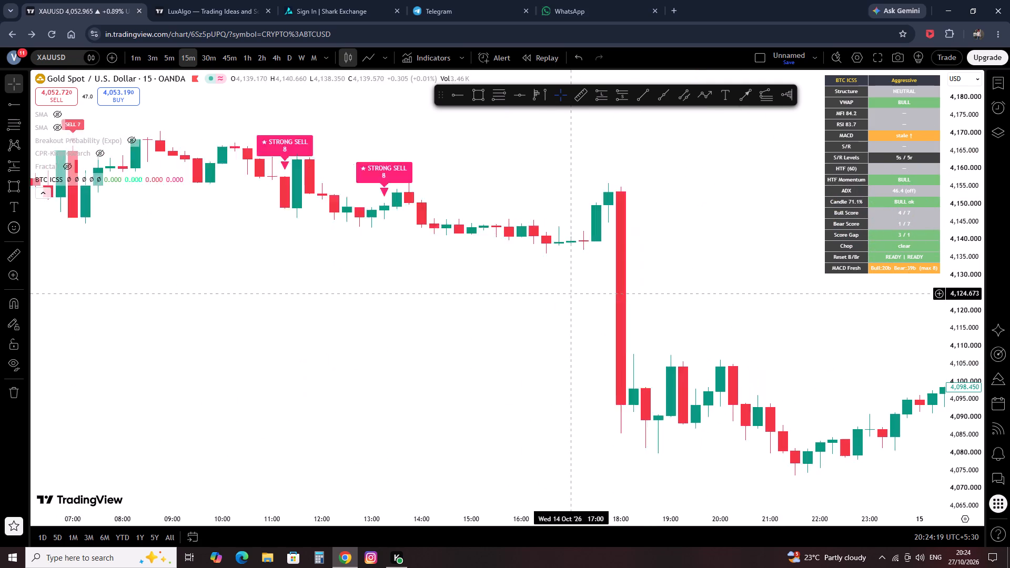
pyautogui.scroll(1, 568, 294)
pyautogui.moveTo(255, 305); pyautogui.dragTo(473, 321)
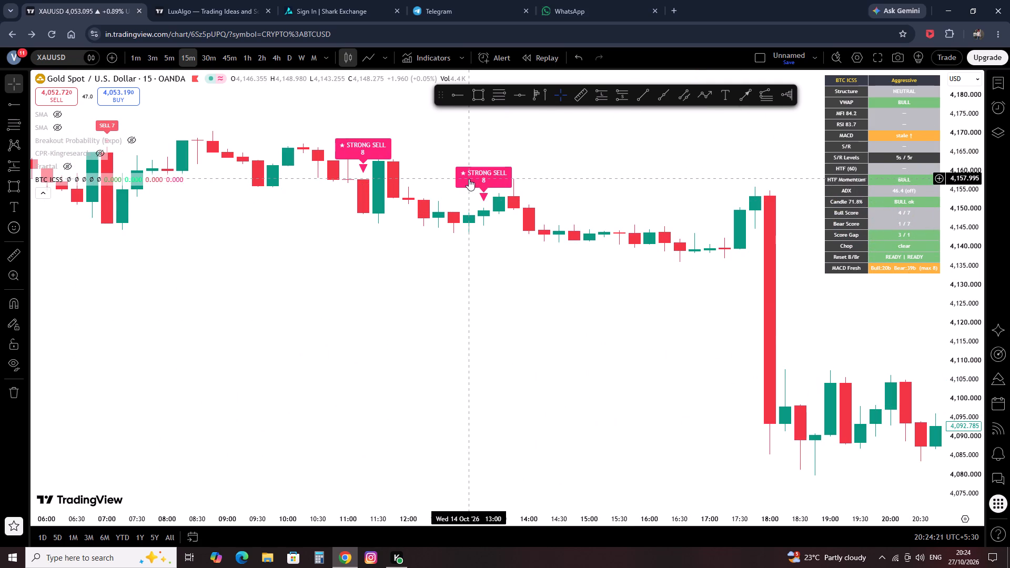
pyautogui.scroll(-6, 432, 150)
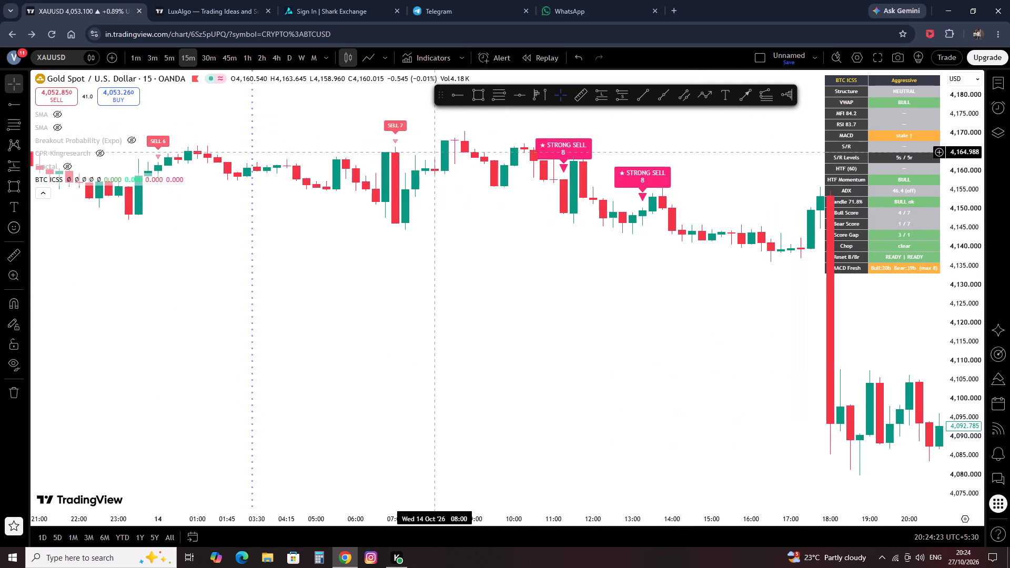
pyautogui.scroll(-4, 432, 152)
pyautogui.scroll(-9, 415, 195)
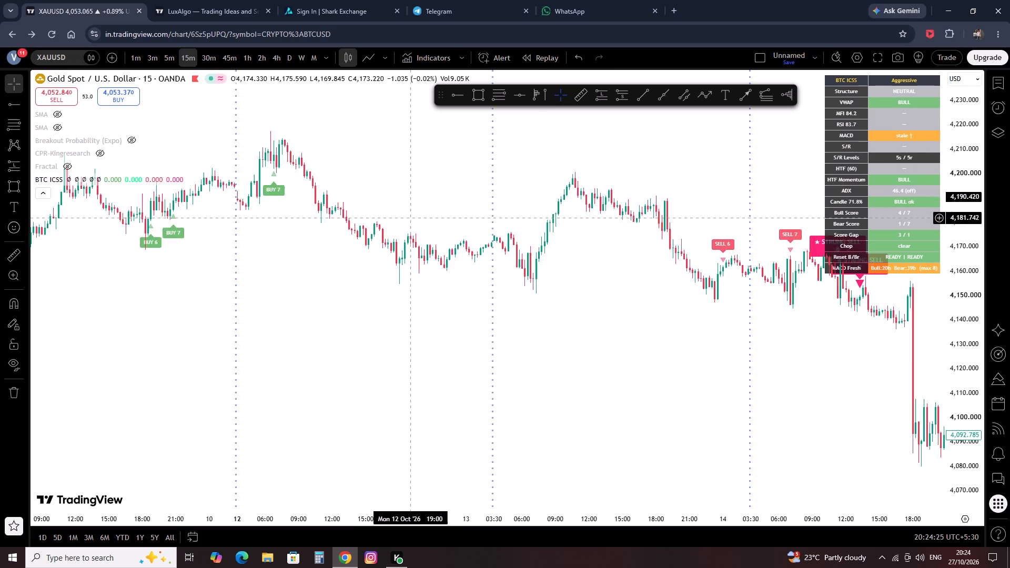
pyautogui.scroll(-5, 411, 218)
pyautogui.moveTo(361, 294); pyautogui.dragTo(573, 275)
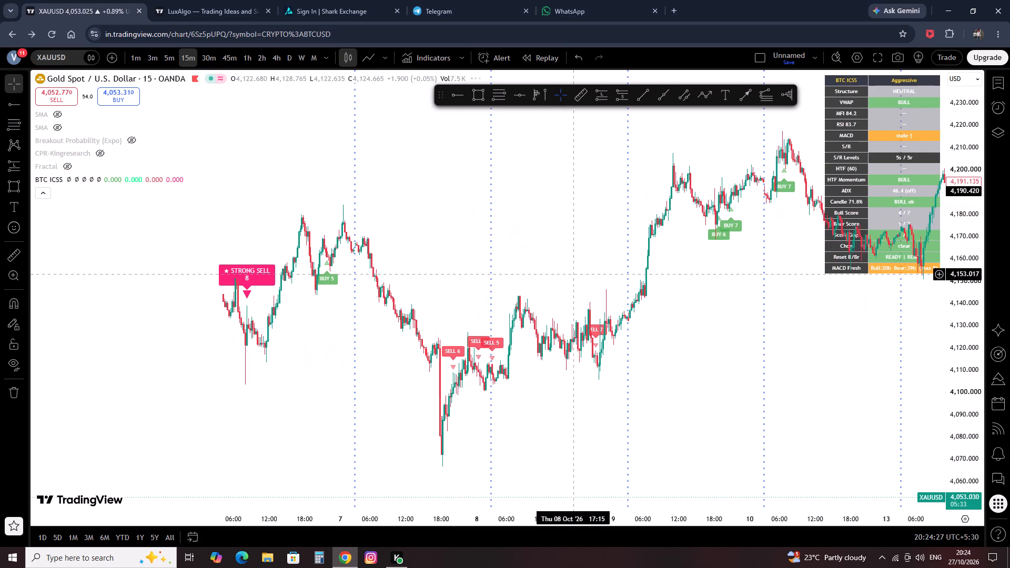
pyautogui.moveTo(163, 376); pyautogui.dragTo(542, 400)
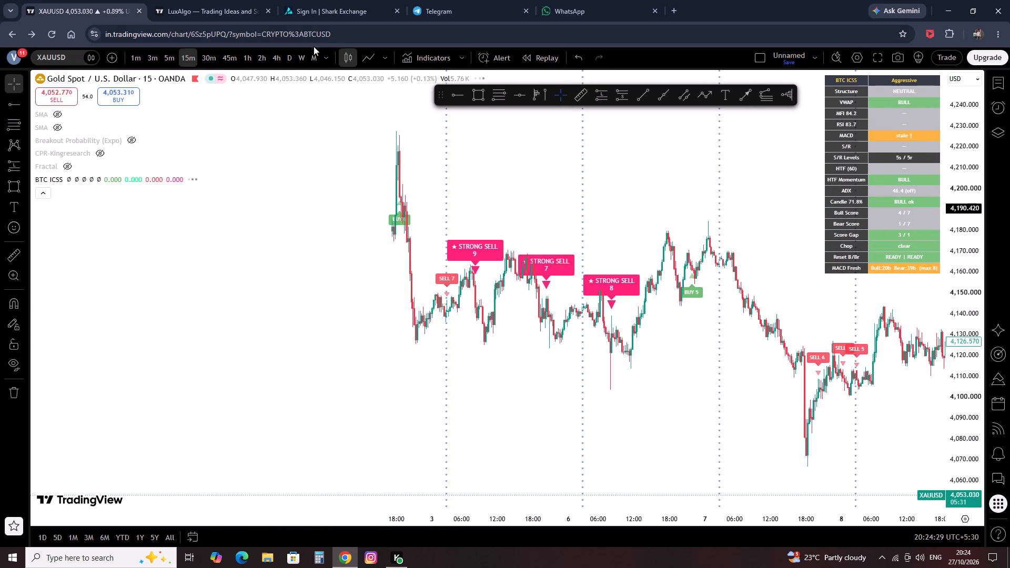
# Switch the gold chart to the 1-hour timeframe and reset the chart view to the latest candles.
pyautogui.click(251, 65)
pyautogui.scroll(5, 526, 282)
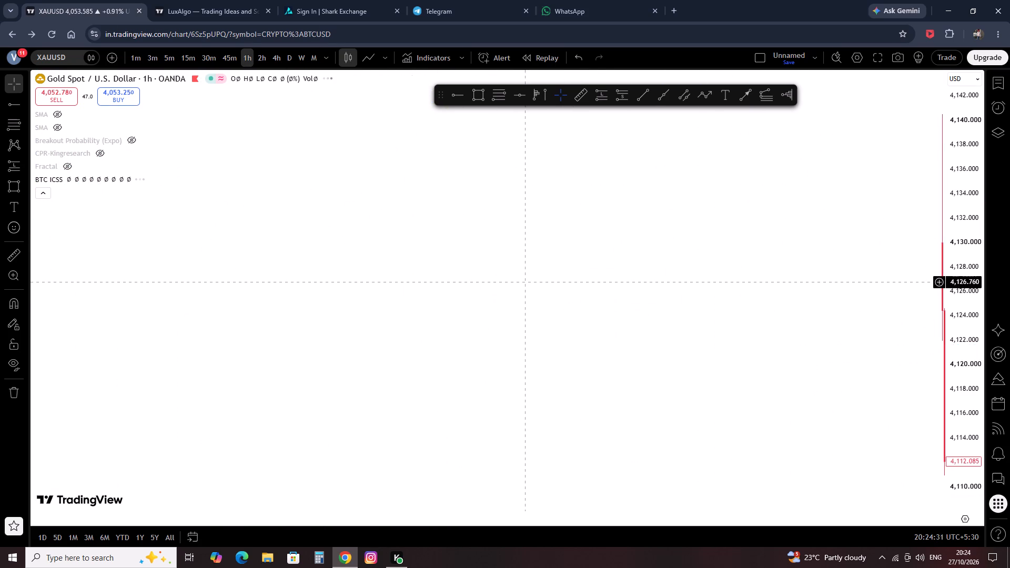
pyautogui.scroll(1, 526, 282)
pyautogui.scroll(6, 614, 260)
pyautogui.rightClick(592, 225)
pyautogui.click(615, 242)
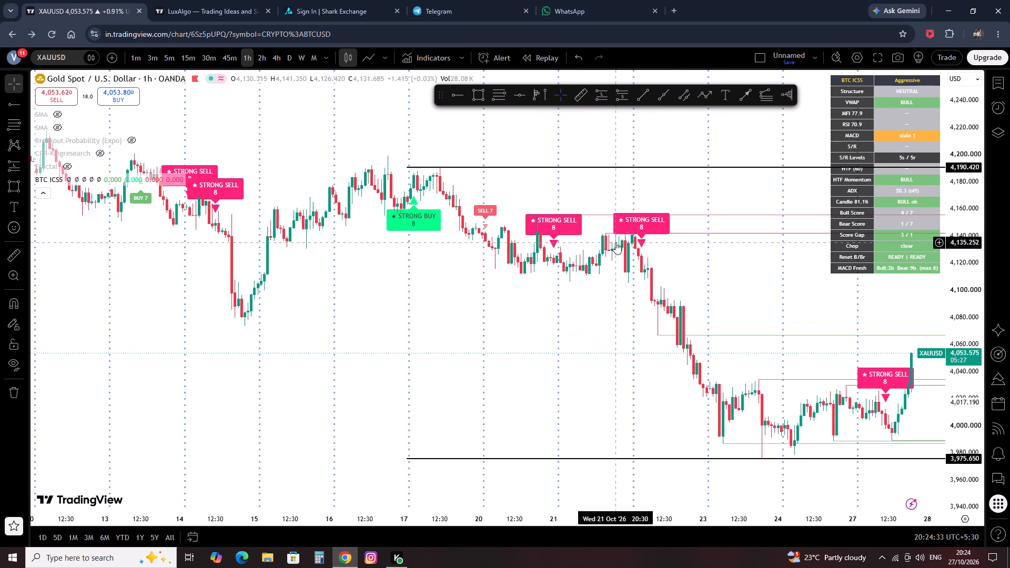
# Examine the BTC ICSS signals against price on the 1-hour gold chart, from 27 October back to 19 September.
pyautogui.scroll(-2, 601, 244)
pyautogui.scroll(-2, 492, 326)
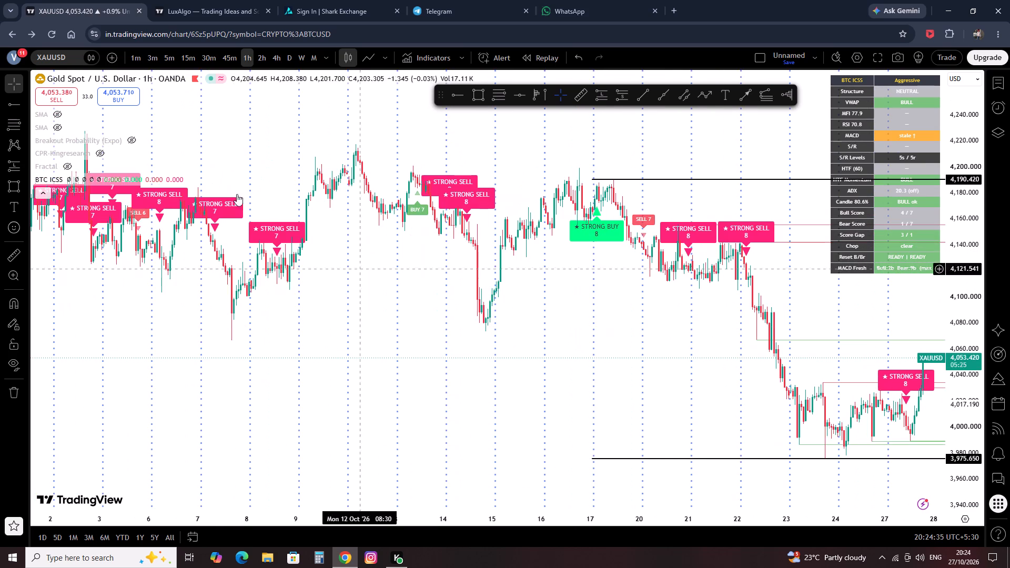
pyautogui.scroll(3, 614, 309)
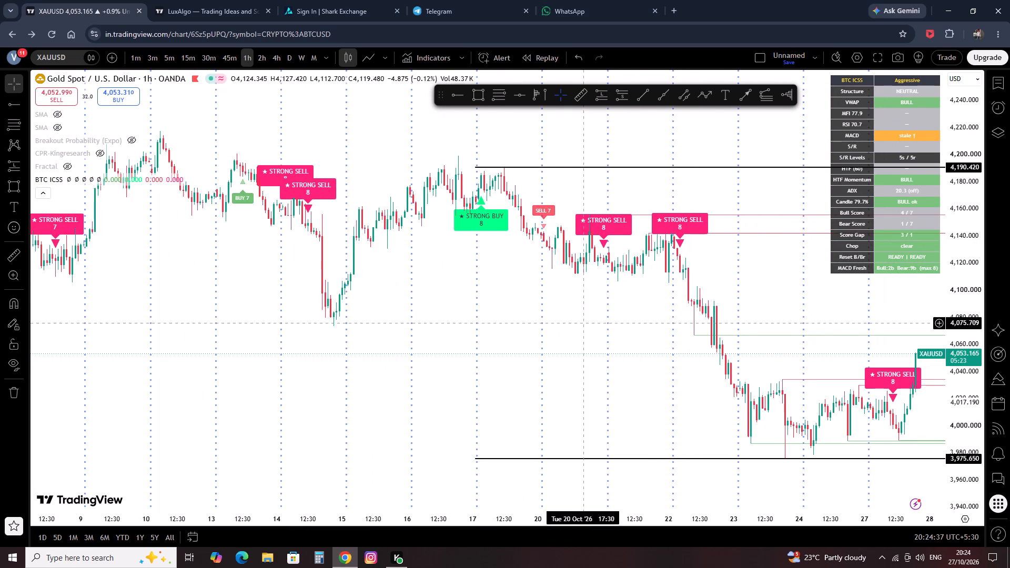
pyautogui.scroll(3, 563, 316)
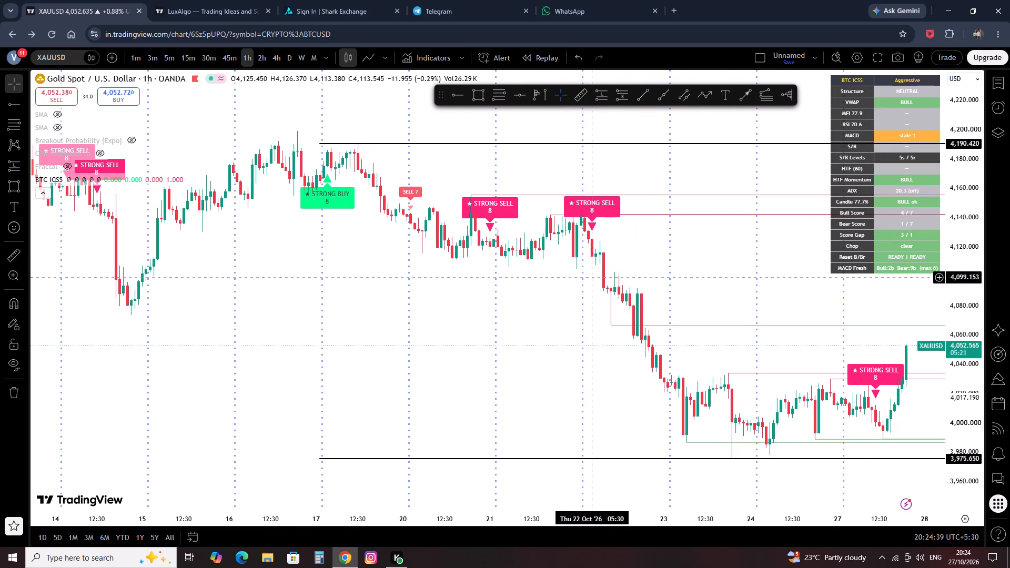
pyautogui.moveTo(714, 303); pyautogui.dragTo(356, 279)
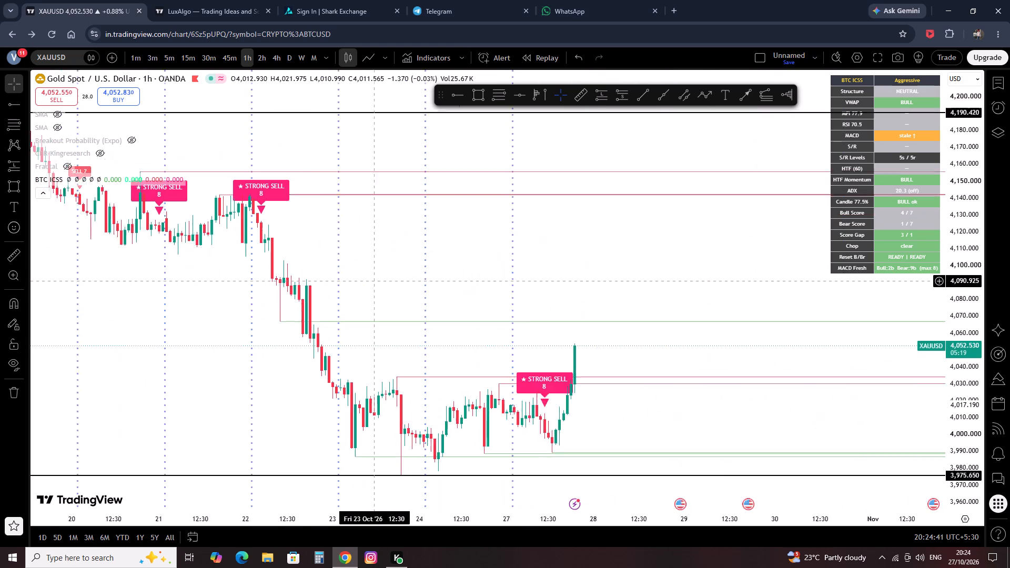
pyautogui.moveTo(356, 279); pyautogui.dragTo(594, 279)
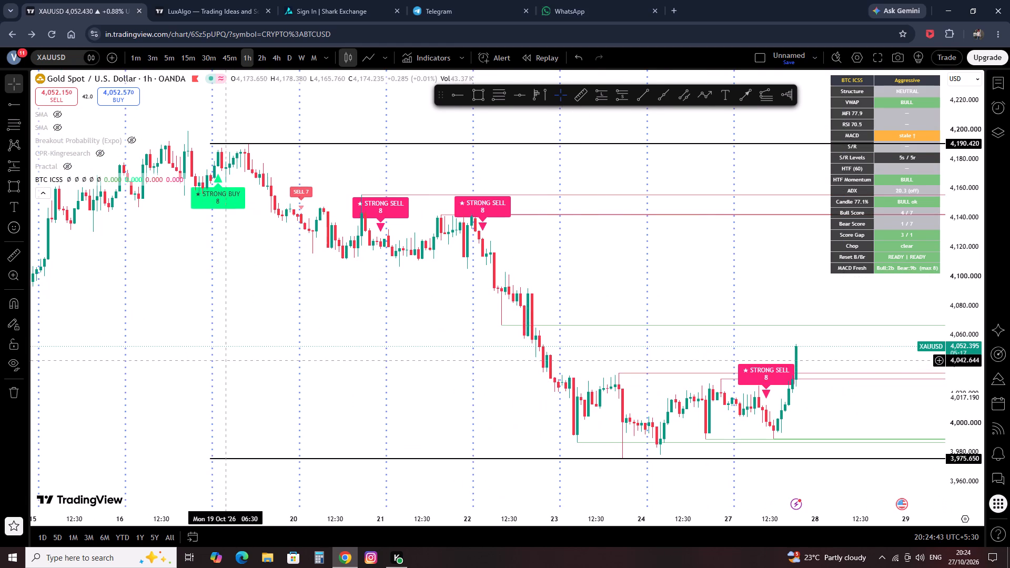
pyautogui.moveTo(221, 360); pyautogui.dragTo(420, 382)
pyautogui.moveTo(193, 339); pyautogui.dragTo(496, 365)
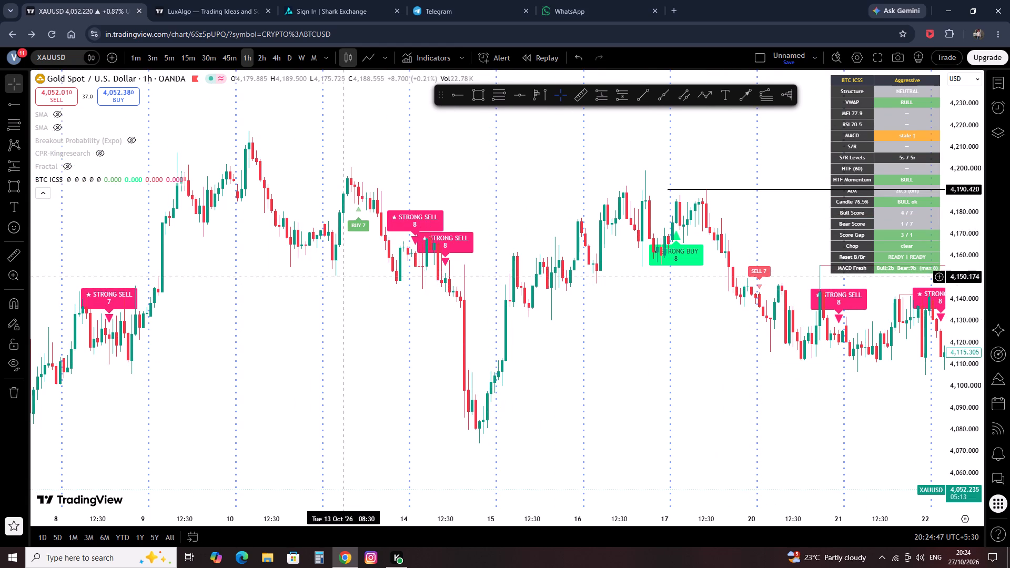
pyautogui.moveTo(174, 332); pyautogui.dragTo(272, 351)
pyautogui.moveTo(272, 351); pyautogui.dragTo(601, 351)
pyautogui.click(601, 351)
pyautogui.moveTo(57, 348); pyautogui.dragTo(70, 353)
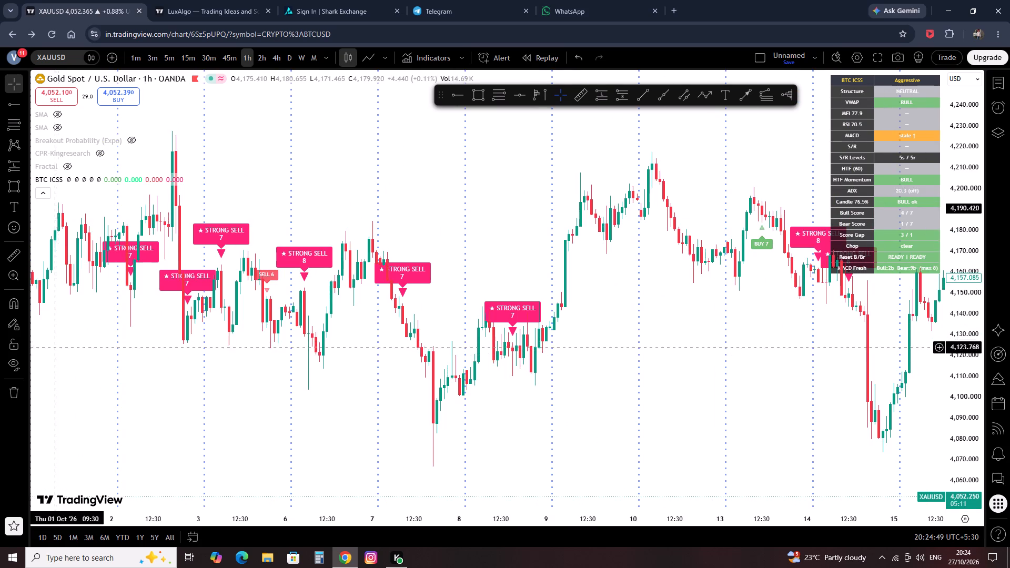
pyautogui.moveTo(70, 353); pyautogui.dragTo(331, 386)
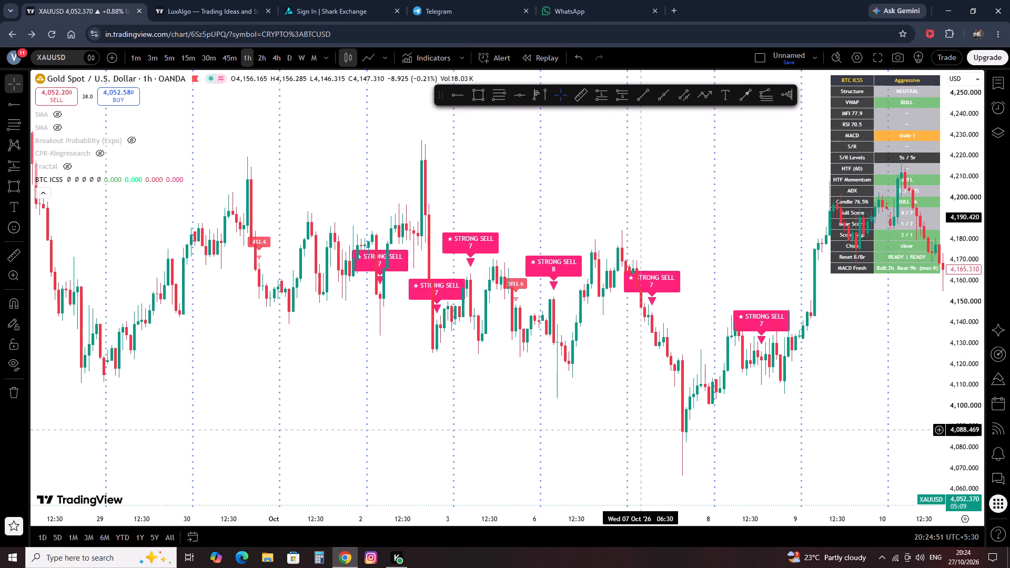
pyautogui.scroll(-4, 550, 329)
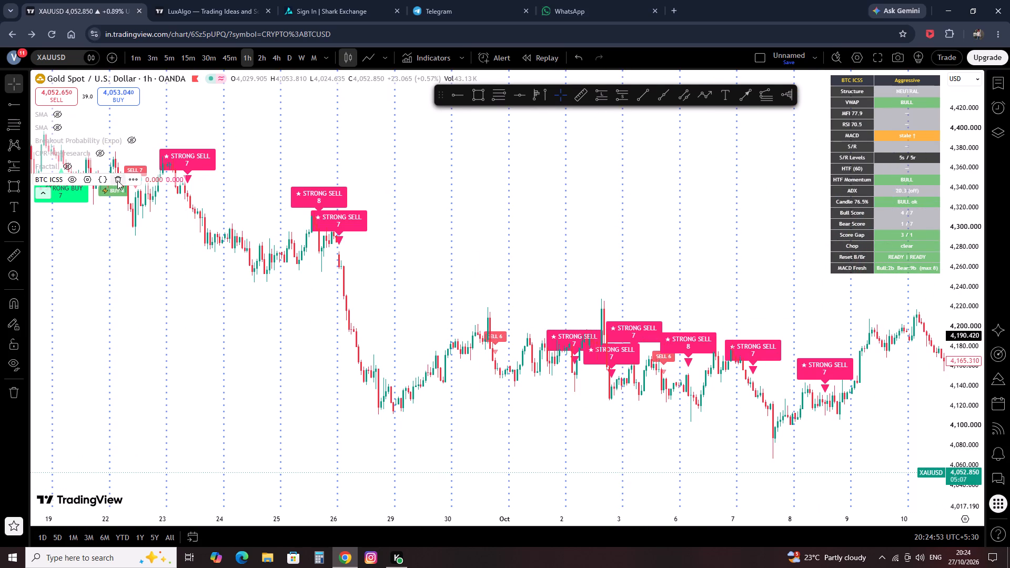
# Remove the BTC ICSS indicator from the gold chart.
pyautogui.click(117, 180)
# Clear the previous query in the indicator library and search for "1hour".
pyautogui.click(400, 64)
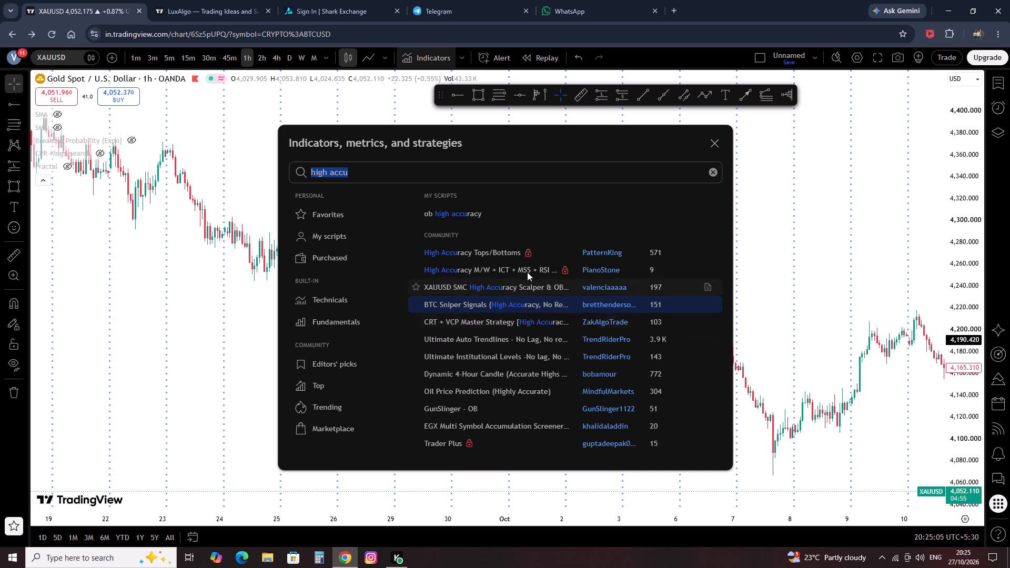
pyautogui.click(719, 169)
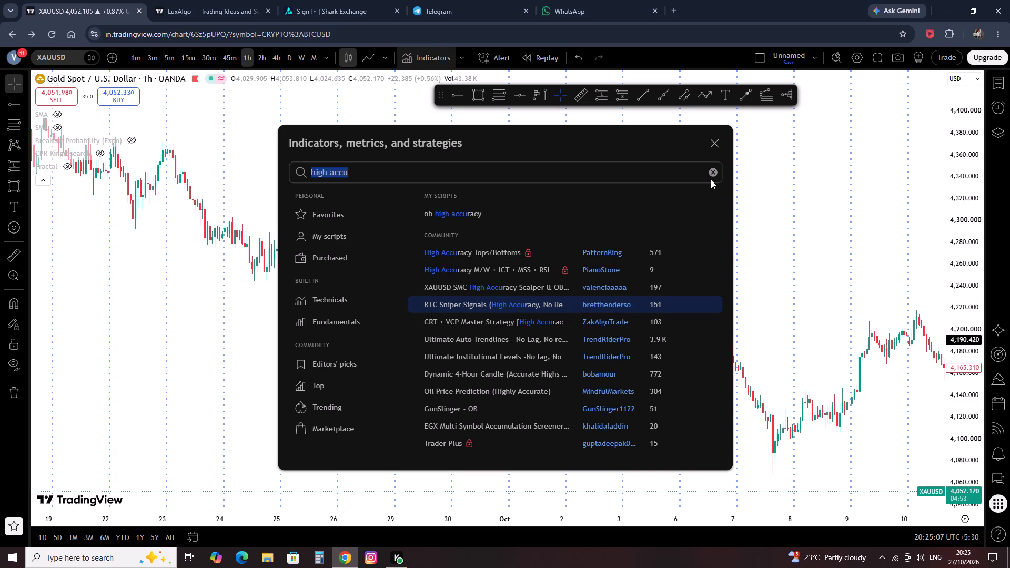
pyautogui.click(716, 174)
pyautogui.click(634, 174)
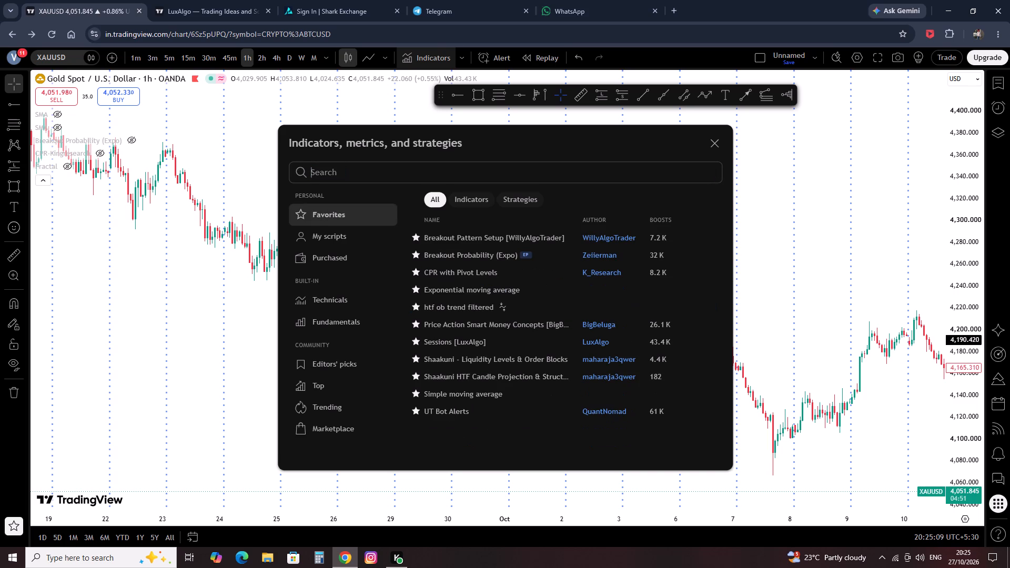
pyautogui.press('1')
pyautogui.write('hour')
pyautogui.press('space')
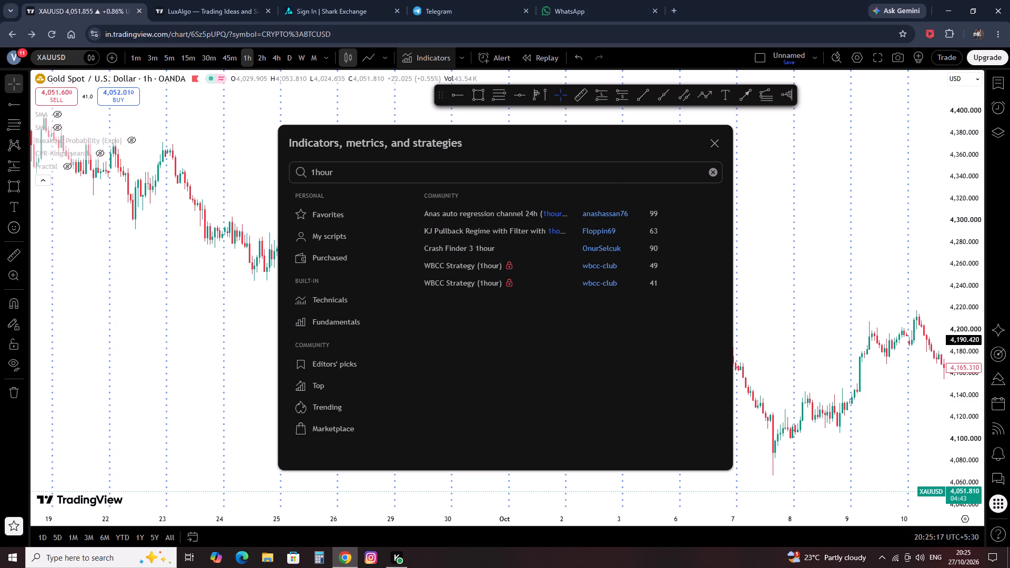
# Search the indicator library for "high/low" instead and look through the community scripts found.
pyautogui.click(716, 171)
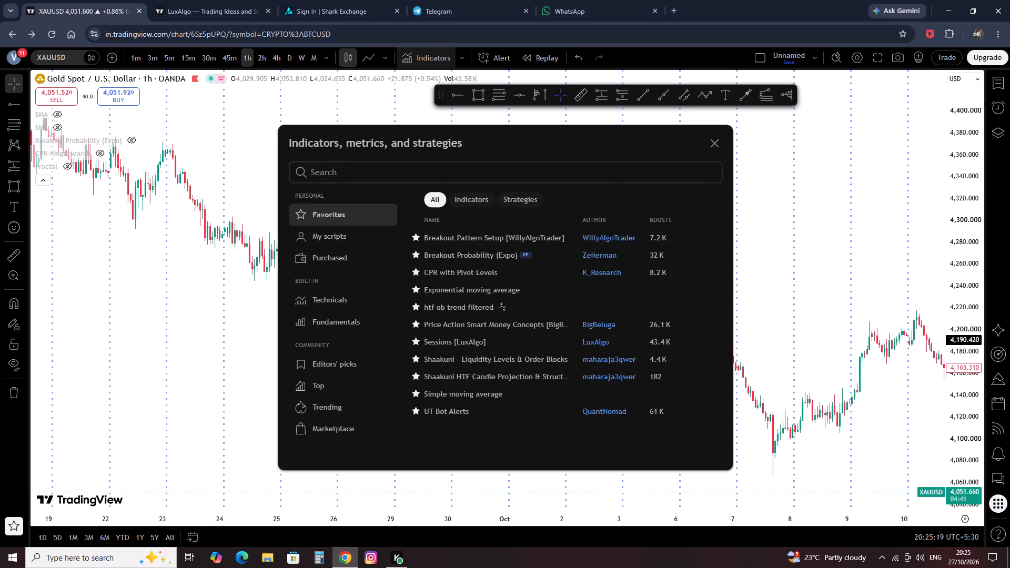
pyautogui.write('high')
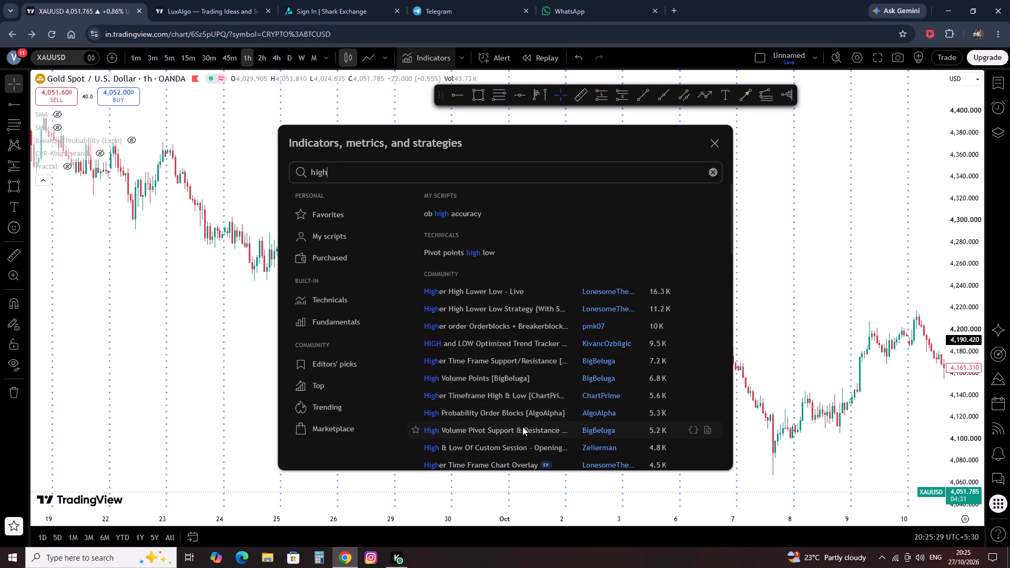
pyautogui.write('/low')
pyautogui.press('space')
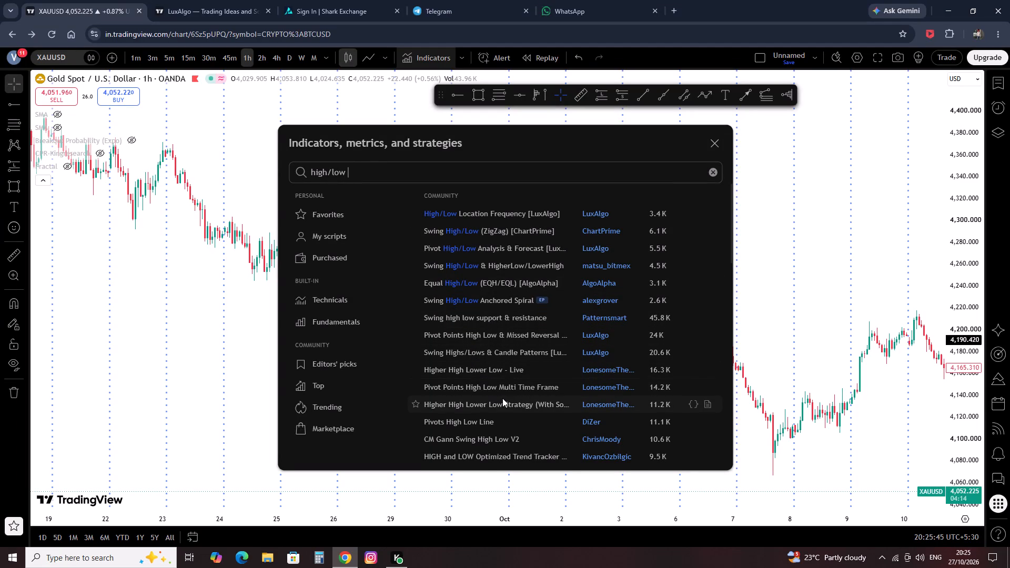
pyautogui.scroll(-2, 506, 398)
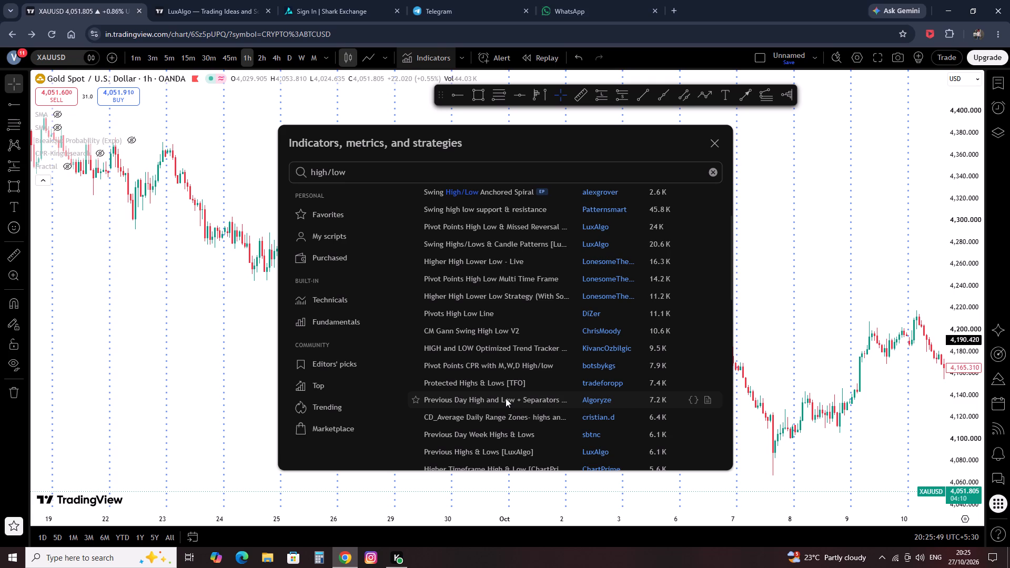
pyautogui.scroll(-1, 507, 399)
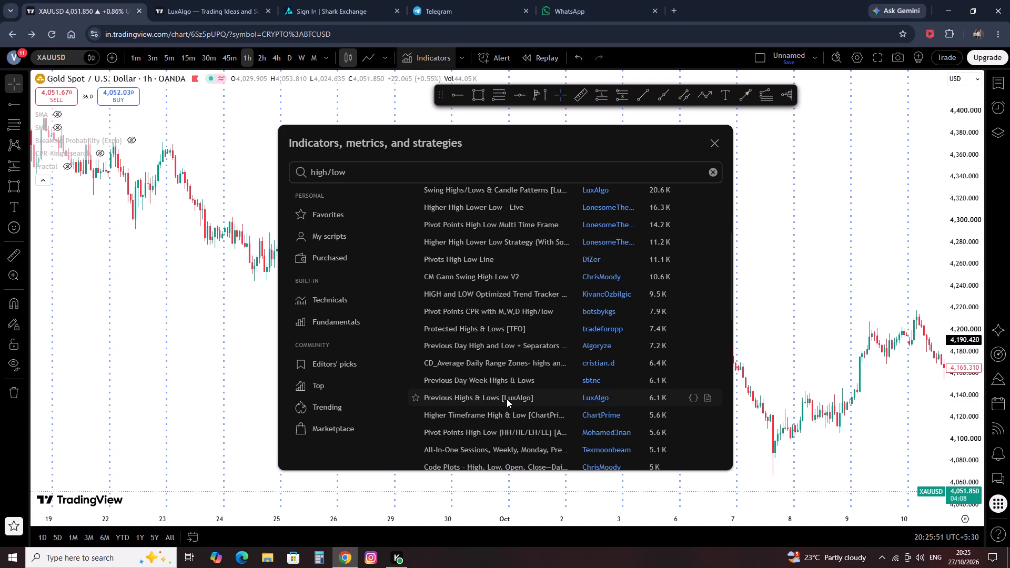
pyautogui.scroll(-1, 507, 399)
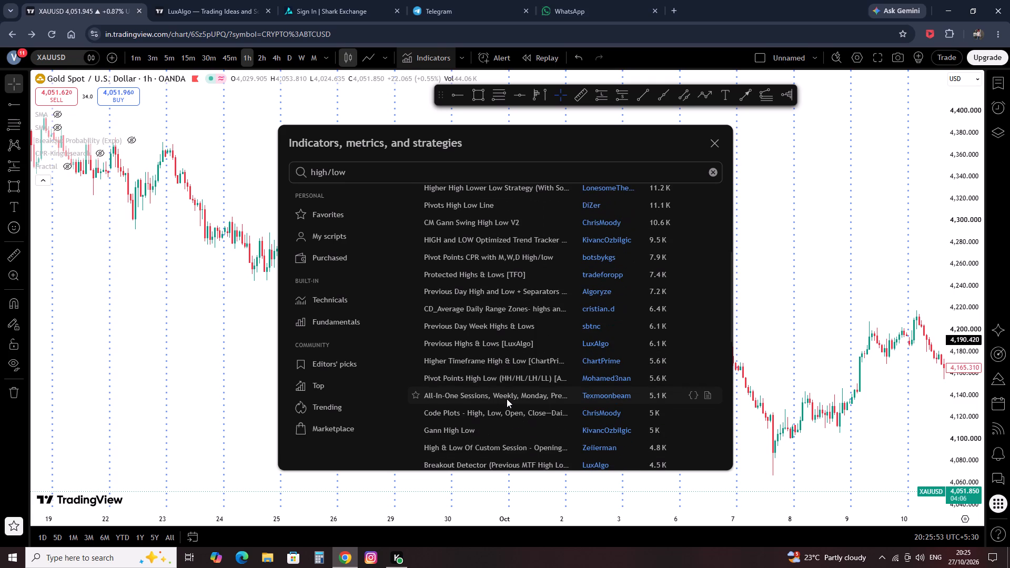
pyautogui.scroll(-3, 507, 399)
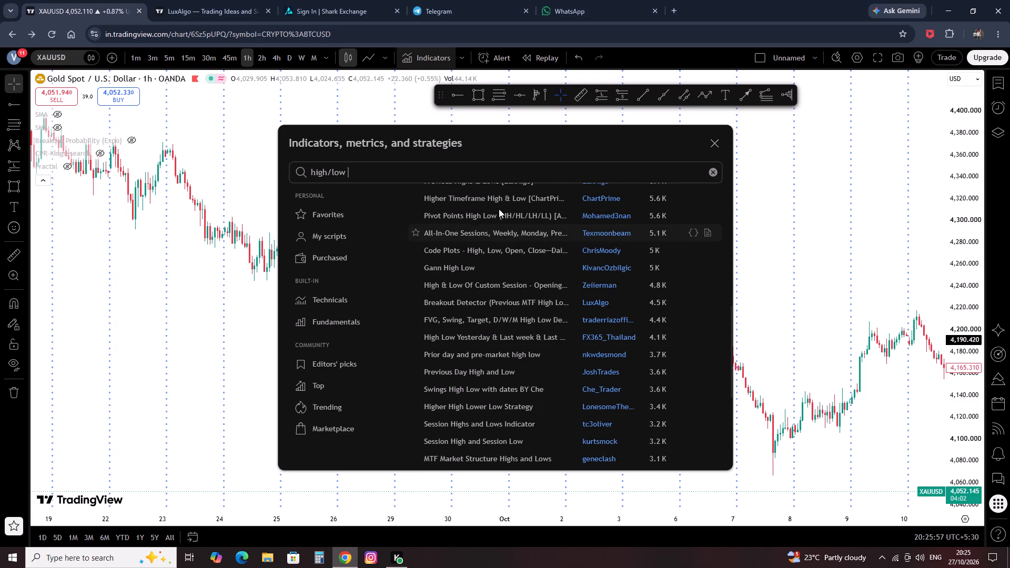
# Narrow the indicator search to "high/low ret".
pyautogui.write('ret')
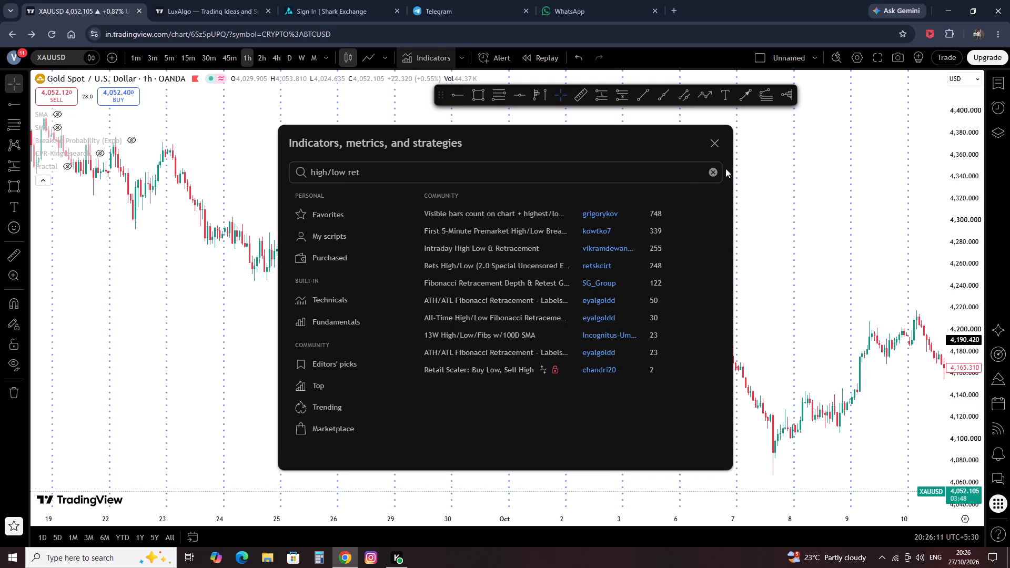
# Clear the indicator search and close the indicator library without adding a script.
pyautogui.click(712, 174)
pyautogui.click(715, 149)
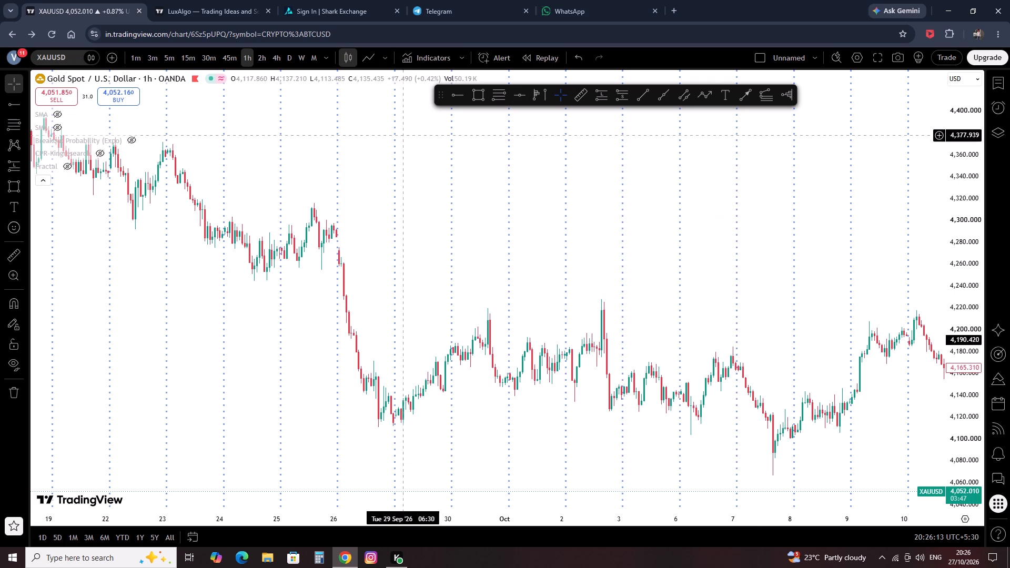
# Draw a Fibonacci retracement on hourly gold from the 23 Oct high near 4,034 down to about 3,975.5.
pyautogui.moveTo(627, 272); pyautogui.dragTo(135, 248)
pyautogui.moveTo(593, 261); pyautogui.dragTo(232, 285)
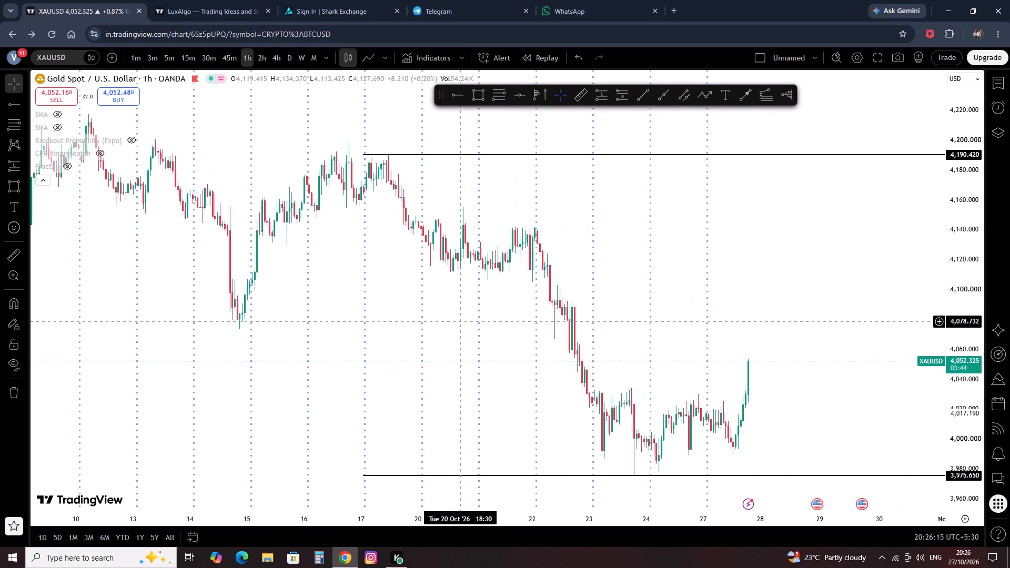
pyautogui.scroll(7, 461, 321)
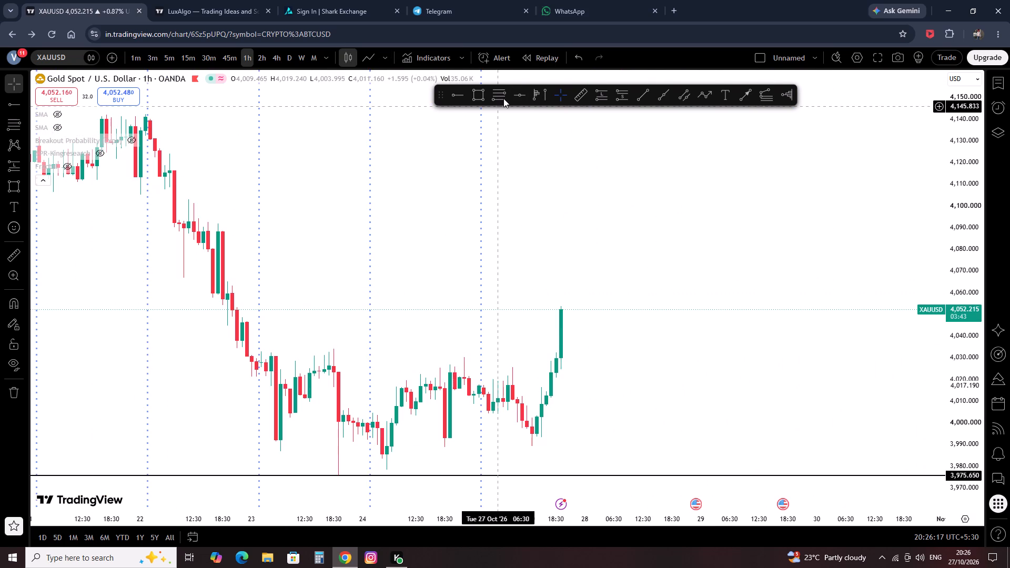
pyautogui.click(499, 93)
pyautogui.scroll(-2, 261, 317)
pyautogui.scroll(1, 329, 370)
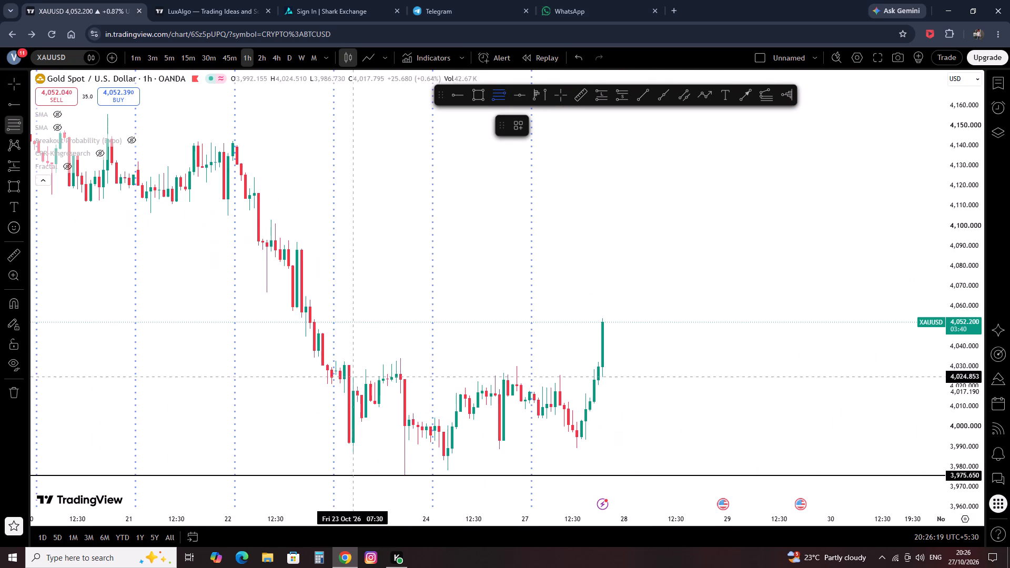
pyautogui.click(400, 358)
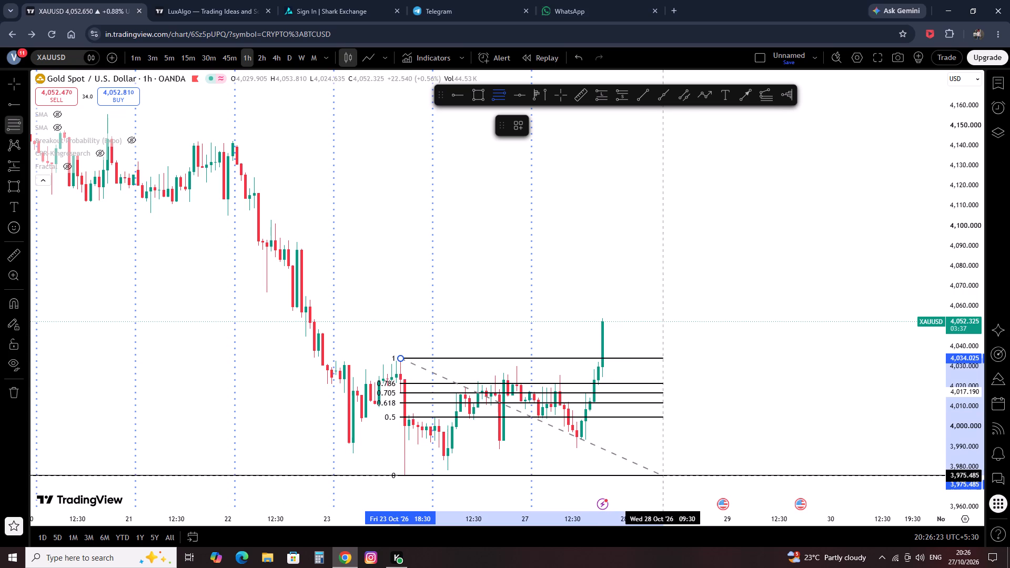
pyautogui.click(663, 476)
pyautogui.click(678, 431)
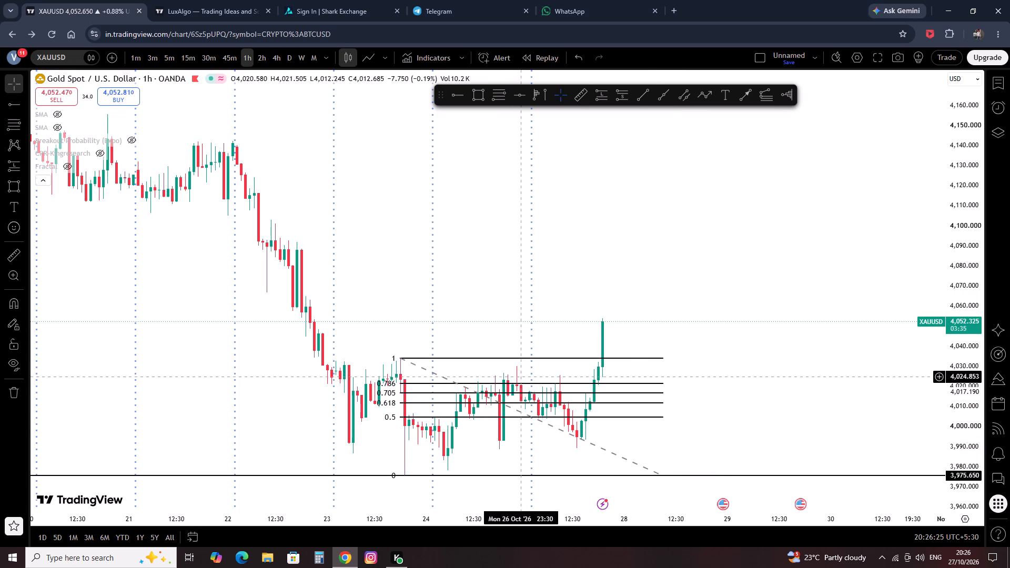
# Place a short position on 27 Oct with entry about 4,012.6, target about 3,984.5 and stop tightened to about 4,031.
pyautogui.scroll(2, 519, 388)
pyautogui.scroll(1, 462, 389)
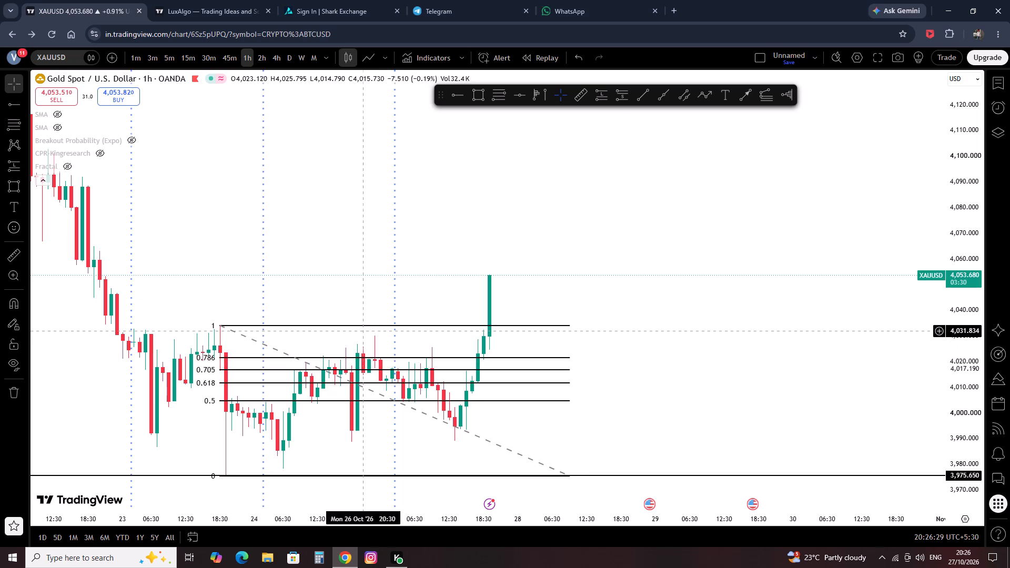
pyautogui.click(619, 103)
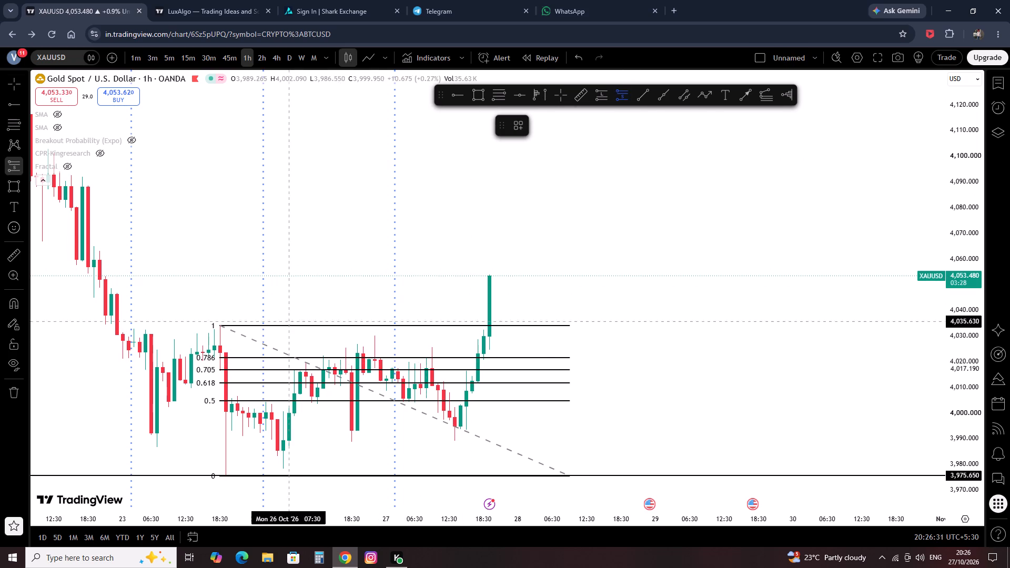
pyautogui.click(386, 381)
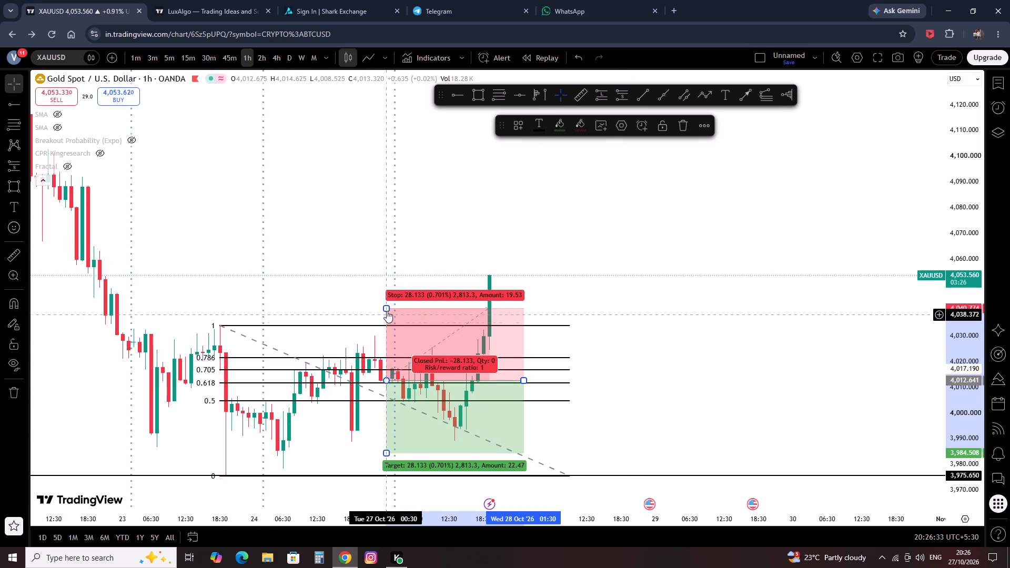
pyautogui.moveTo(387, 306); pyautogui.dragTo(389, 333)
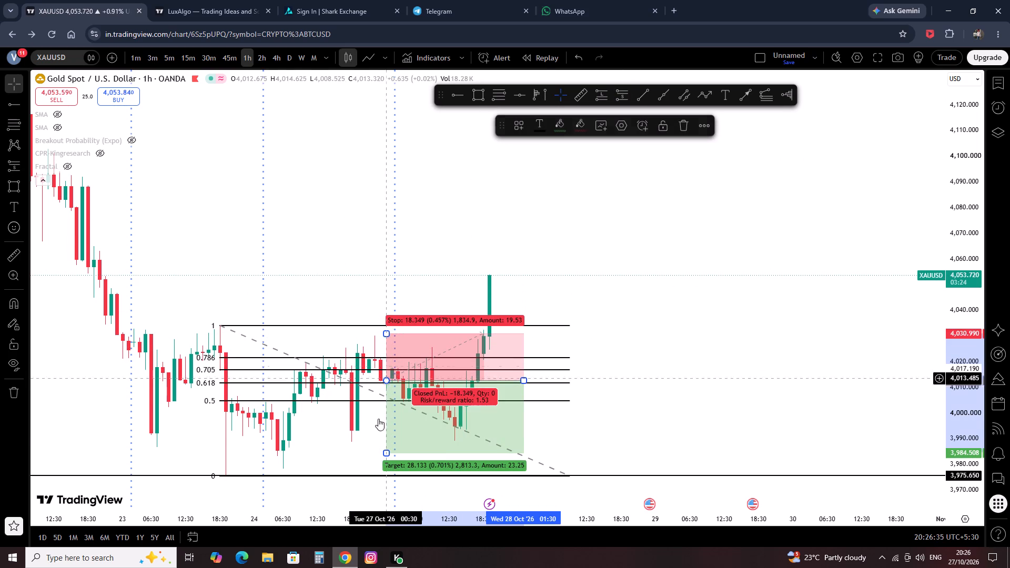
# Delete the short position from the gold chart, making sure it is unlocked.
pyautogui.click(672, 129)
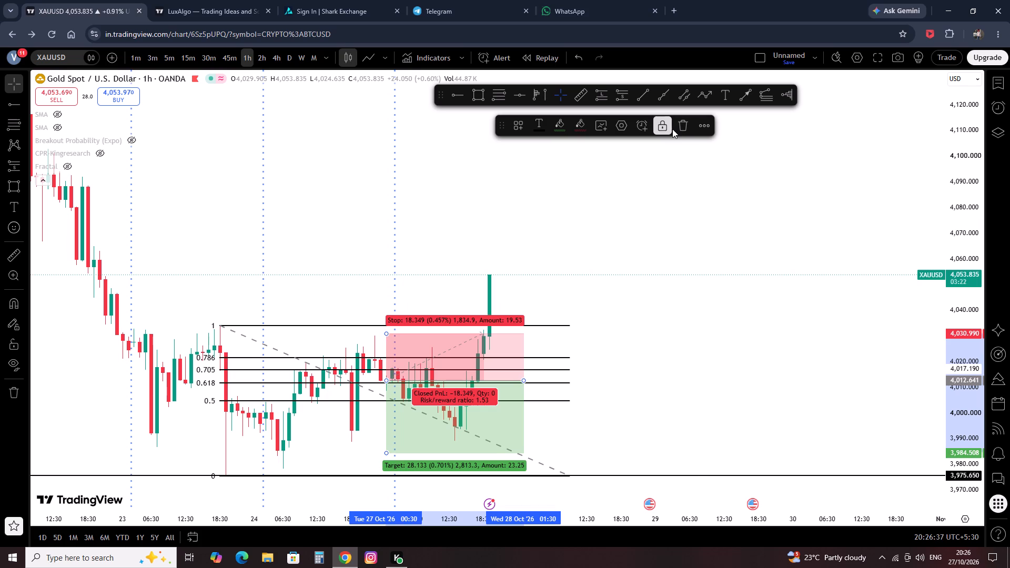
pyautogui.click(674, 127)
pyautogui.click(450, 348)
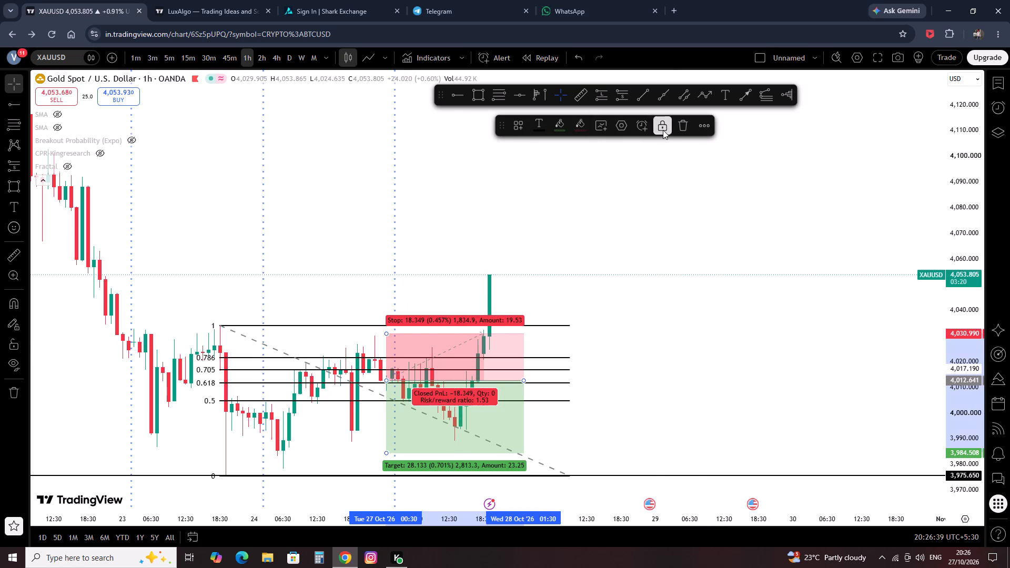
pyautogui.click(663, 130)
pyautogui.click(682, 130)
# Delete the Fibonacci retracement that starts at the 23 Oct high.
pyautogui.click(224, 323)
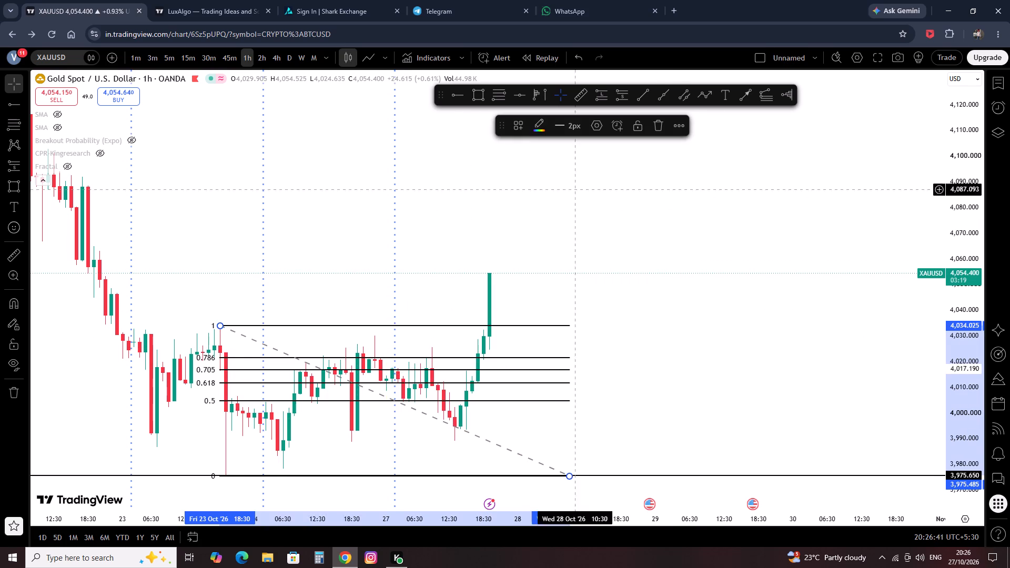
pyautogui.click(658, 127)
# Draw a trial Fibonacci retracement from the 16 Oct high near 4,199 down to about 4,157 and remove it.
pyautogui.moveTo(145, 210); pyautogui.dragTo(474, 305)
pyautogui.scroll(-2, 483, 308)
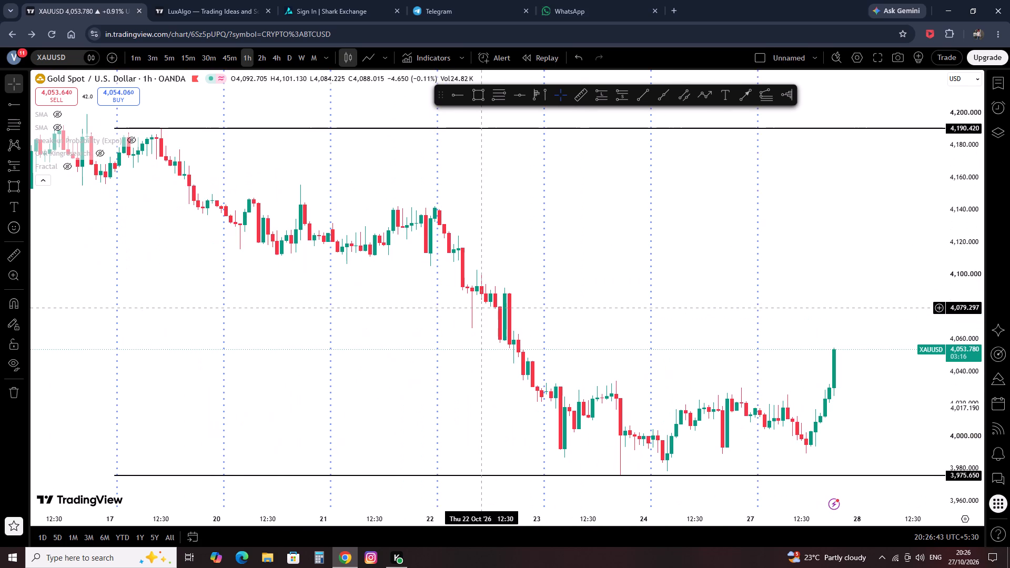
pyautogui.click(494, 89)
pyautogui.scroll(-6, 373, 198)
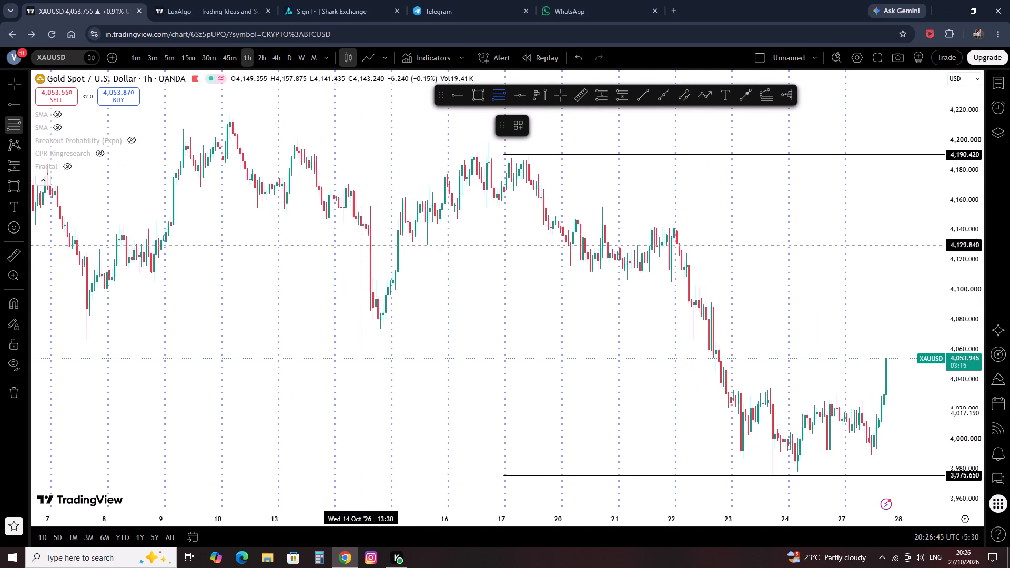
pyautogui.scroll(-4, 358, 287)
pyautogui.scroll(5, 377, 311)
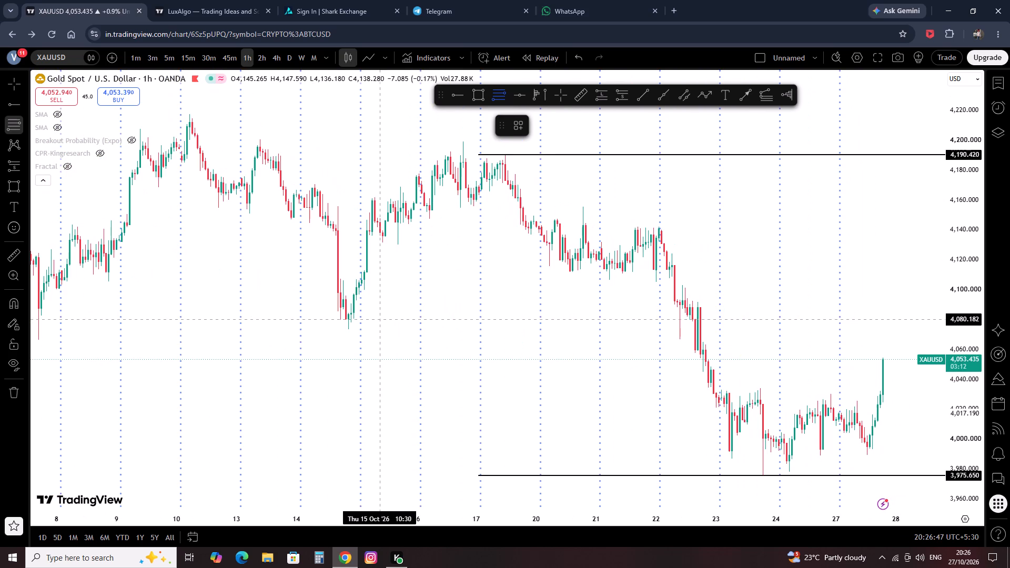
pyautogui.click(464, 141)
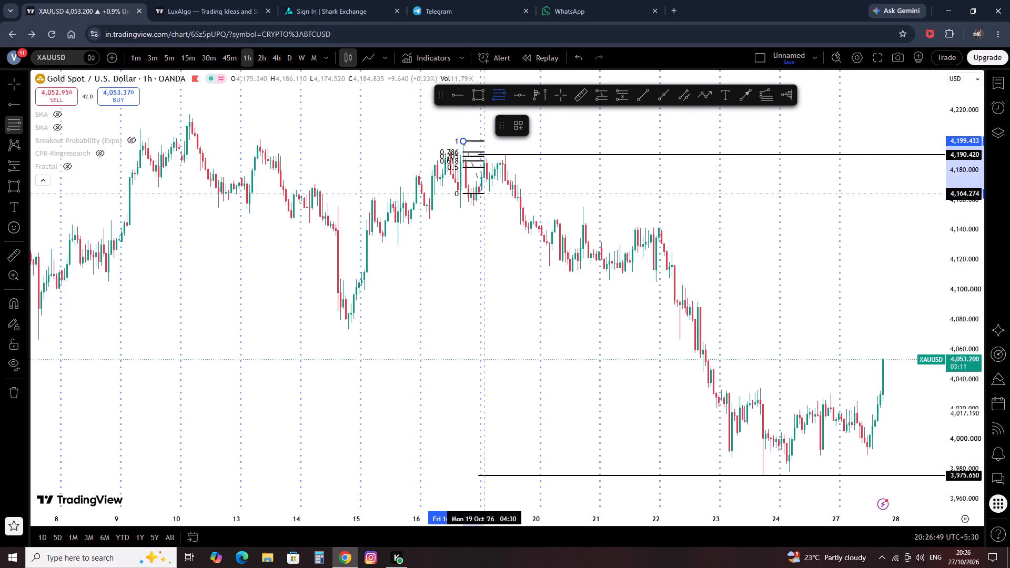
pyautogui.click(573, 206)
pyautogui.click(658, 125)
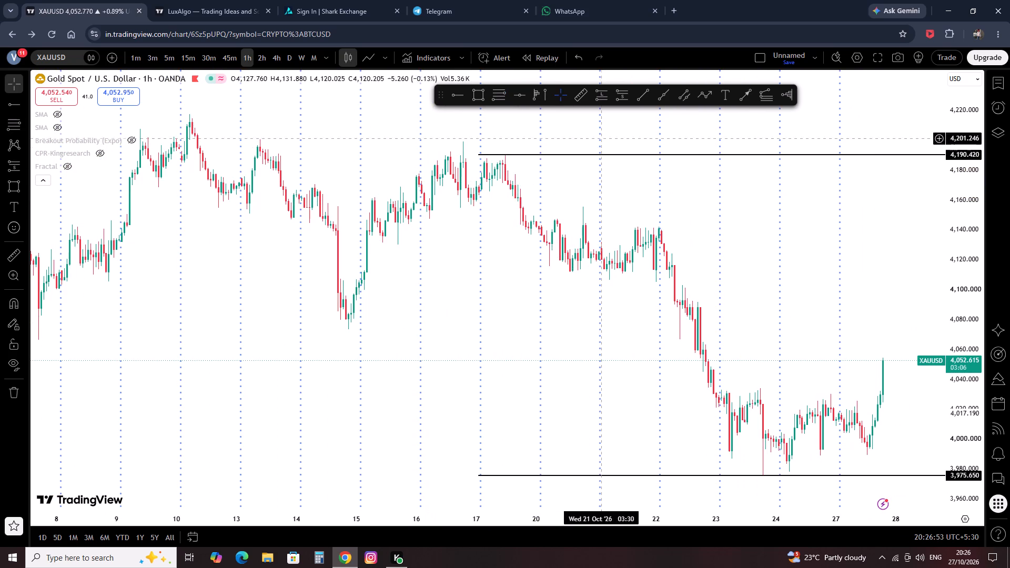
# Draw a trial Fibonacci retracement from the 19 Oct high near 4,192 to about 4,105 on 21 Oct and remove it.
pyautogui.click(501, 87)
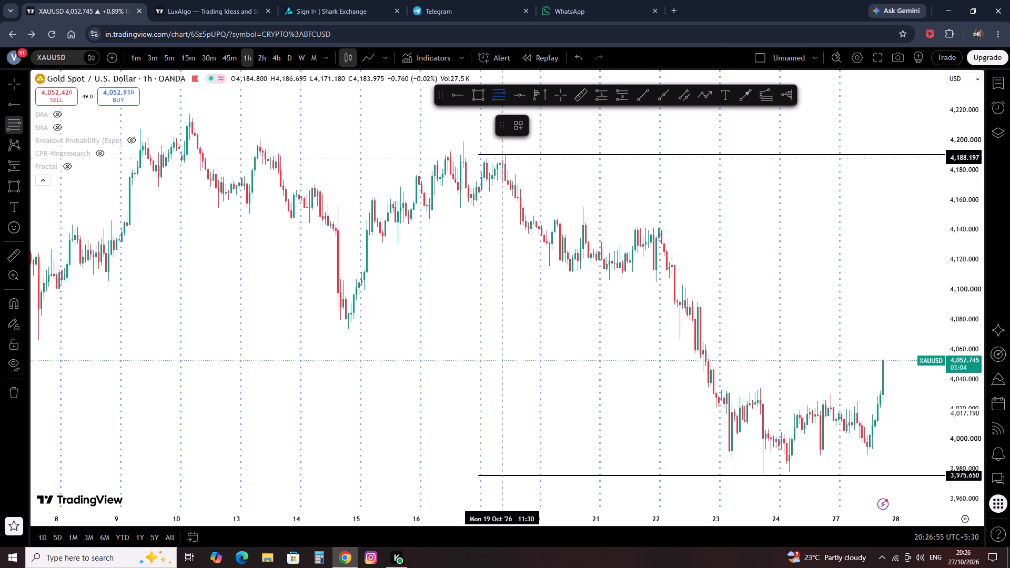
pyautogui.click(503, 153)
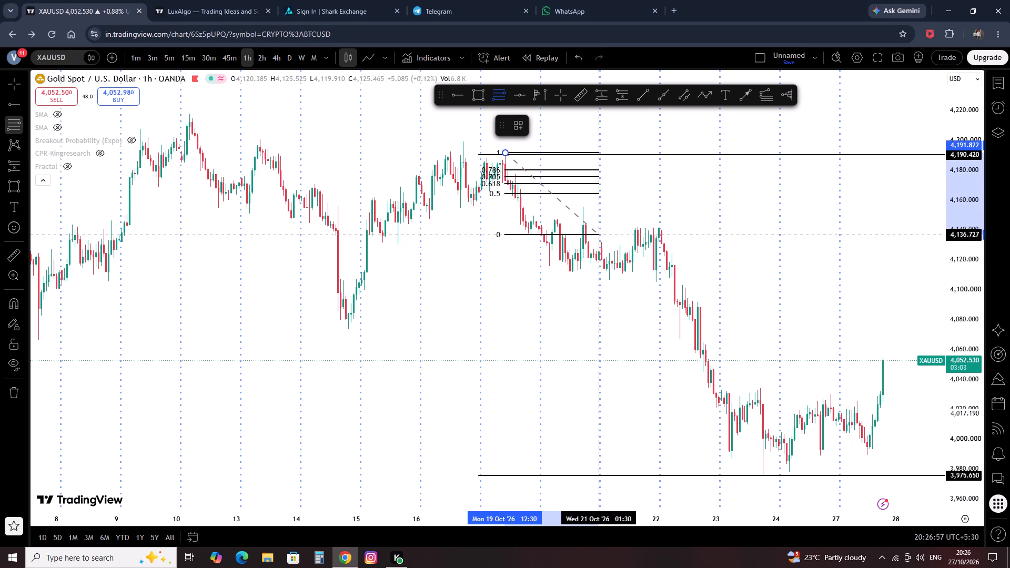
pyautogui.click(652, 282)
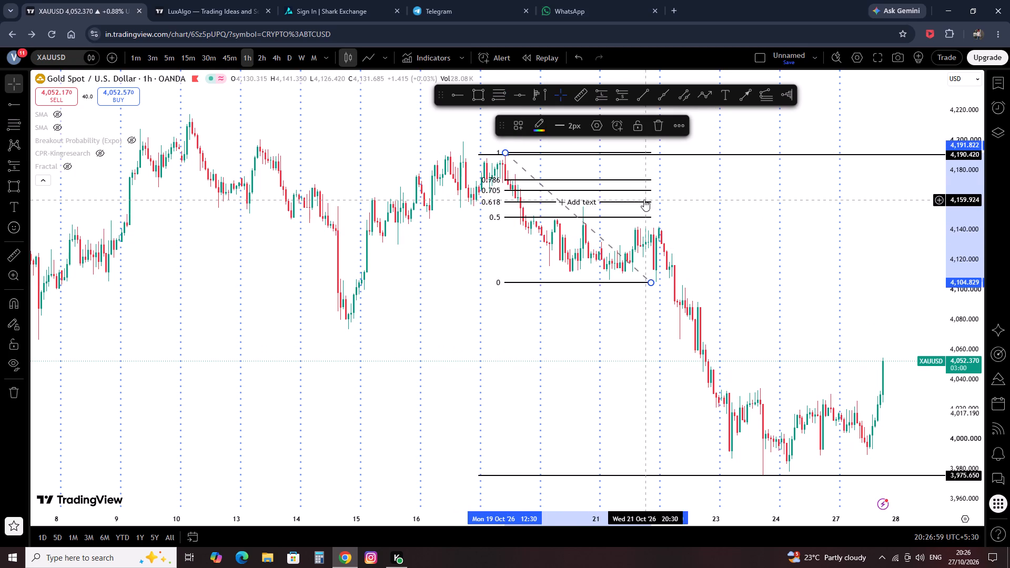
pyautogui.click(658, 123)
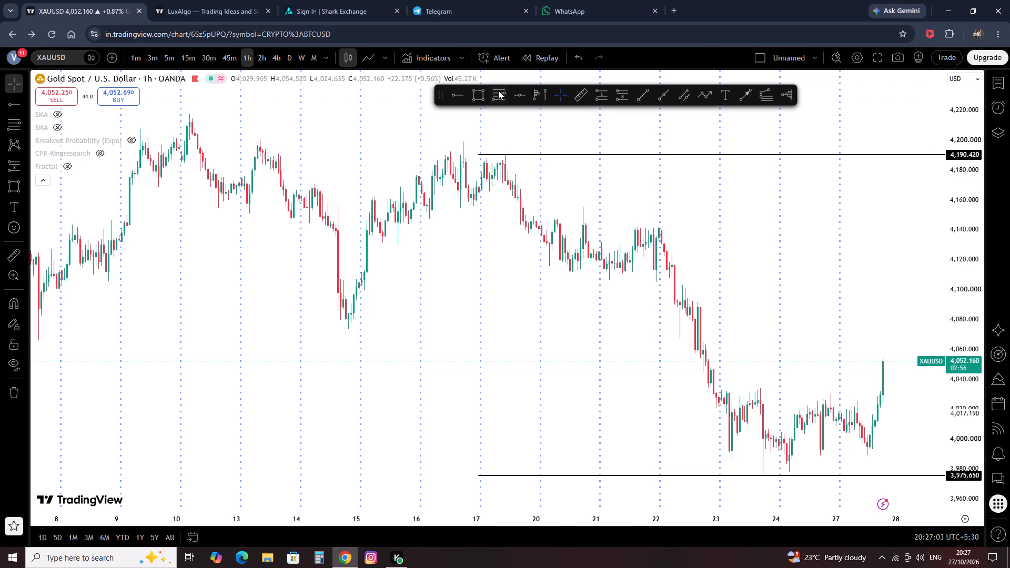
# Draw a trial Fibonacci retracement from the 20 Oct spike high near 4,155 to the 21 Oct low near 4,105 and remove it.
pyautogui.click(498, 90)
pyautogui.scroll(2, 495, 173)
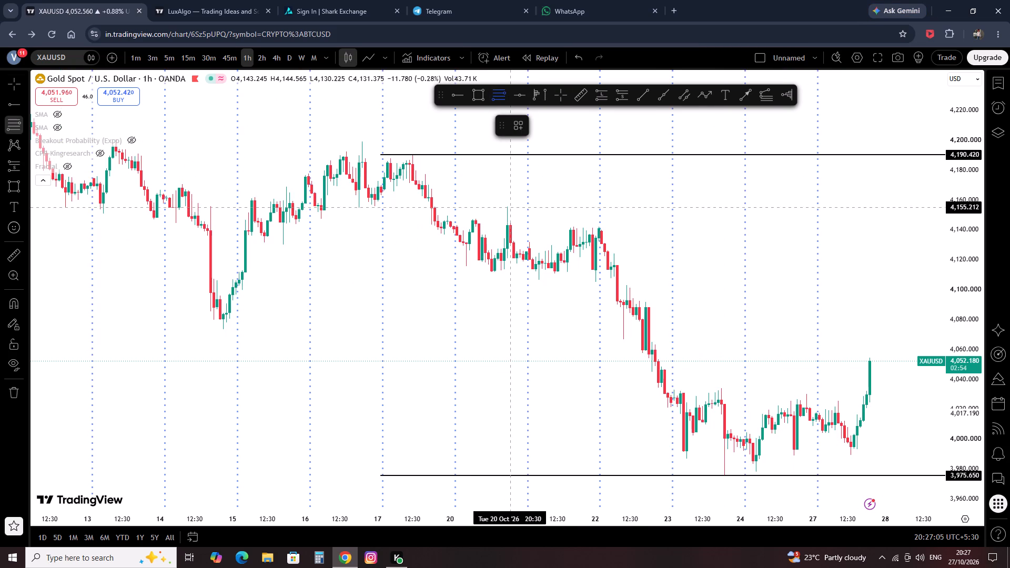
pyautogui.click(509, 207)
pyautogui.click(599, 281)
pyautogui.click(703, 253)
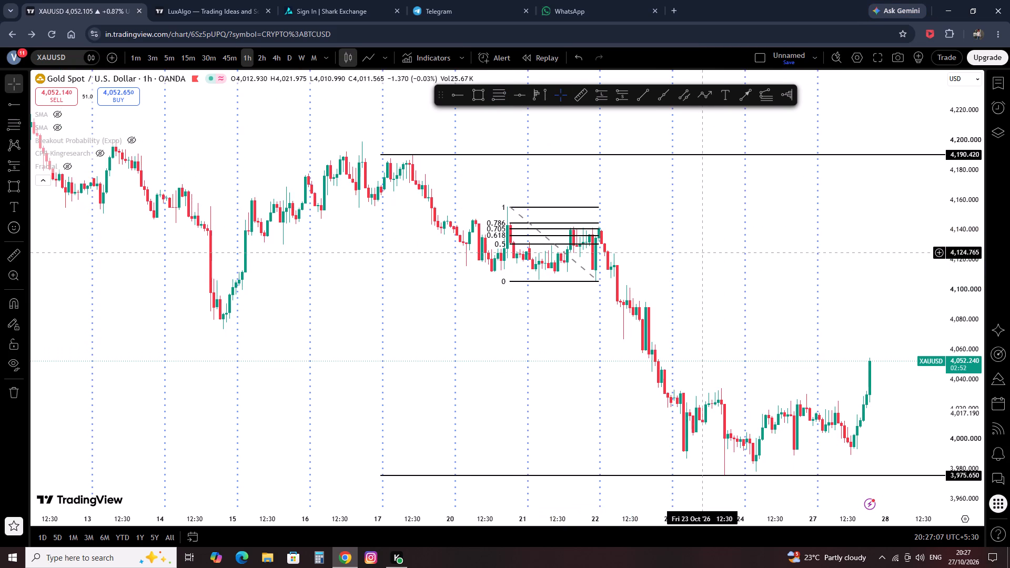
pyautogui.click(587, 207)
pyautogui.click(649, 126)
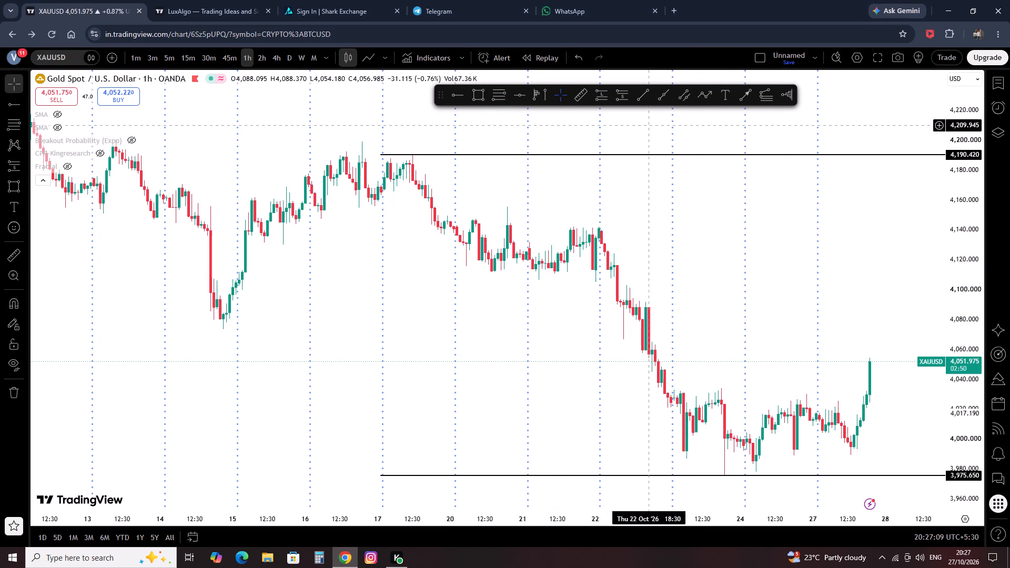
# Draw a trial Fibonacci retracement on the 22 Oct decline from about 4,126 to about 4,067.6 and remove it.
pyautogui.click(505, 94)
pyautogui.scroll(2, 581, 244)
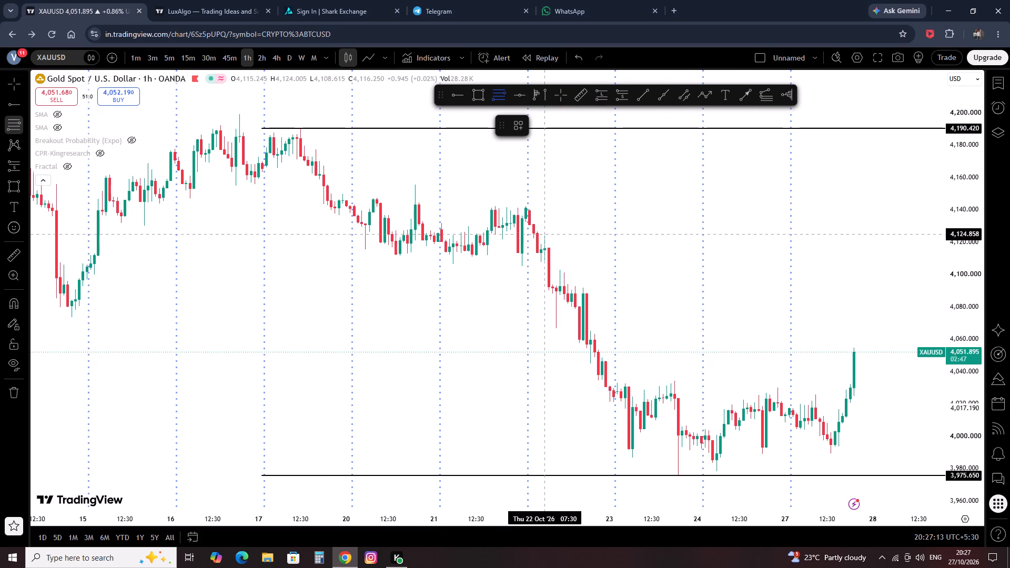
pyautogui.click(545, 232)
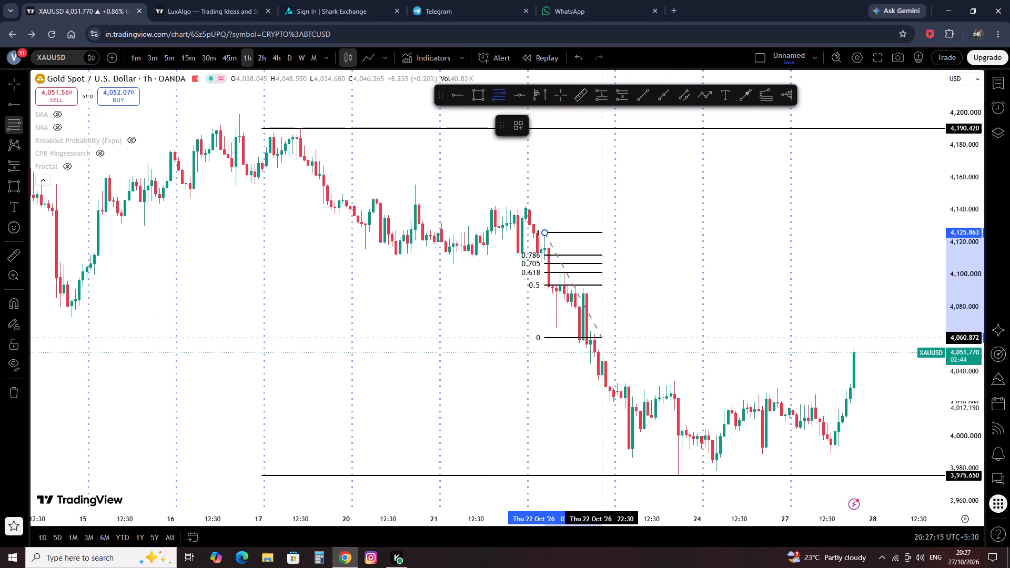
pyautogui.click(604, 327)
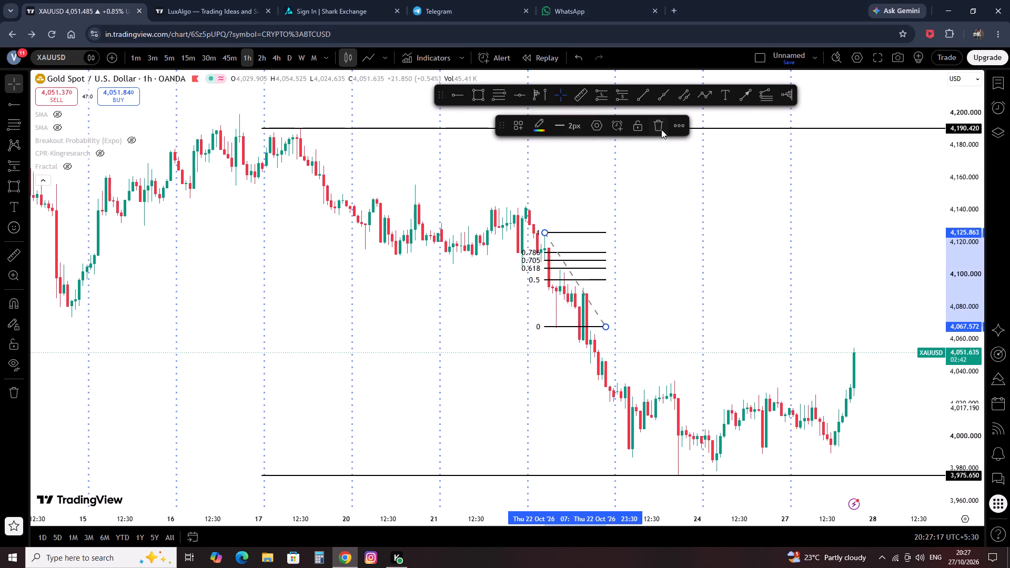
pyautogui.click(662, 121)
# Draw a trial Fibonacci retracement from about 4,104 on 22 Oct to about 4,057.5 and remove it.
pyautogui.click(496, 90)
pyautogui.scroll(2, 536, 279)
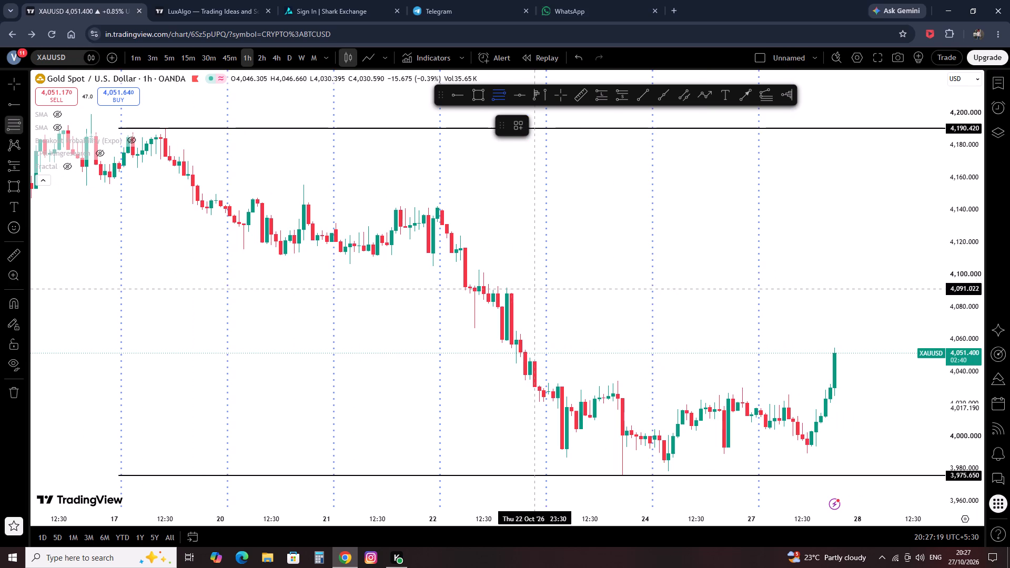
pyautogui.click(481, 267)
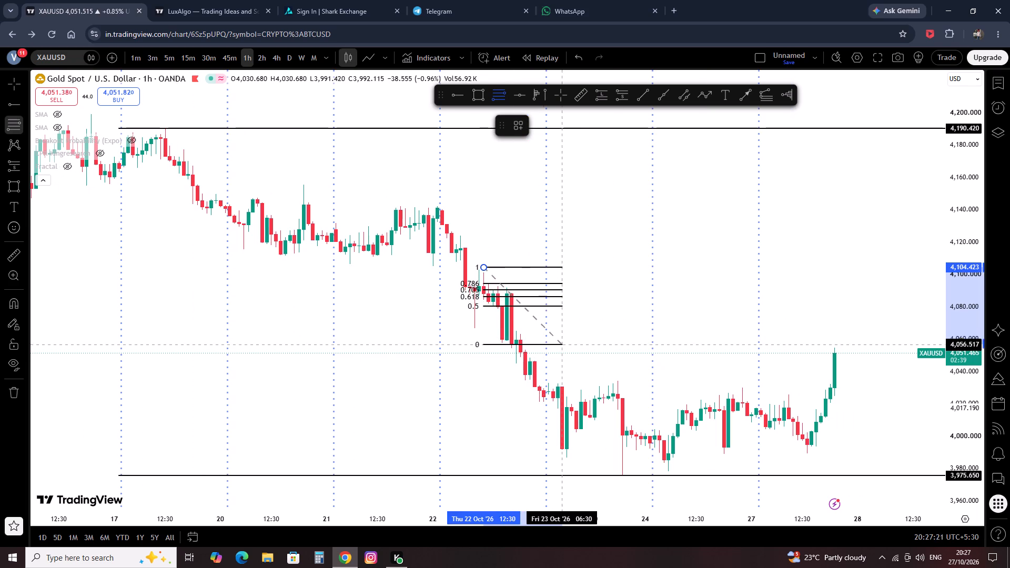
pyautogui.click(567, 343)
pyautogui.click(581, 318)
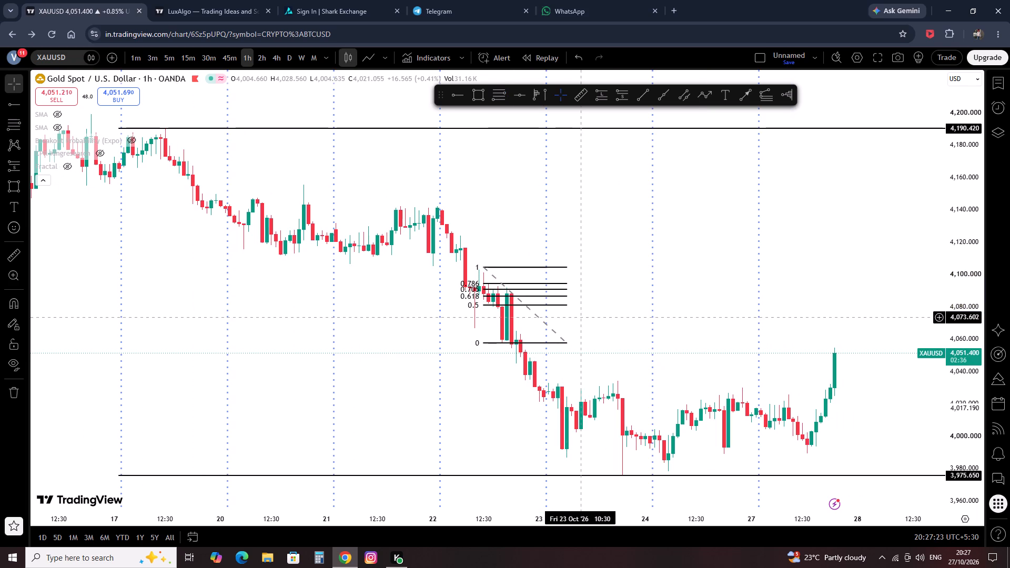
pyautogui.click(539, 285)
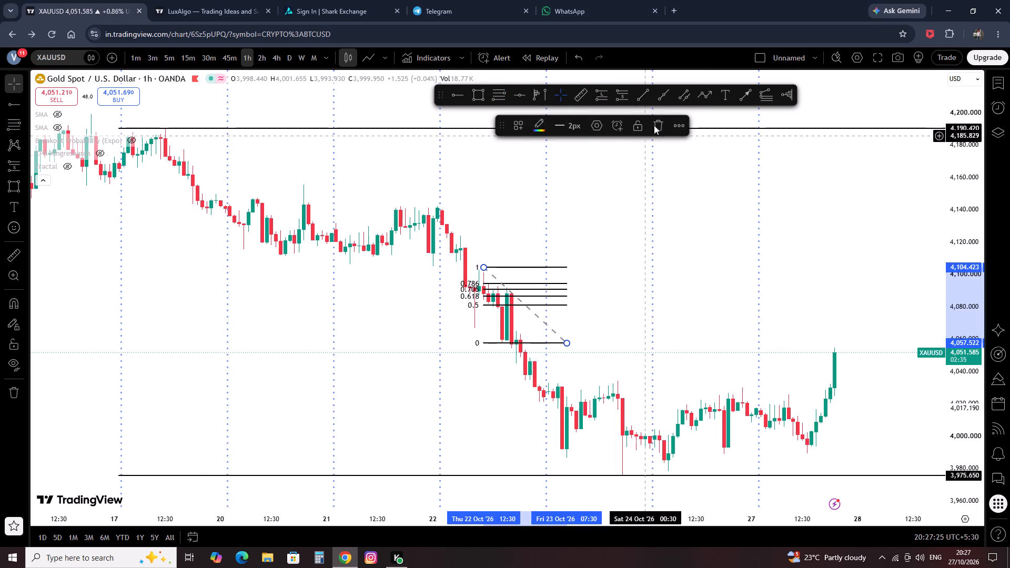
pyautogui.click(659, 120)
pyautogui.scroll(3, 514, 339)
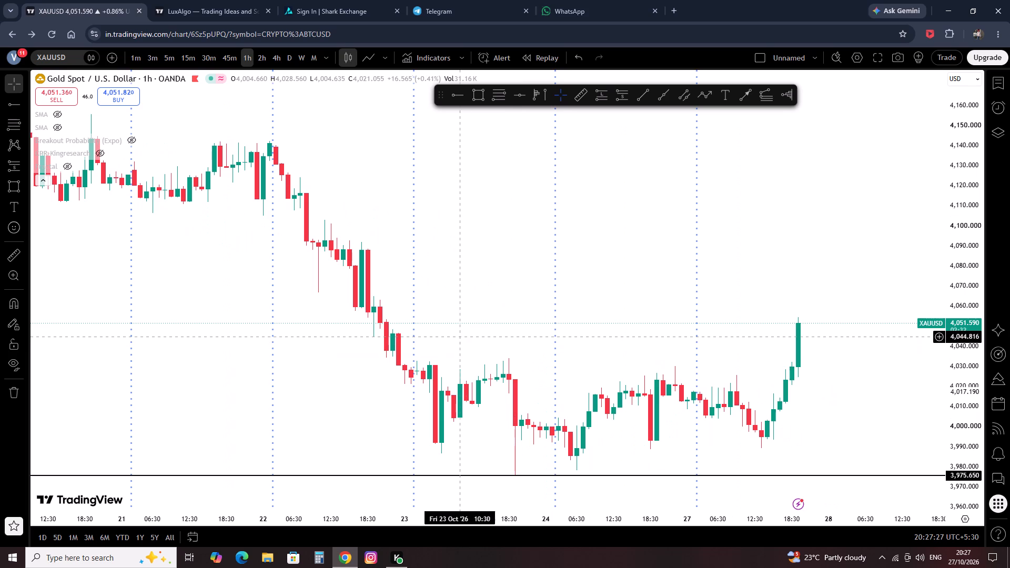